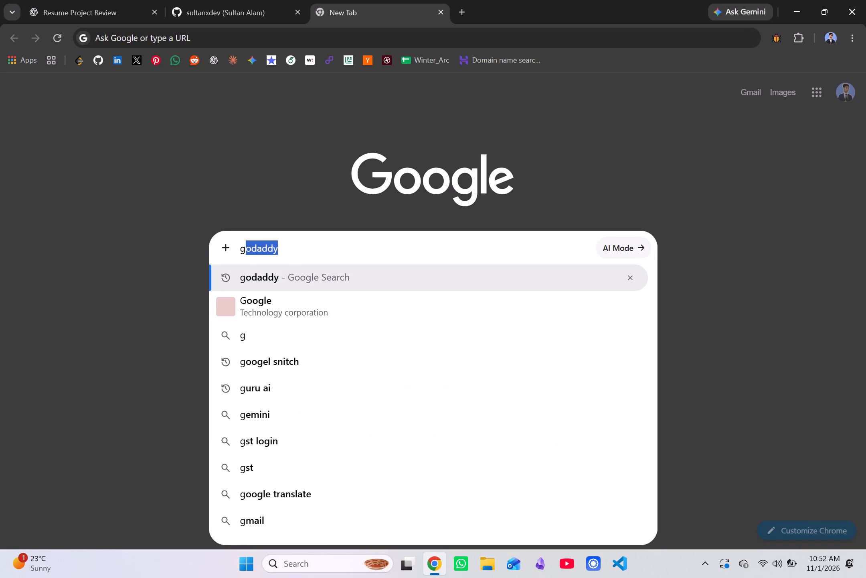
Search the web for figma and open the Figma site from the results.
key("BackSpace")
type("figma")
key("BackSpace")
key("BackSpace")
key("BackSpace")
key("BackSpace")
key("BackSpace")
key("BackSpace")
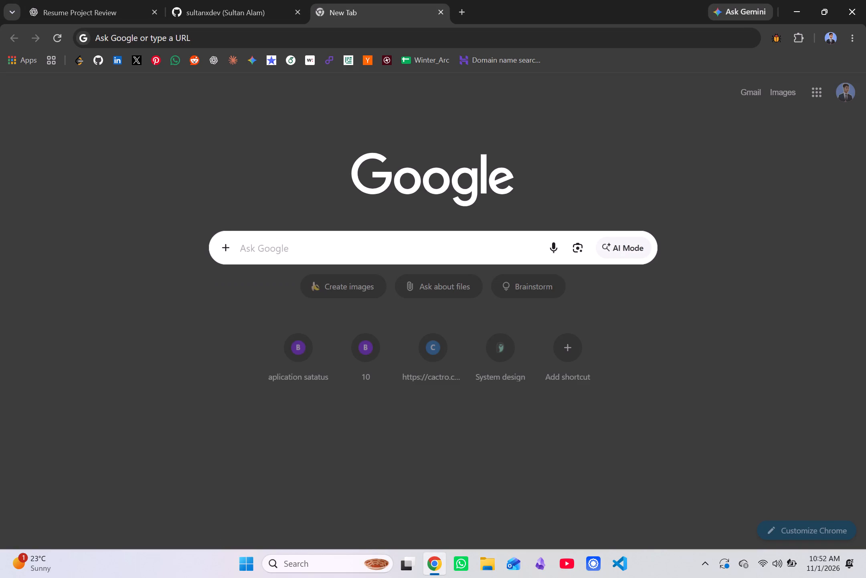
type("figma")
key("Return")
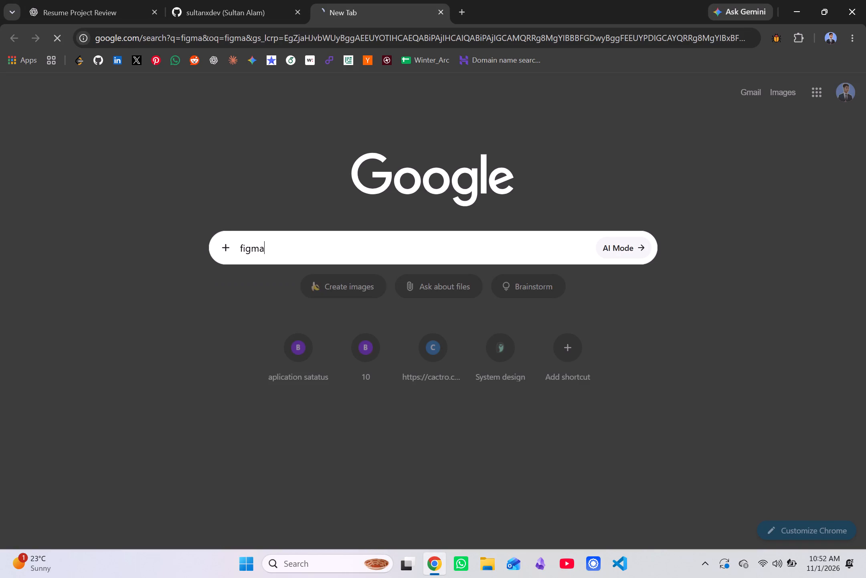
left_click(224, 199)
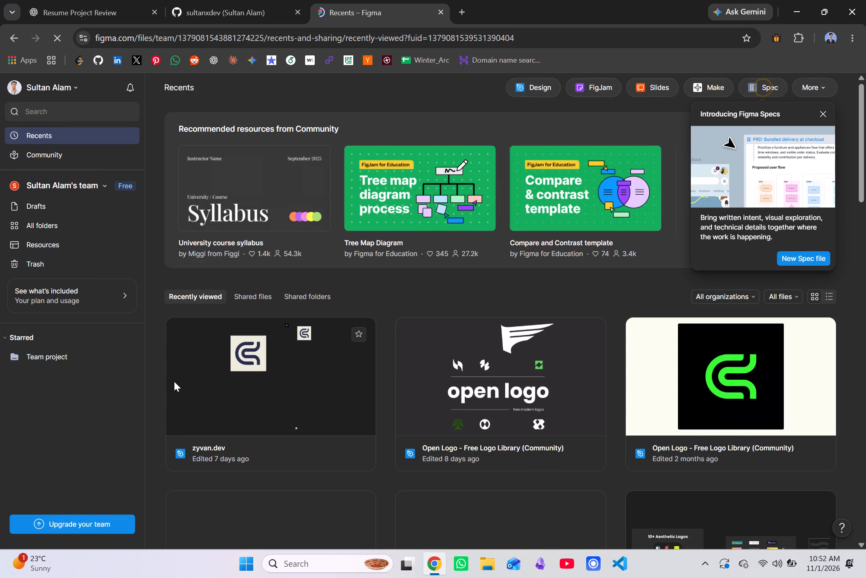
Open the zyvan.dev design file from the recently viewed files.
scroll(271, 379, "down", 1)
left_click(255, 214)
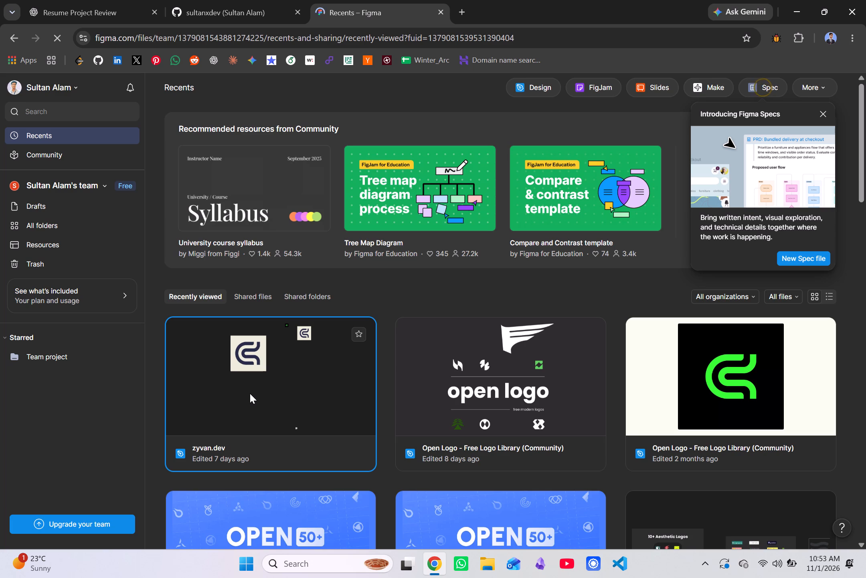
right_click(250, 393)
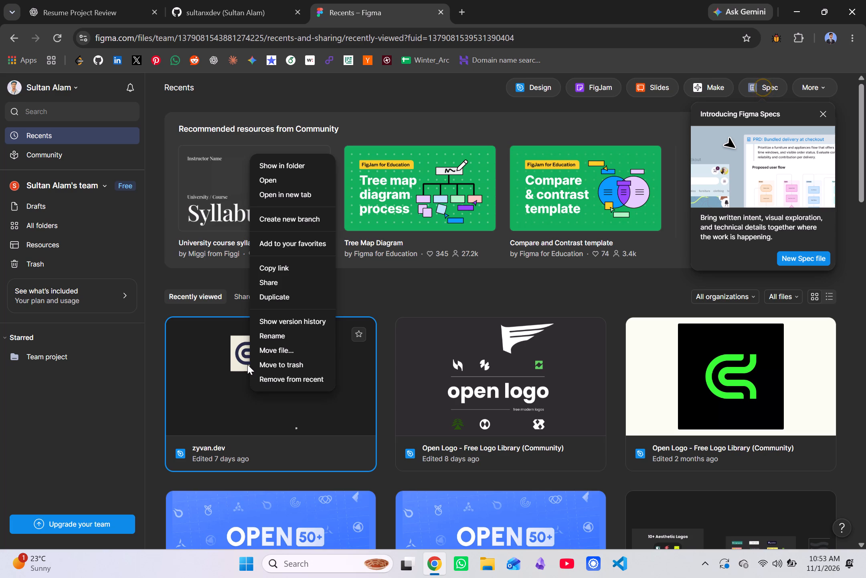
double_click(235, 368)
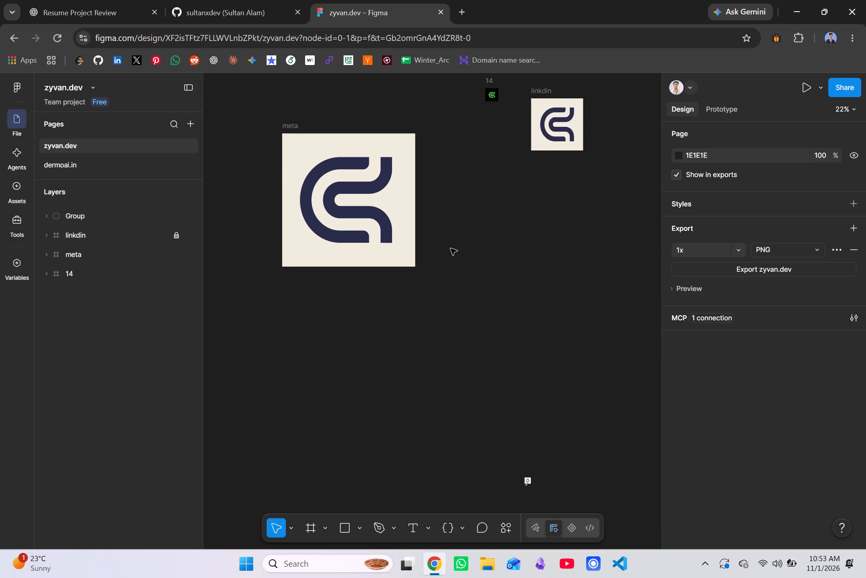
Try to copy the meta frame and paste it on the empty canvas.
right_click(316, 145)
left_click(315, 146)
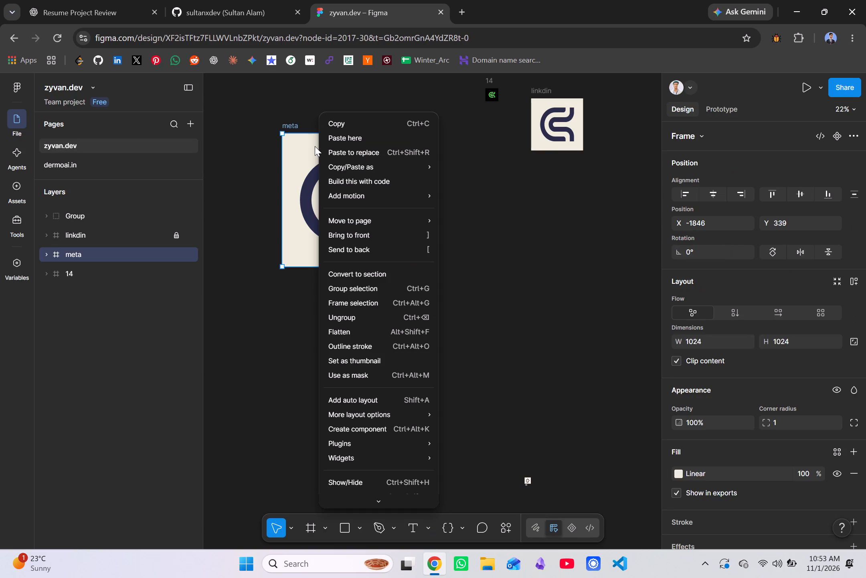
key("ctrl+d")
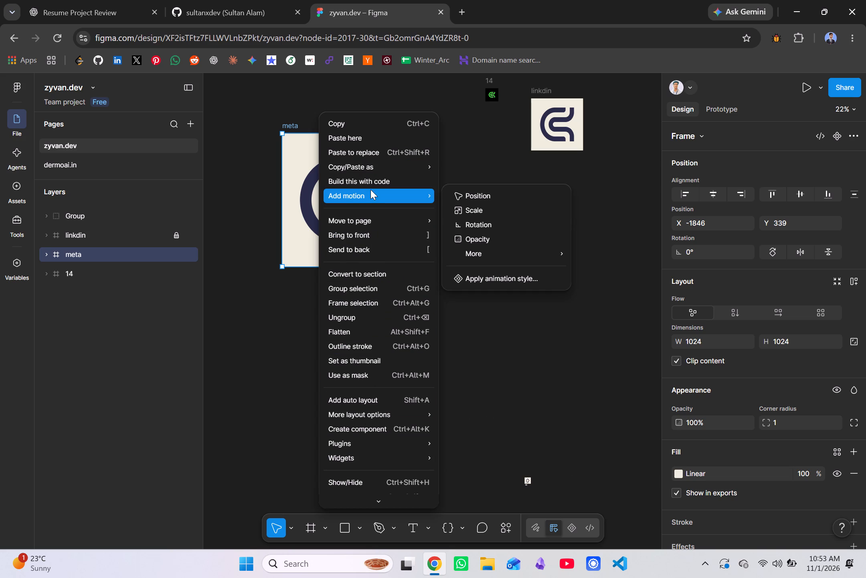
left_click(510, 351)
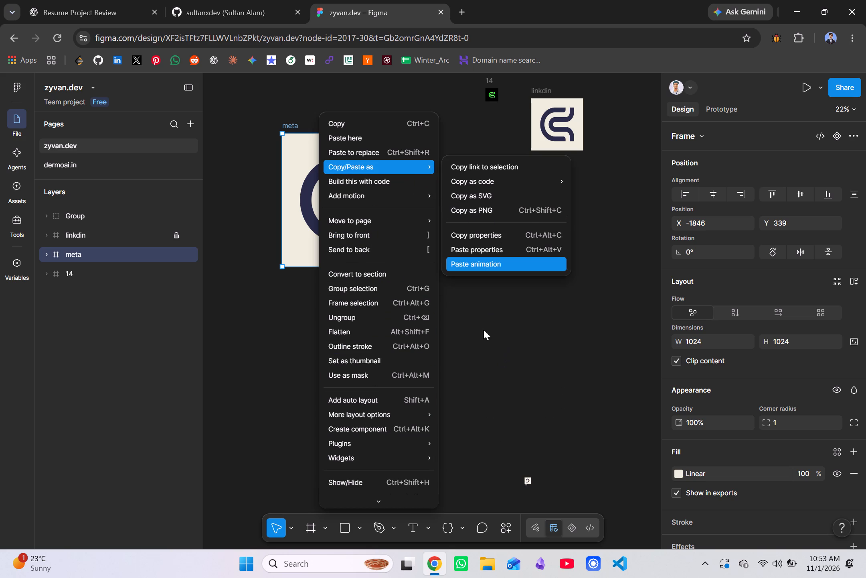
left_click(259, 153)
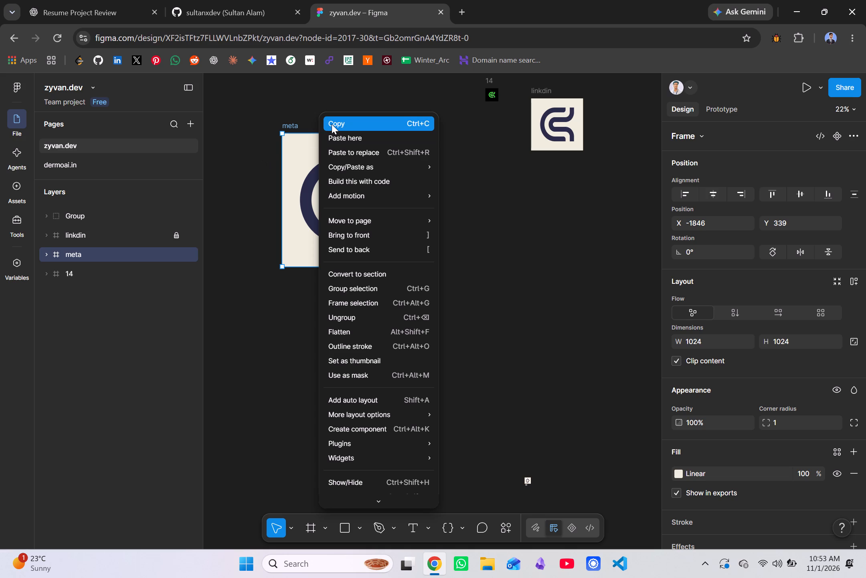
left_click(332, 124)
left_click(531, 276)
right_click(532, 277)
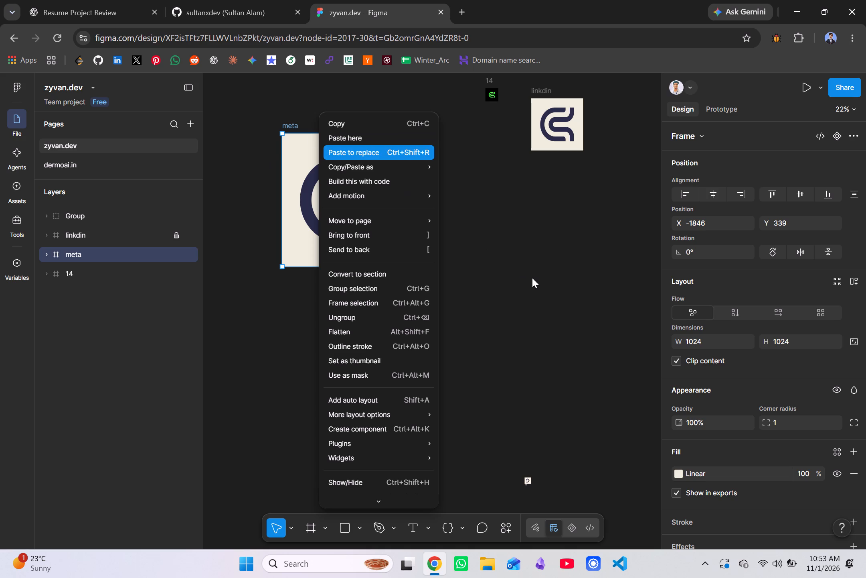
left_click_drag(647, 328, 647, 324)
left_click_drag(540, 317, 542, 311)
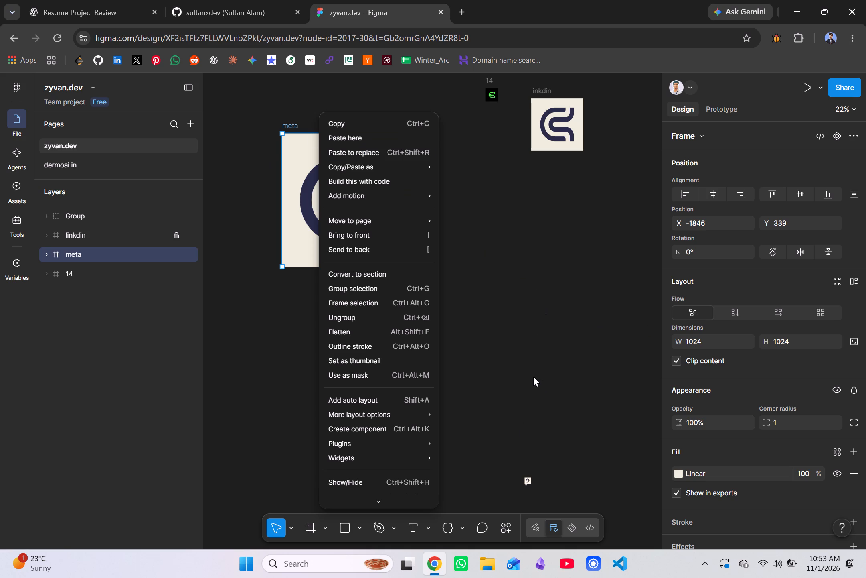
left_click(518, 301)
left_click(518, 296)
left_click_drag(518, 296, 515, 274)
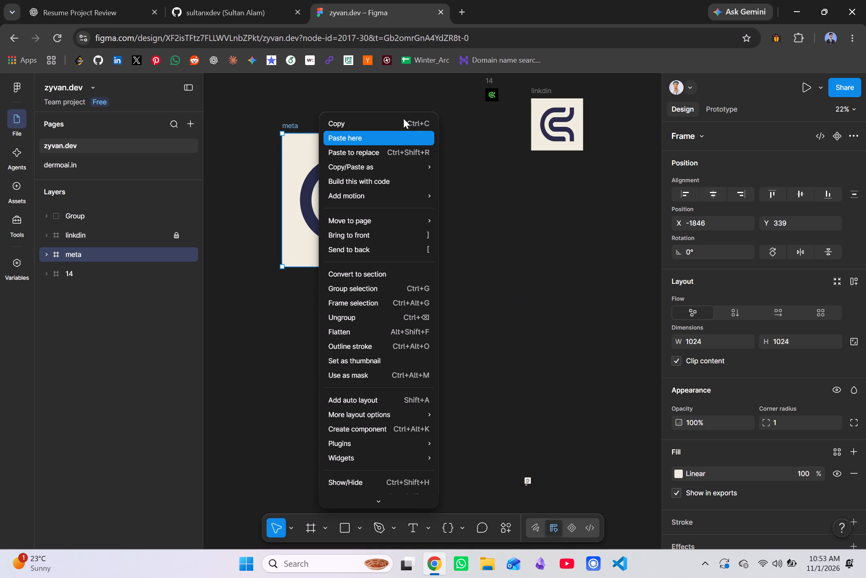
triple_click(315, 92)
Reload the zyvan.dev design file.
left_click(56, 34)
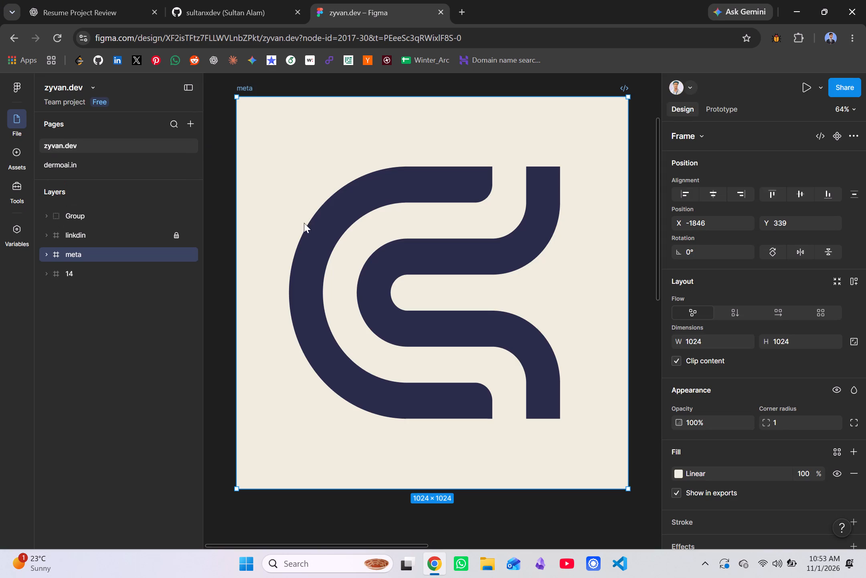
Copy the meta frame and paste a duplicate onto the zyvan.dev page.
scroll(436, 403, "down", 2)
scroll(436, 403, "down", 2, "ctrl")
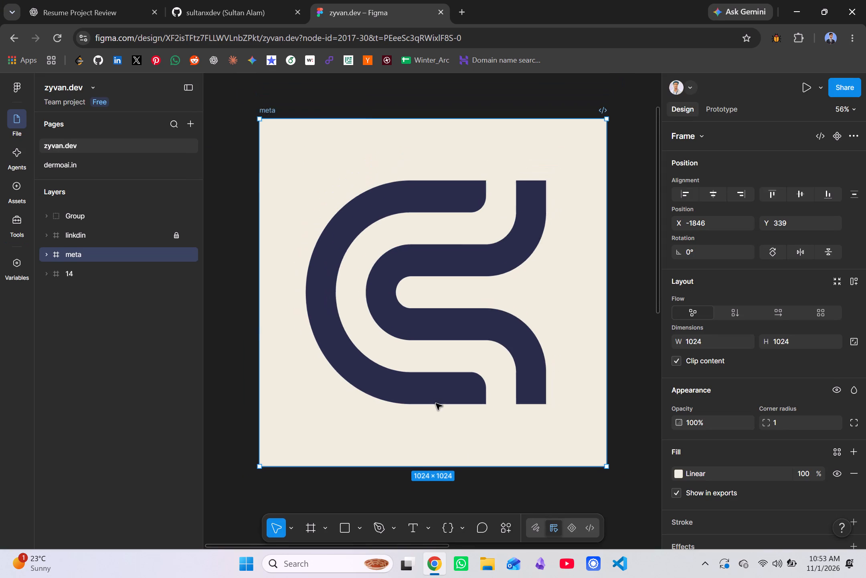
scroll(436, 403, "down", 13, "ctrl")
scroll(436, 403, "down", 2)
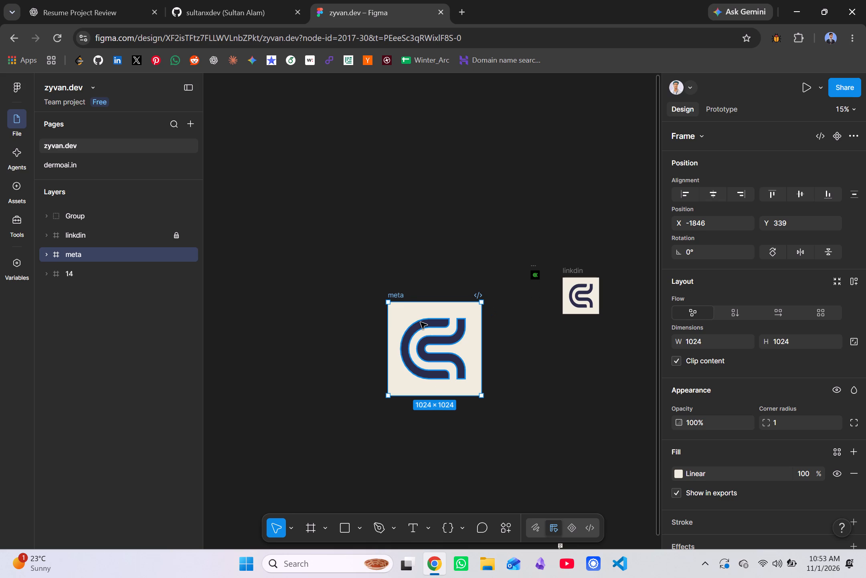
key("ctrl+c")
left_click(571, 402)
key("ctrl+v")
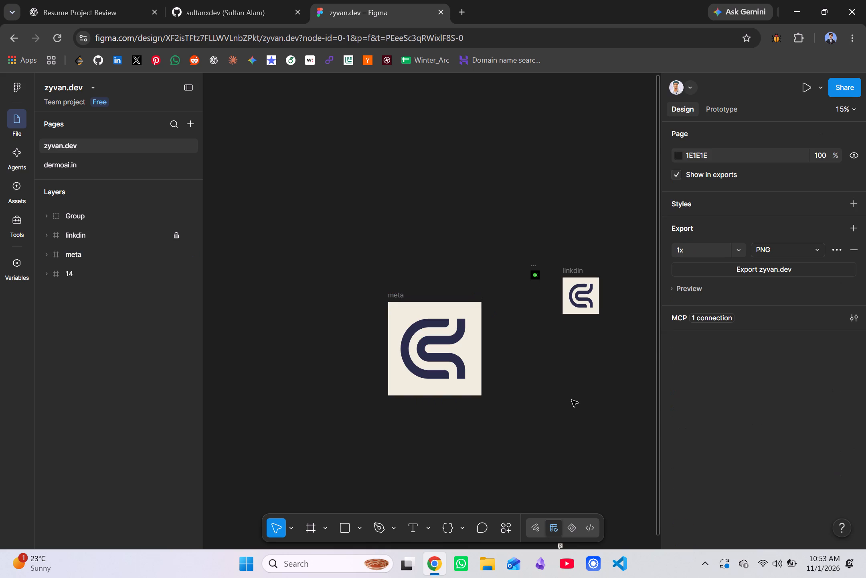
Move the pasted meta frame into the free canvas area below the linkdin frame.
scroll(496, 366, "left", 1)
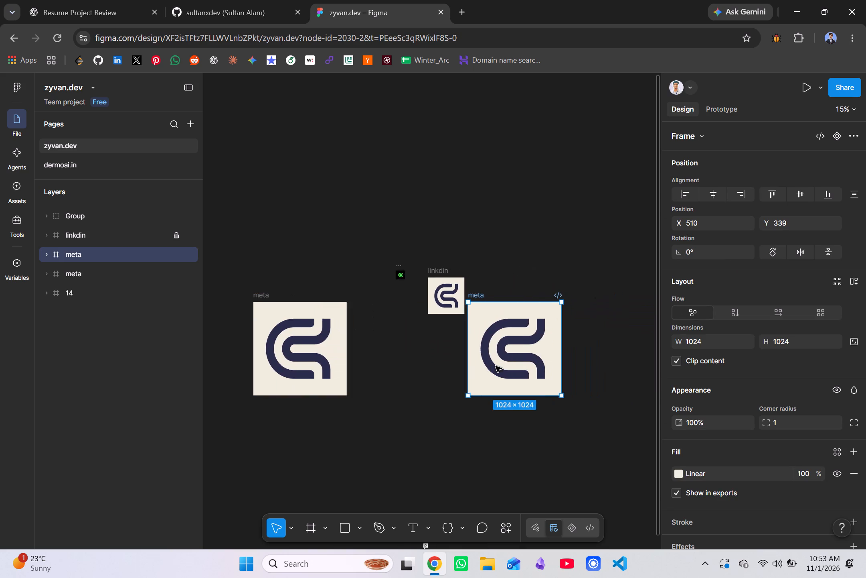
scroll(496, 366, "left", 1)
left_click_drag(501, 335, 492, 431)
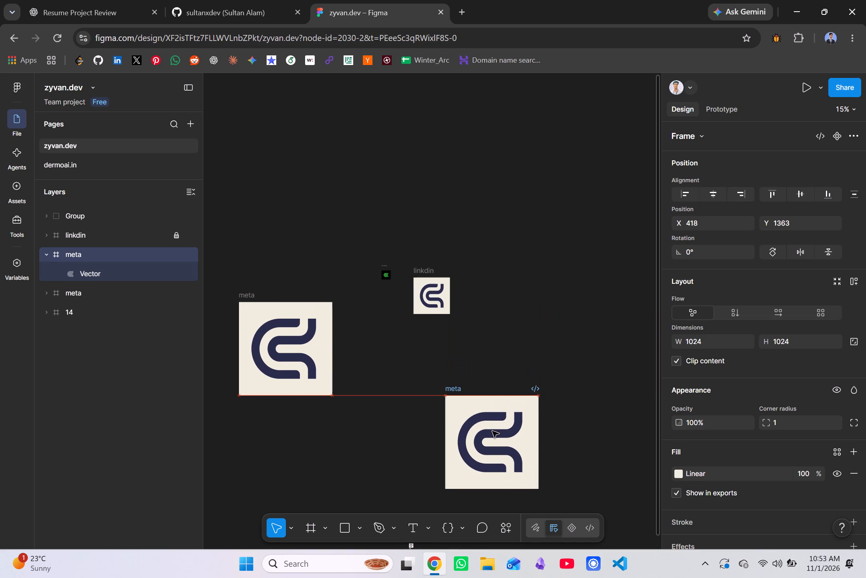
left_click_drag(492, 431, 492, 424)
Select the pasted meta frame below the linkdin frame.
left_click(443, 399)
triple_click(465, 402)
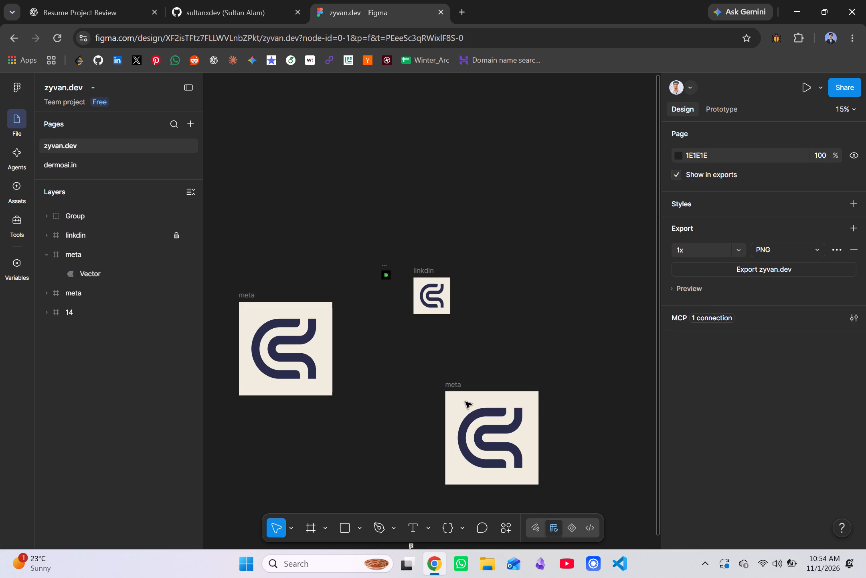
left_click(473, 406)
triple_click(471, 406)
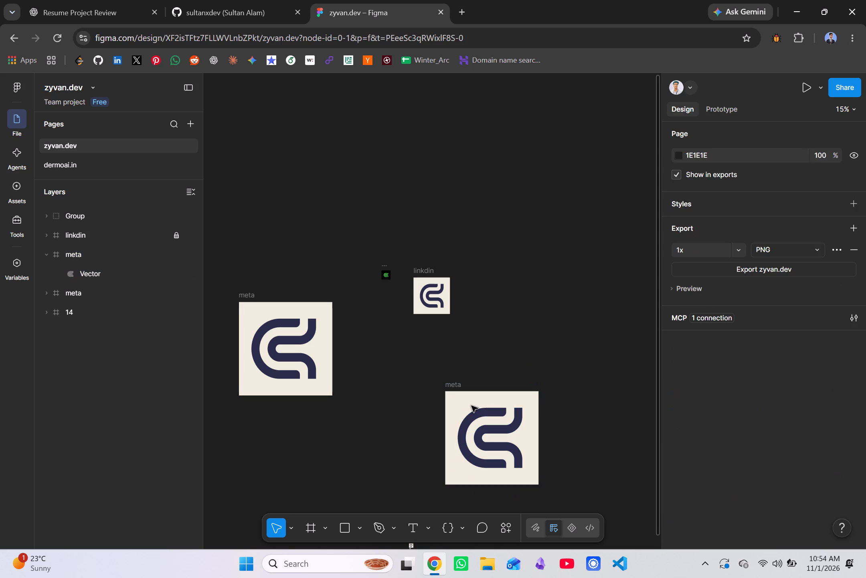
triple_click(462, 404)
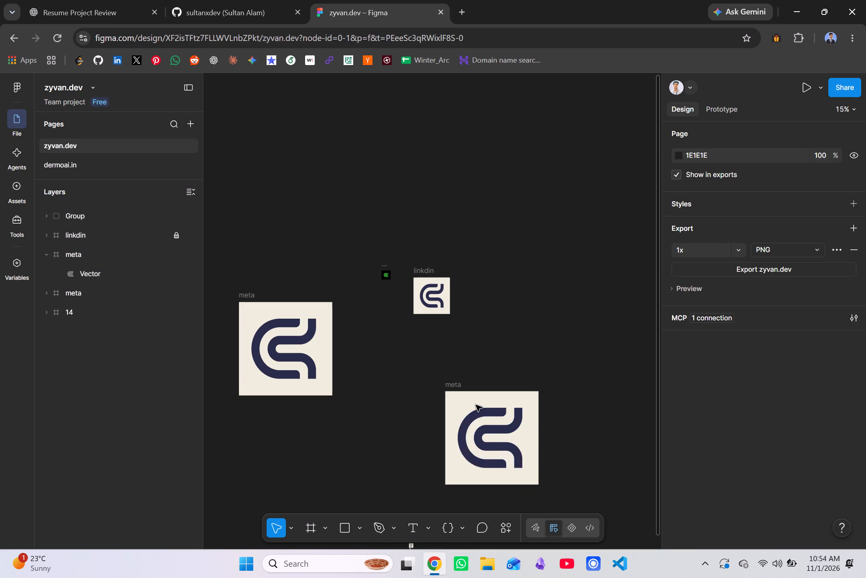
left_click(469, 399)
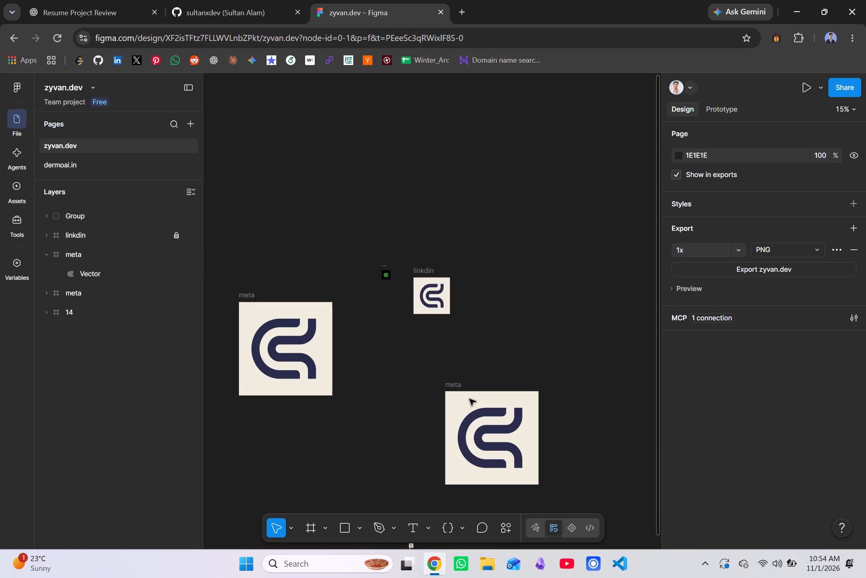
double_click(469, 399)
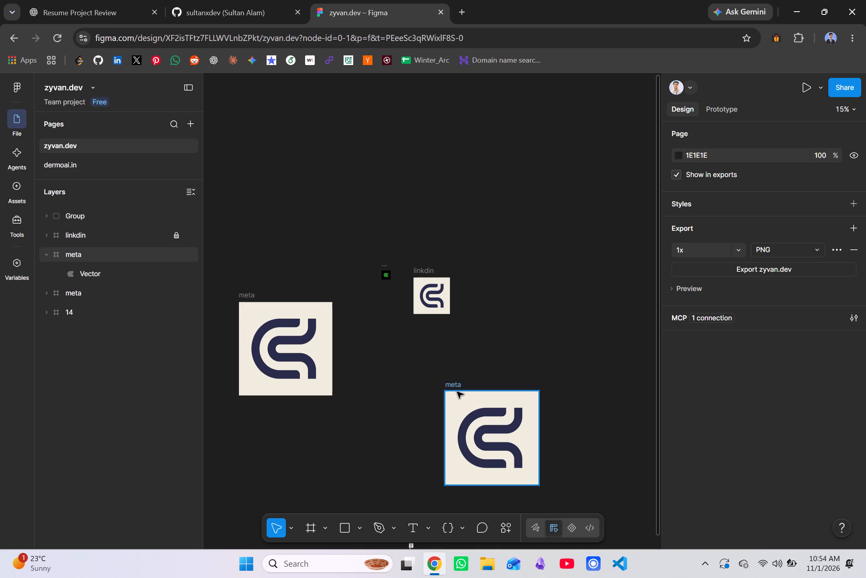
Open the linear fill of the meta frame below linkdin and the colour code of its 0% gradient stop for editing.
left_click(457, 392)
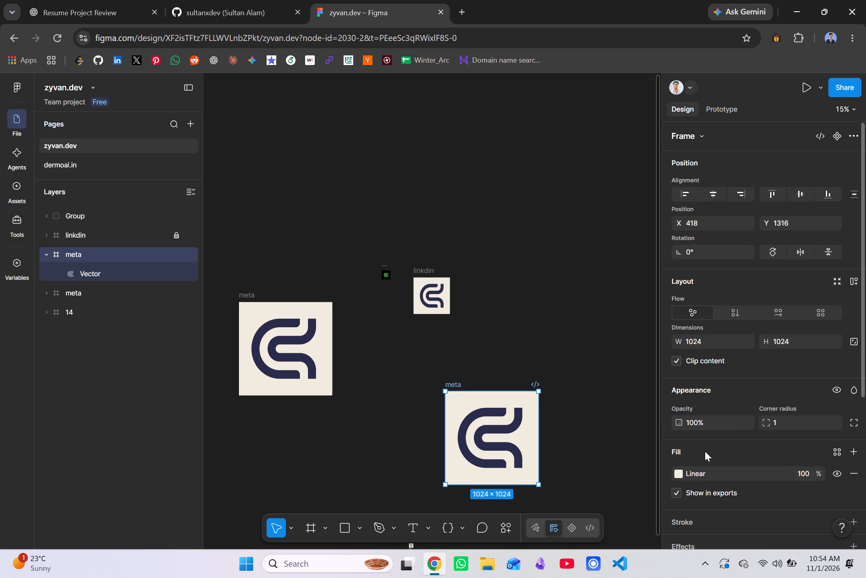
left_click(678, 471)
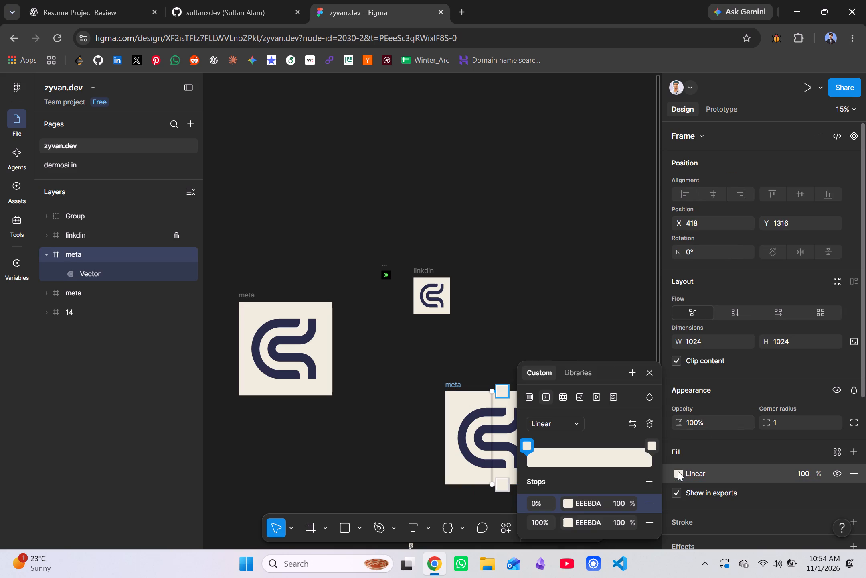
left_click(603, 502)
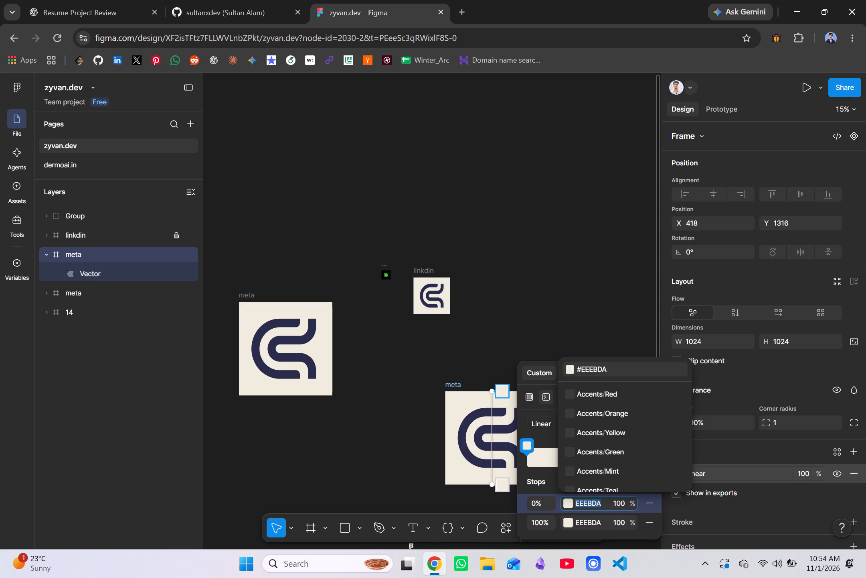
key("BackSpace")
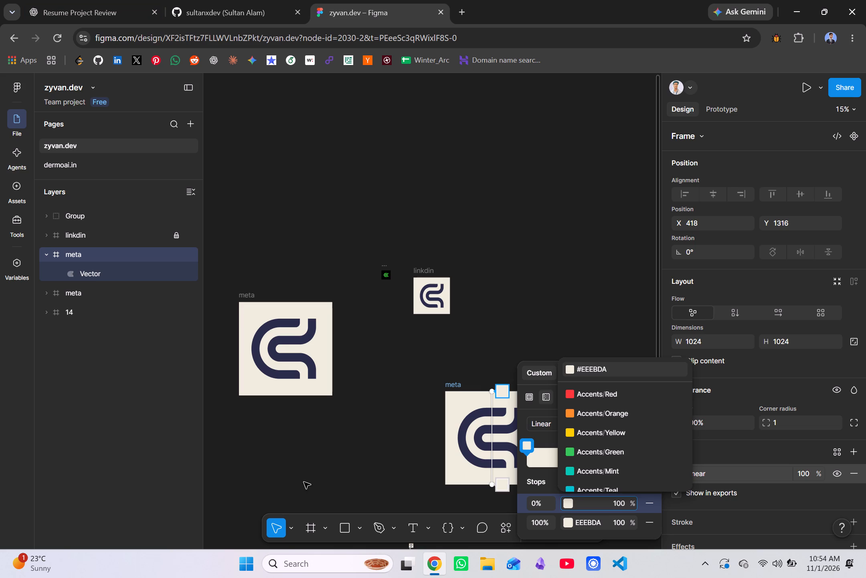
Switch to WhatsApp.
left_click(459, 564)
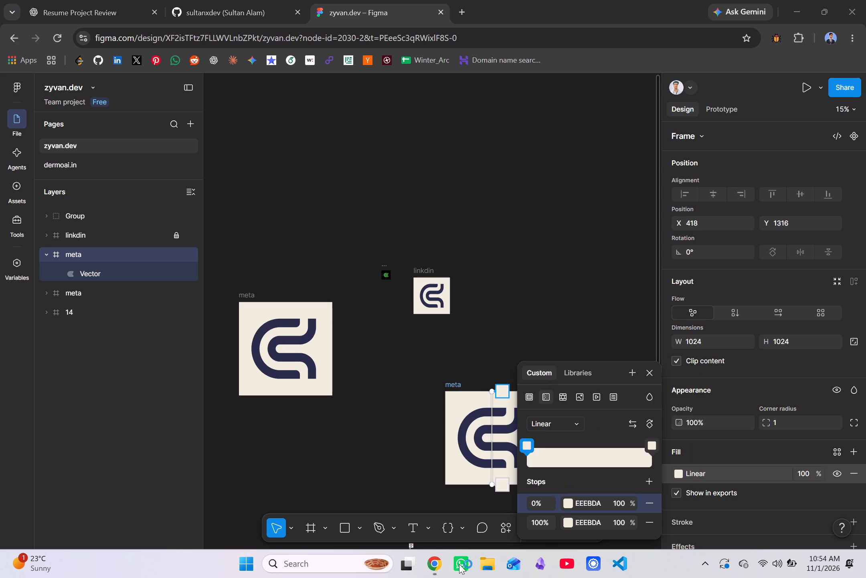
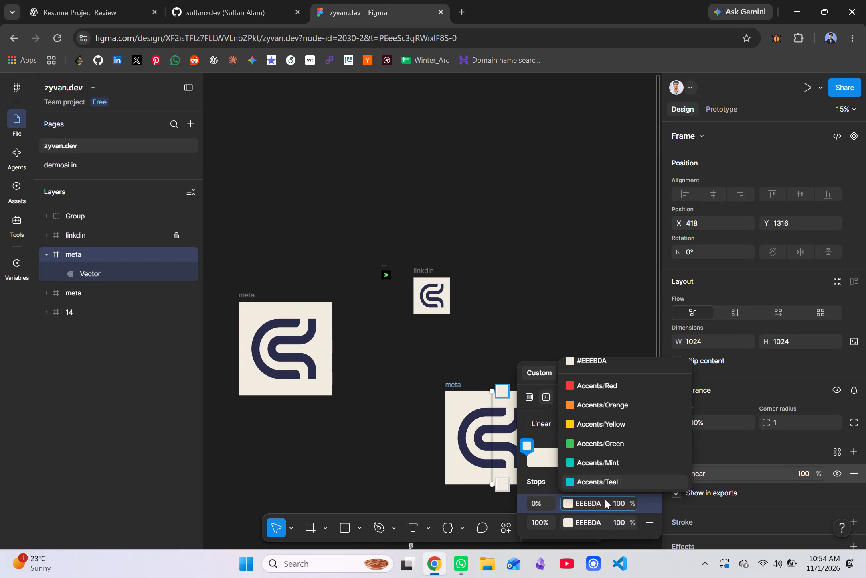
Set the 0% stop of the duplicated meta frame's linear gradient fill to hex colour 381932.
key("BackSpace")
key("BackSpace")
key("BackSpace")
key("BackSpace")
key("BackSpace")
key("BackSpace")
key("BackSpace")
key("BackSpace")
key("BackSpace")
key("BackSpace")
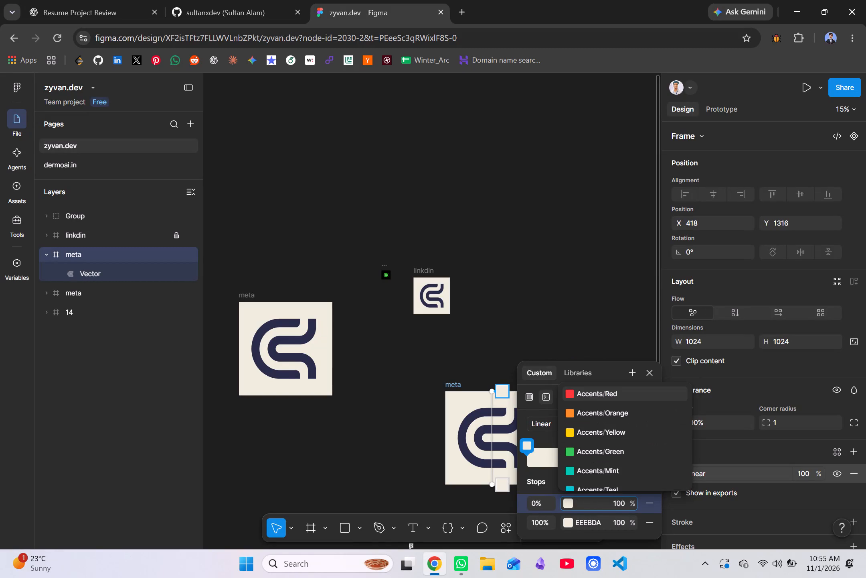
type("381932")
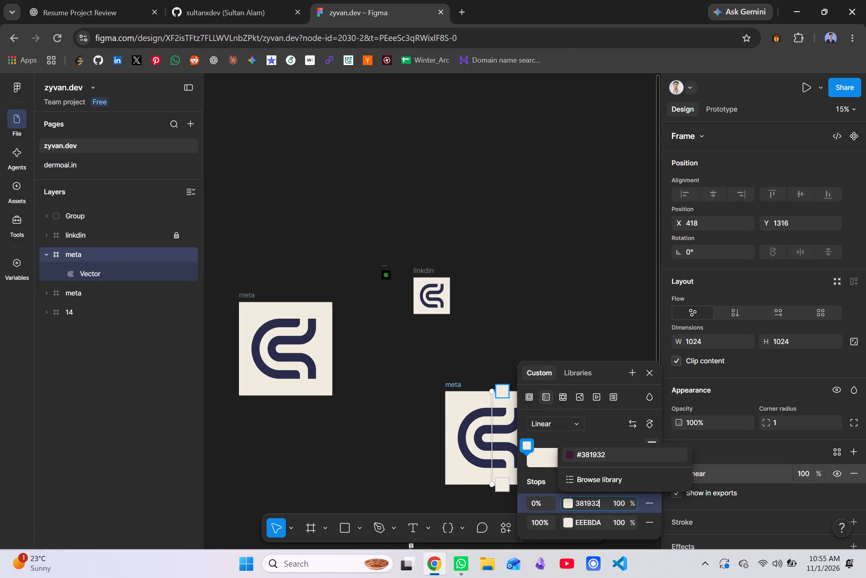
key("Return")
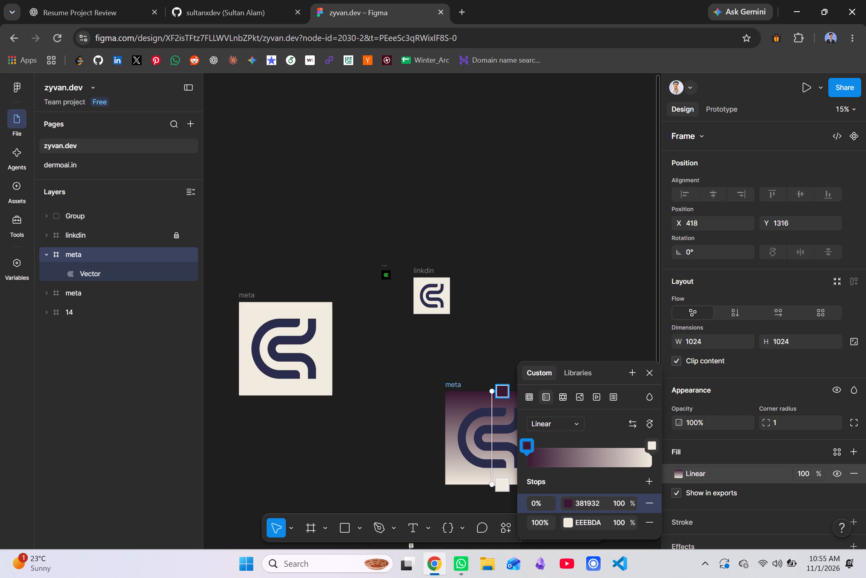
Set the 100% stop of the duplicated meta frame's linear gradient fill to hex colour 381932.
triple_click(599, 521)
key("BackSpace")
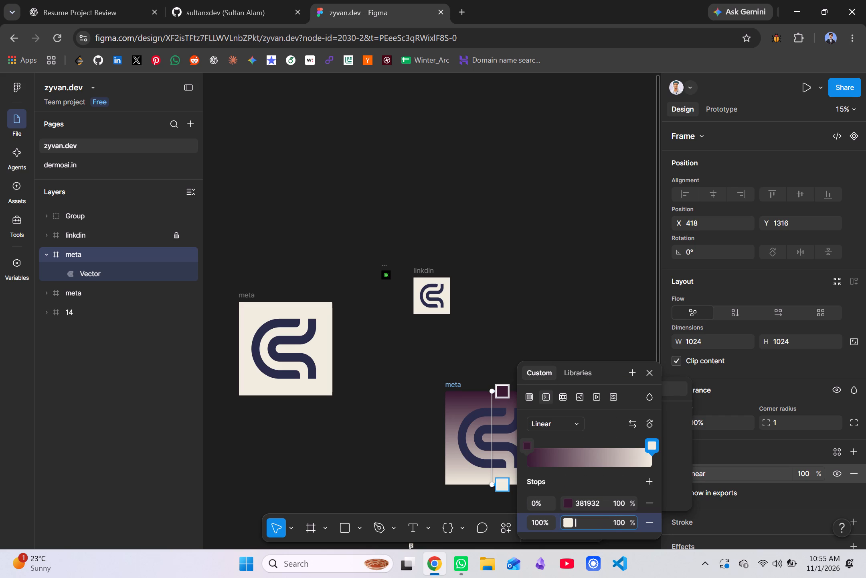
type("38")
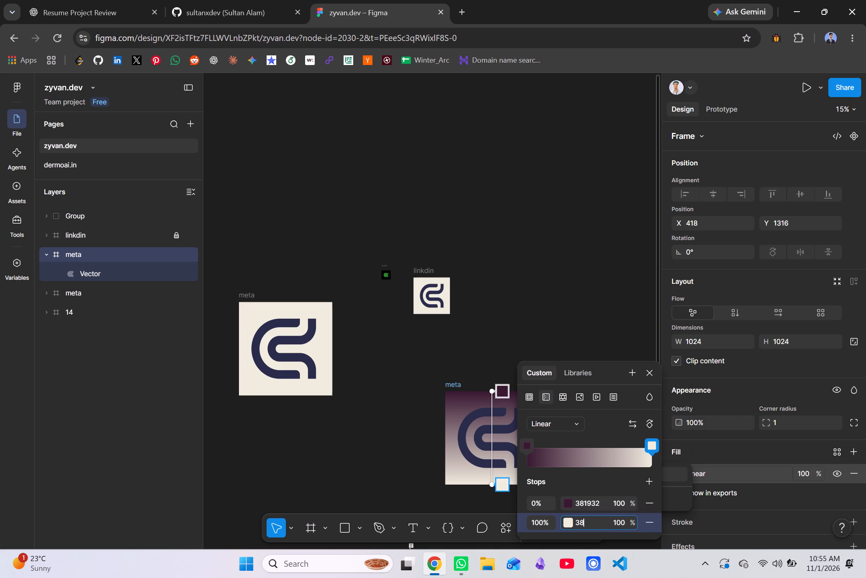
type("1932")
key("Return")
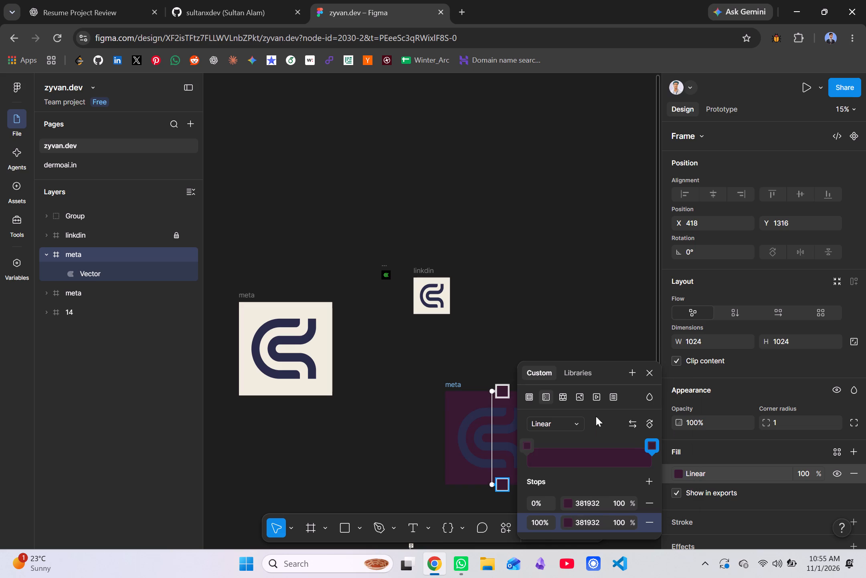
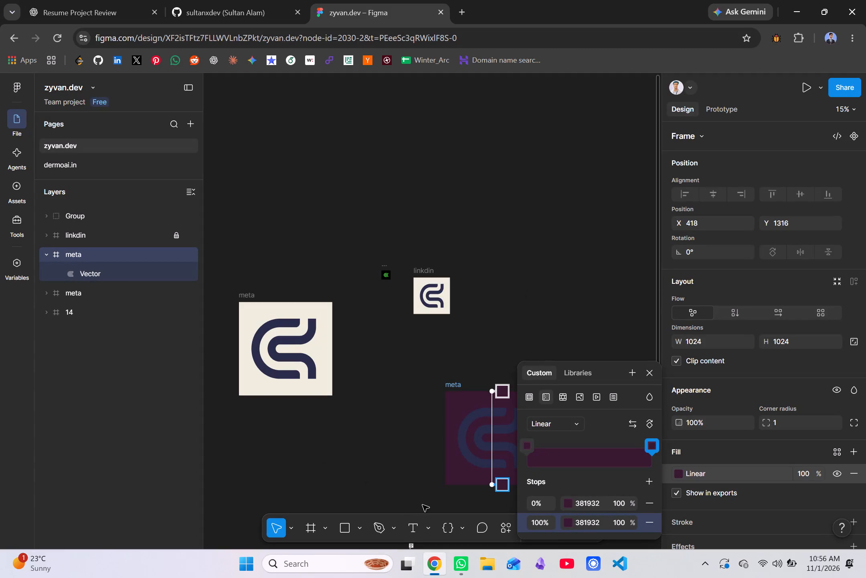
Close the linear gradient fill editor of the duplicated meta frame, keeping the frame selected.
left_click(499, 298)
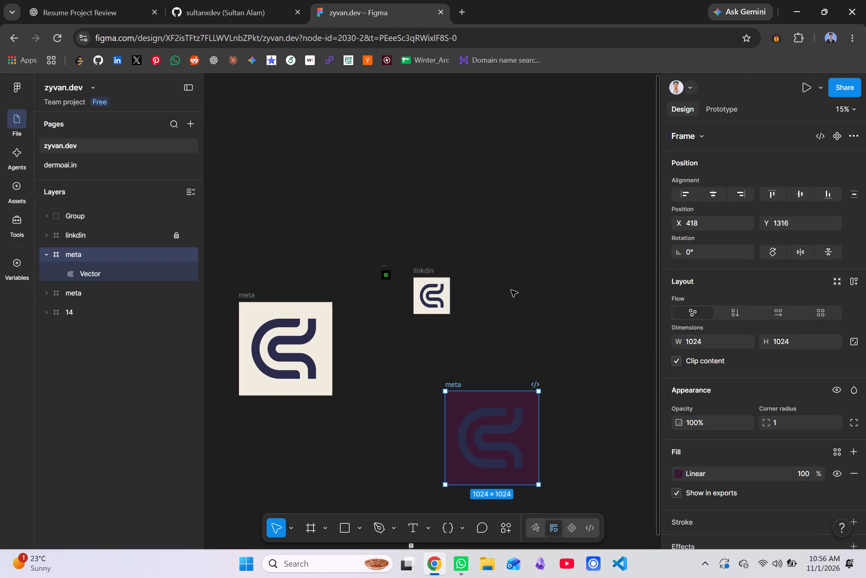
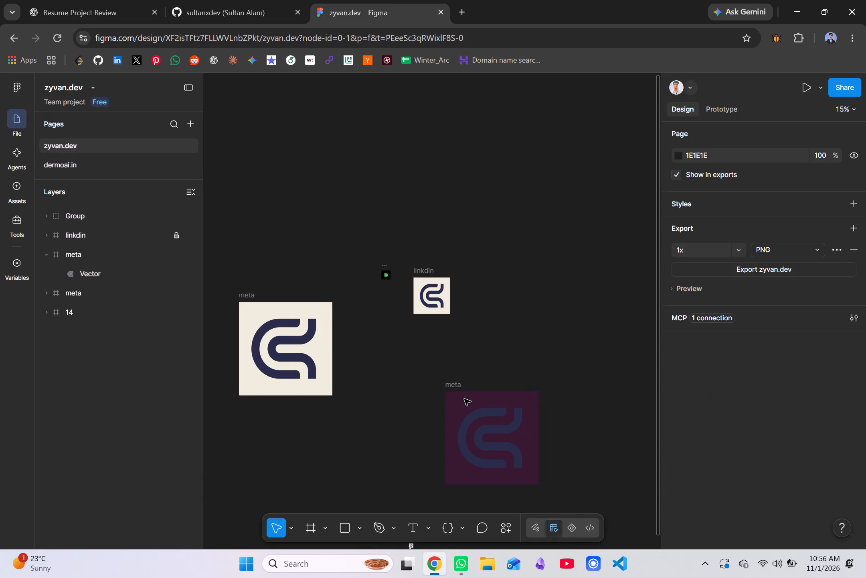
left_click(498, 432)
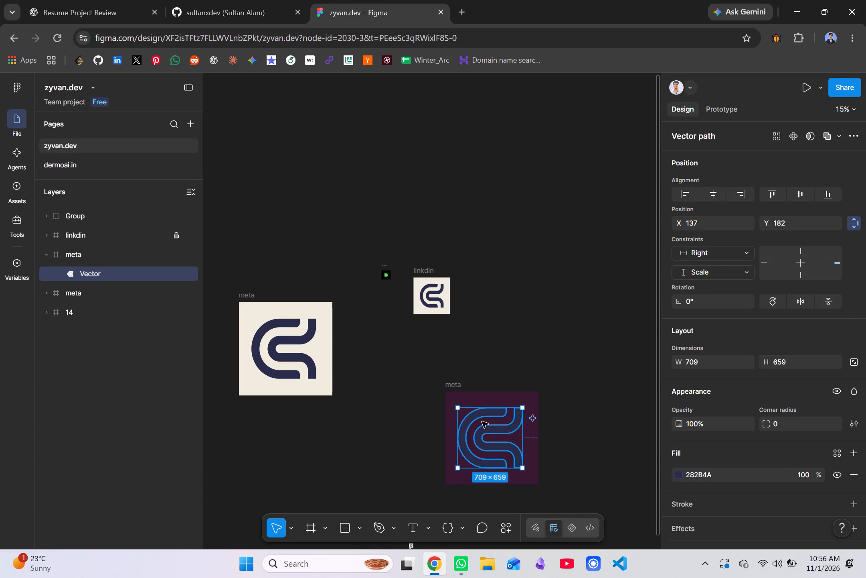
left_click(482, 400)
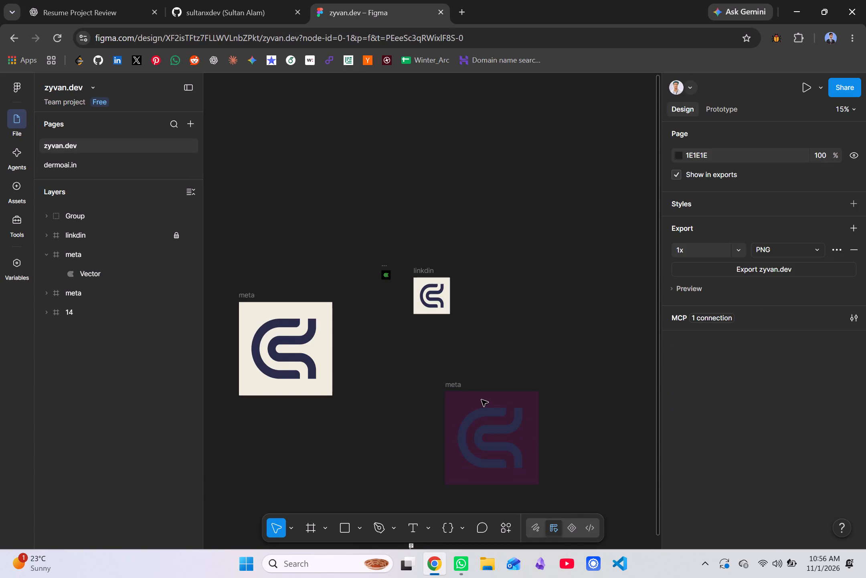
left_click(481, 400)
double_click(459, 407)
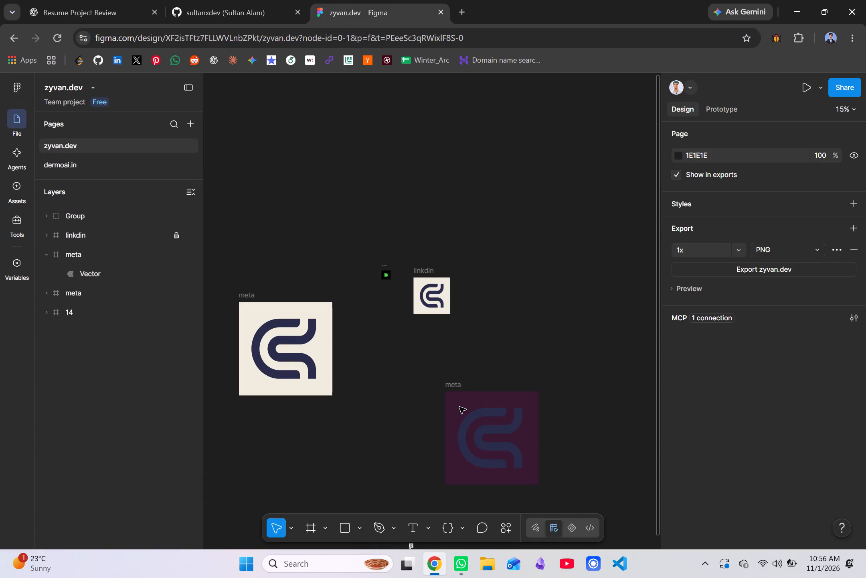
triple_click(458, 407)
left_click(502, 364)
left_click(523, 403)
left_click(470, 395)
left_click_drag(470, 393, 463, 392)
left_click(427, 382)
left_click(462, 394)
Set the 0% gradient stop of the plum meta frame's linear fill to the Backgrounds/Primary - Elevated colour.
left_click(463, 389)
left_click(457, 393)
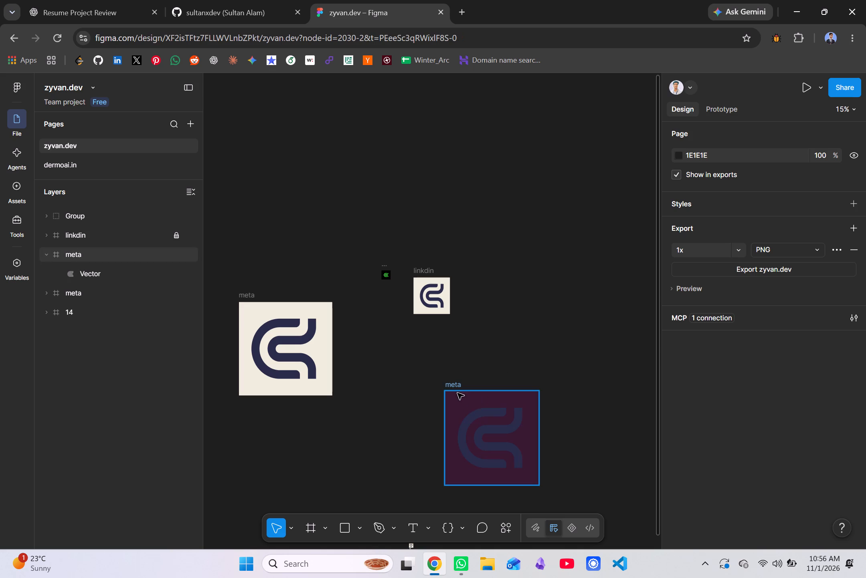
left_click(728, 474)
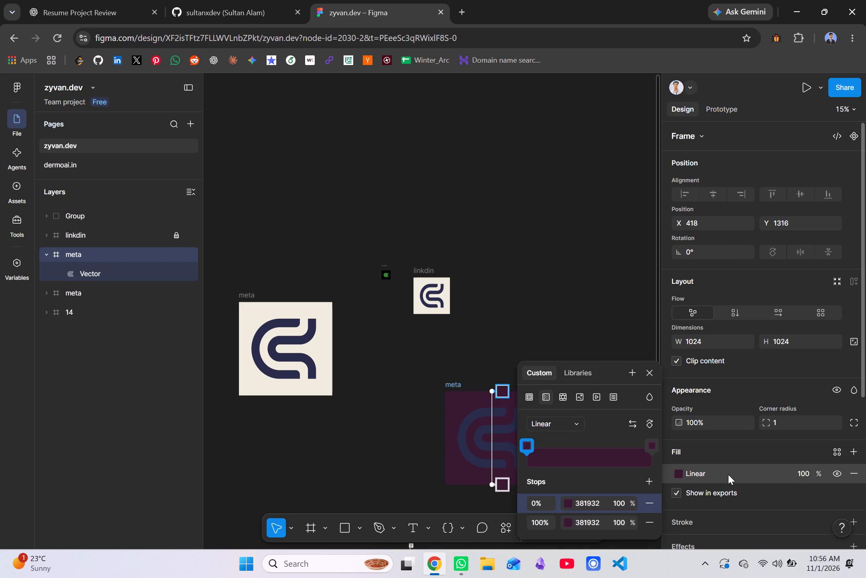
left_click(613, 503)
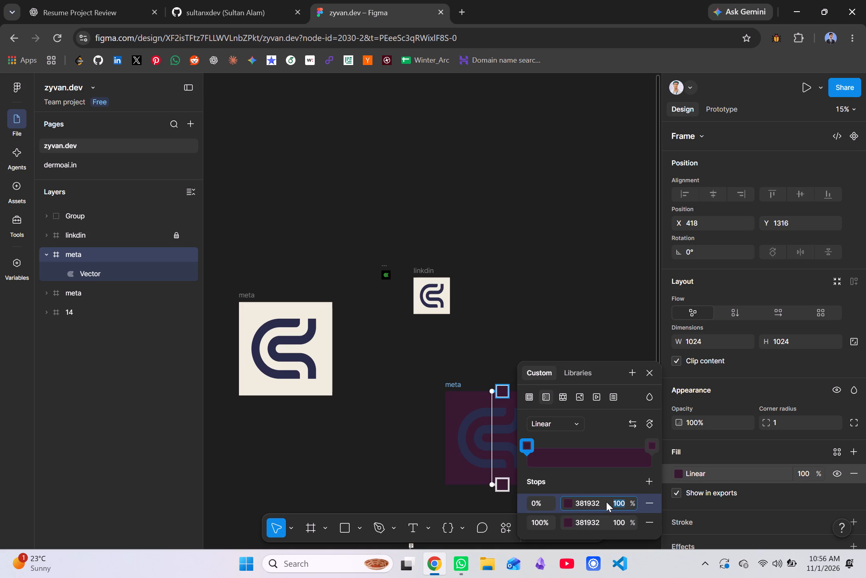
left_click(606, 502)
scroll(617, 436, "down", 3)
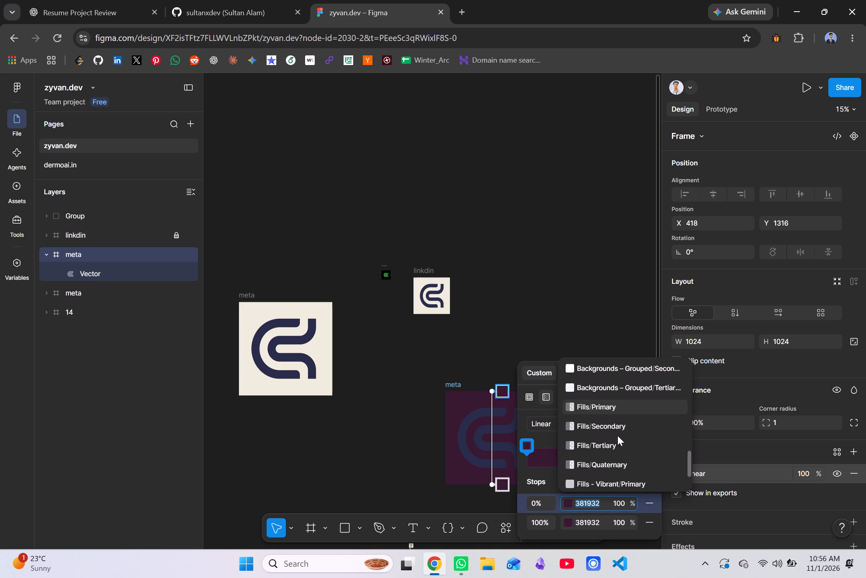
scroll(617, 436, "up", 1)
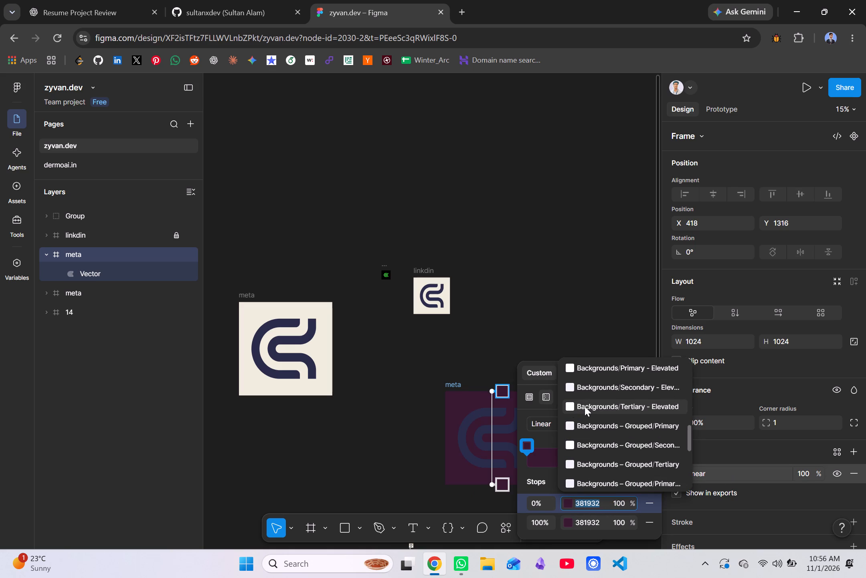
left_click(597, 372)
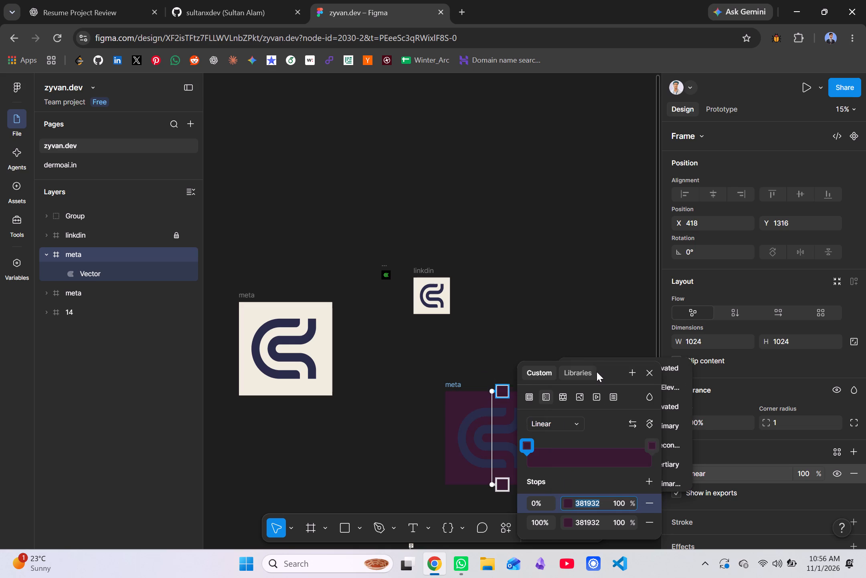
Set the 100% gradient stop of the frame's linear fill to Backgrounds/Primary - Elevated and close the fill editor.
left_click(603, 524)
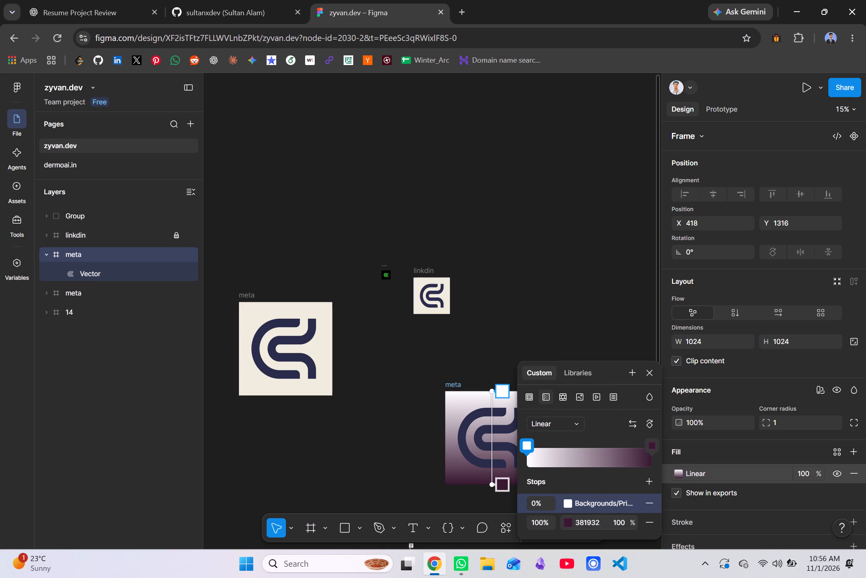
scroll(614, 431, "down", 2)
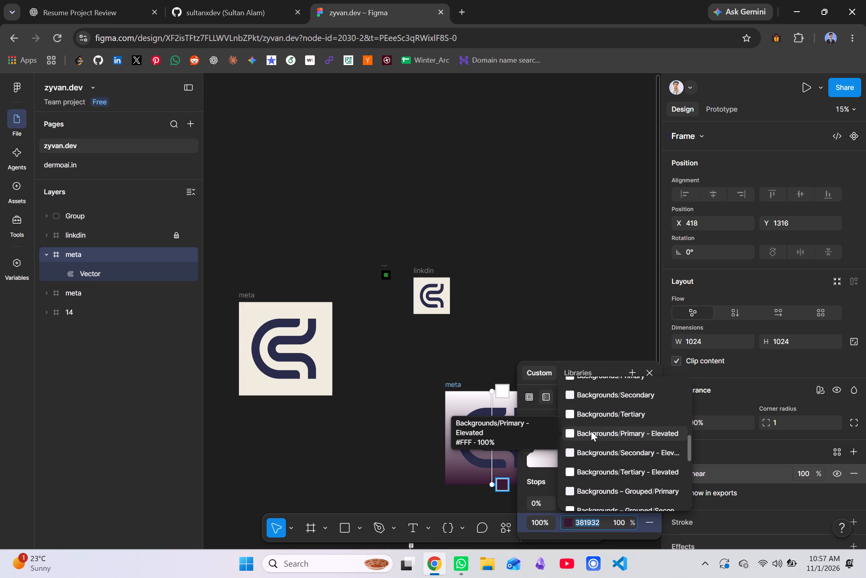
left_click(592, 431)
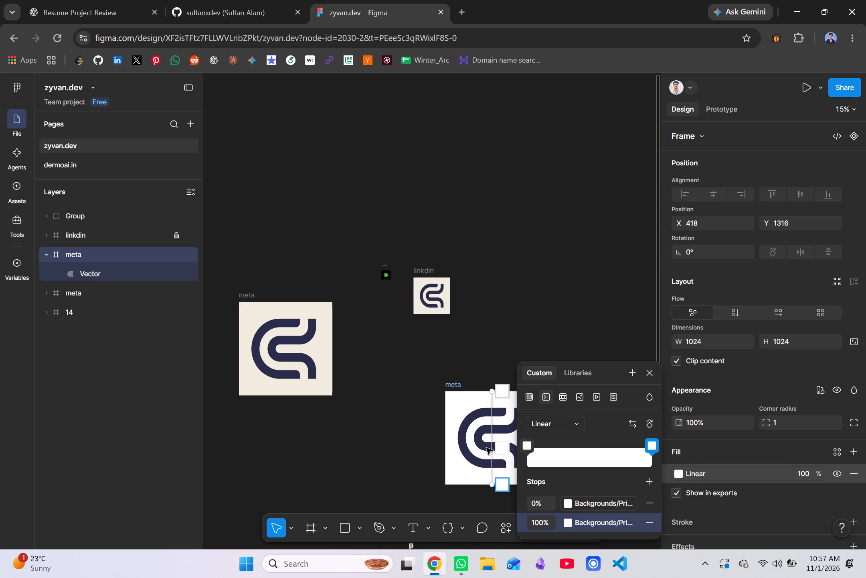
left_click(465, 405)
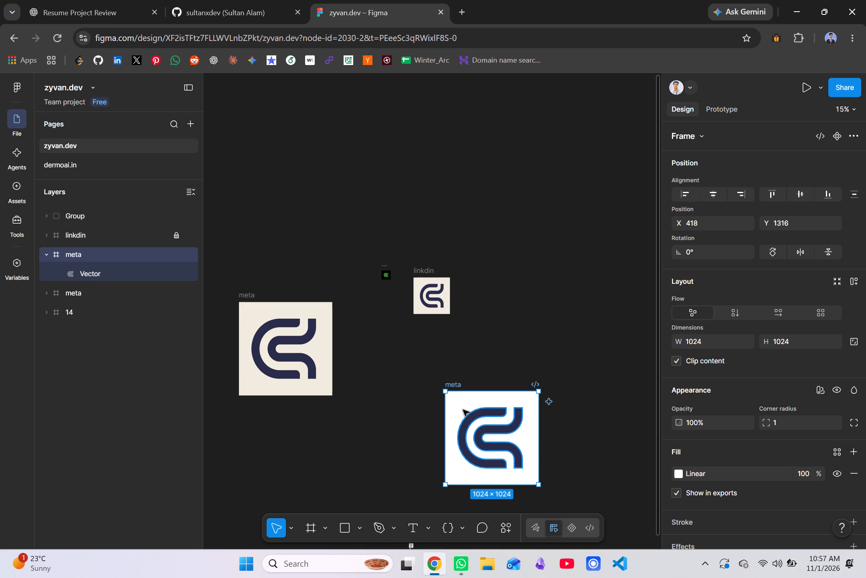
Change the fill of the logo vector inside the white meta frame to hex 381932.
left_click(484, 412)
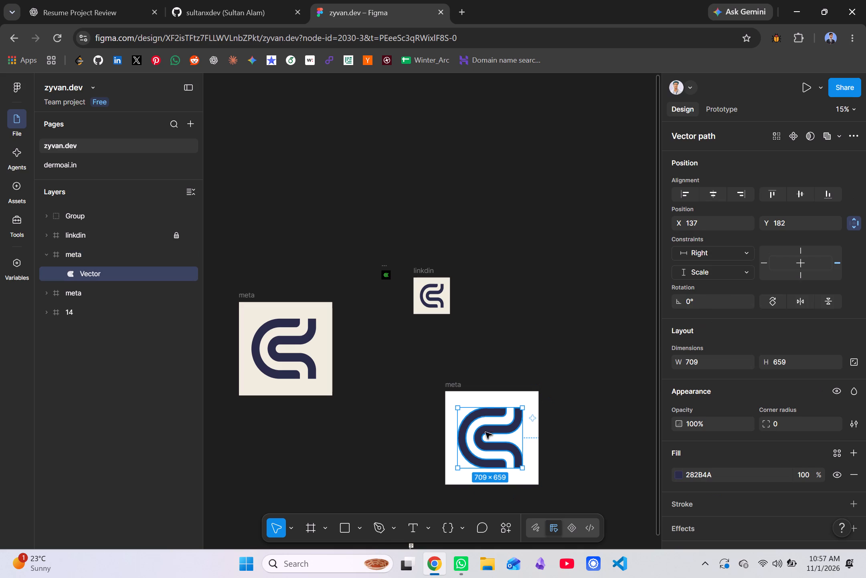
left_click(680, 473)
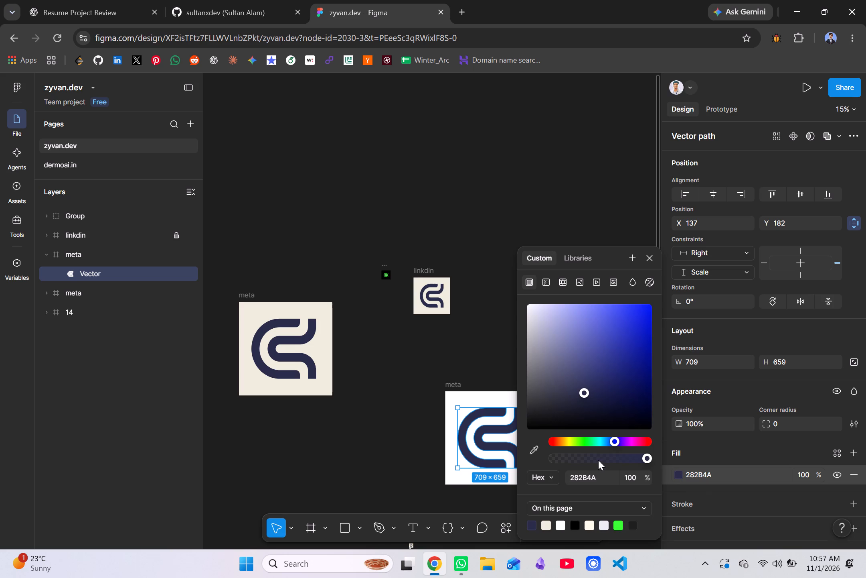
double_click(595, 476)
key("BackSpace")
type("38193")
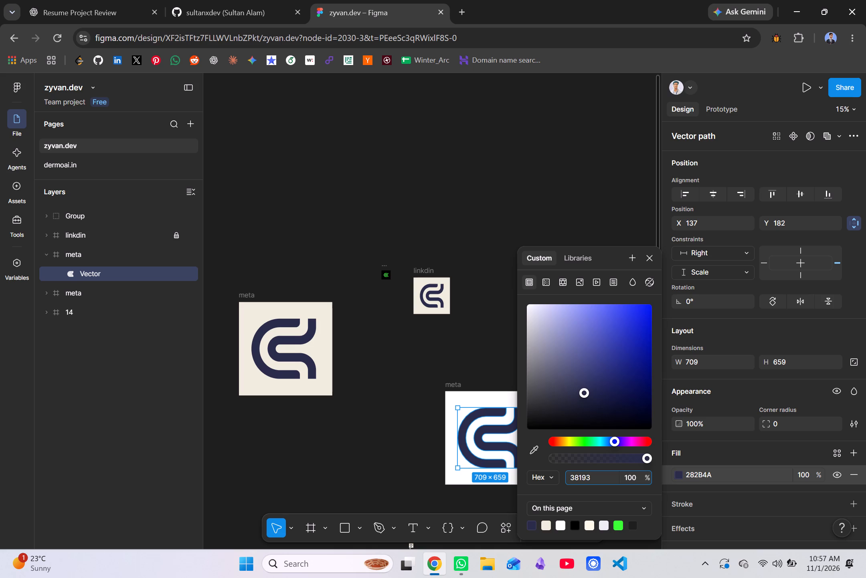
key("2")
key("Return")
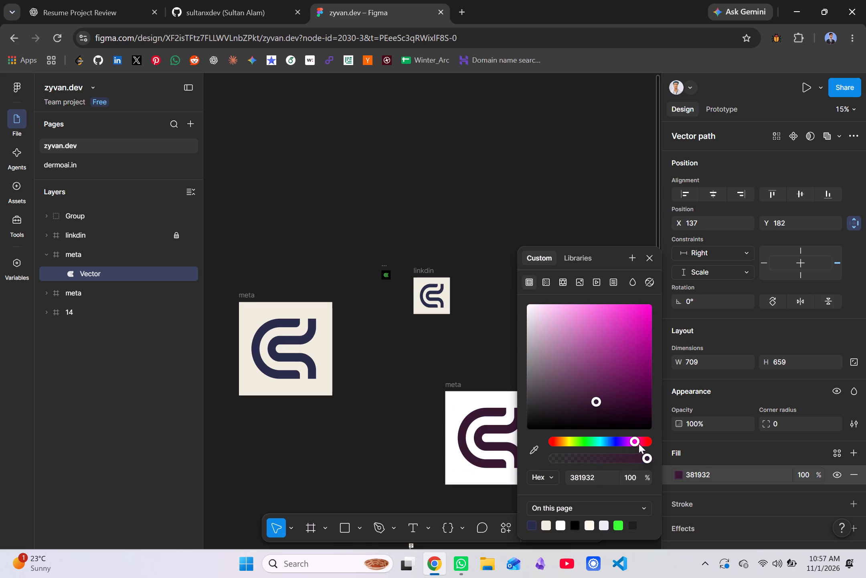
left_click(587, 152)
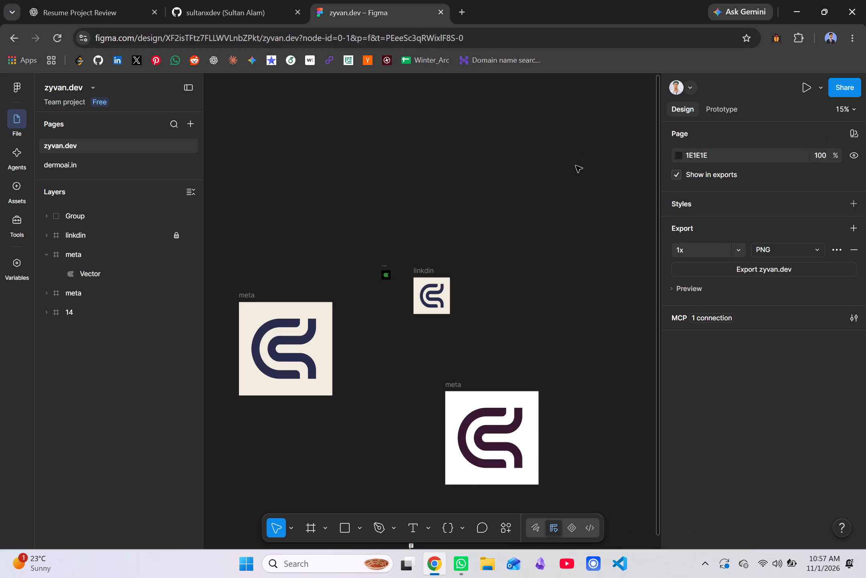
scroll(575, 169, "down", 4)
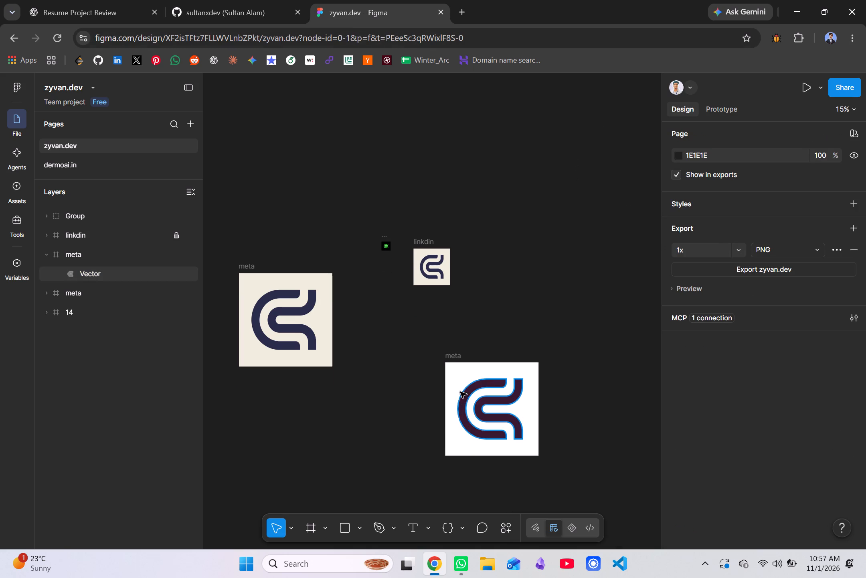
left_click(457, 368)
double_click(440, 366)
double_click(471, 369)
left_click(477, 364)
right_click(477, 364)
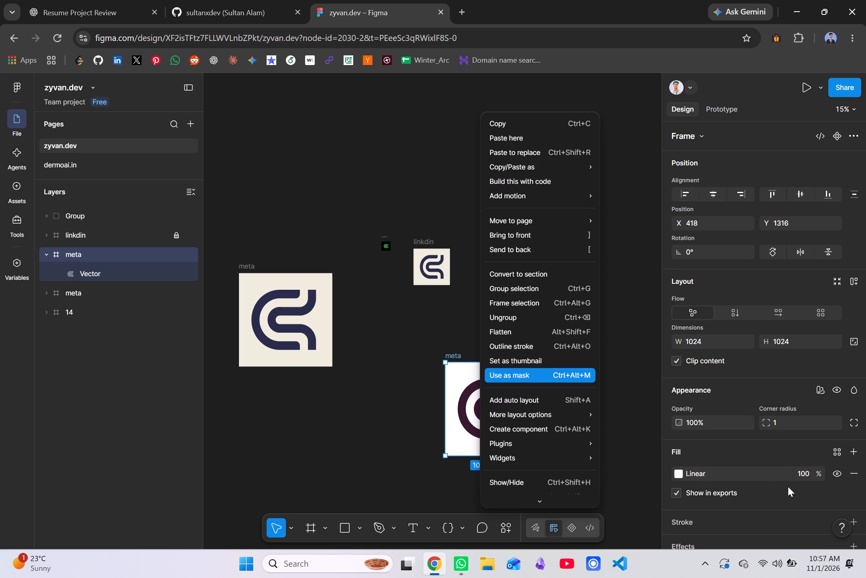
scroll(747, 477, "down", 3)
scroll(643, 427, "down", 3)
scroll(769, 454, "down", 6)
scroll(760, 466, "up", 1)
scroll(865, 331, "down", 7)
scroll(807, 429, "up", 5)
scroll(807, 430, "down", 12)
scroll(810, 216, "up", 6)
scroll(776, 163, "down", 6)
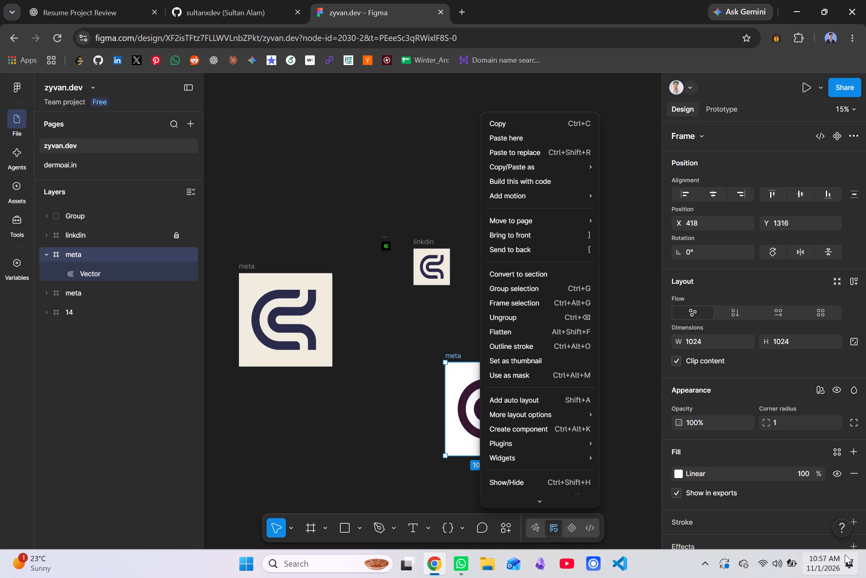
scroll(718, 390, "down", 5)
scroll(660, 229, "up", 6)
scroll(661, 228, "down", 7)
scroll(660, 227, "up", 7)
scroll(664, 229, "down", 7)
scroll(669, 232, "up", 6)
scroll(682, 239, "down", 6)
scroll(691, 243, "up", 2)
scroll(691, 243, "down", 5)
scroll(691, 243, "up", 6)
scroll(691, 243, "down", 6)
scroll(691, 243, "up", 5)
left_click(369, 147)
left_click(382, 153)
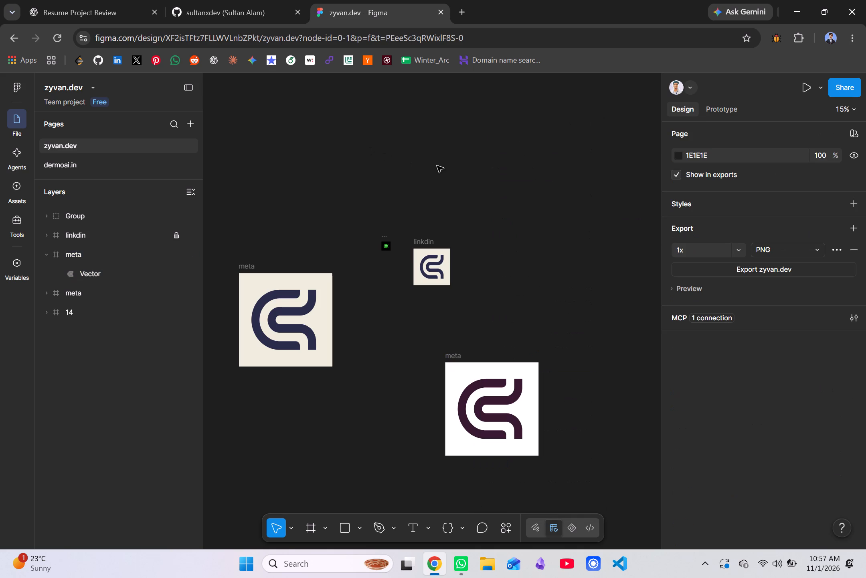
Export the white meta frame with the plum logo at 1x as JPEG.
left_click(506, 386)
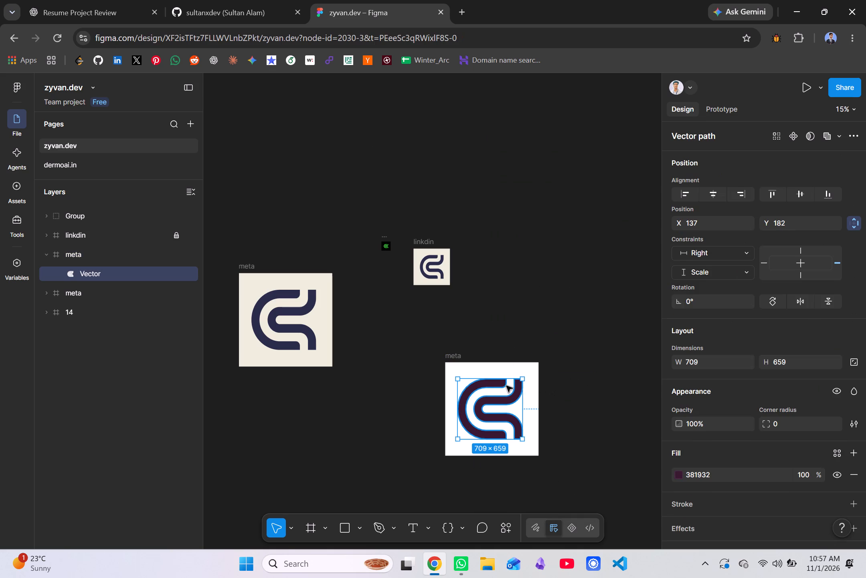
left_click(450, 361)
scroll(826, 438, "down", 5)
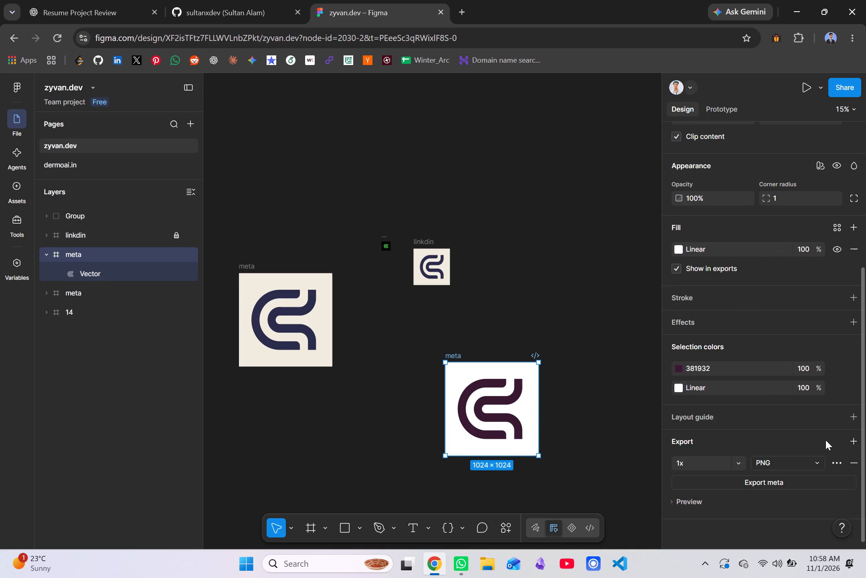
left_click(798, 462)
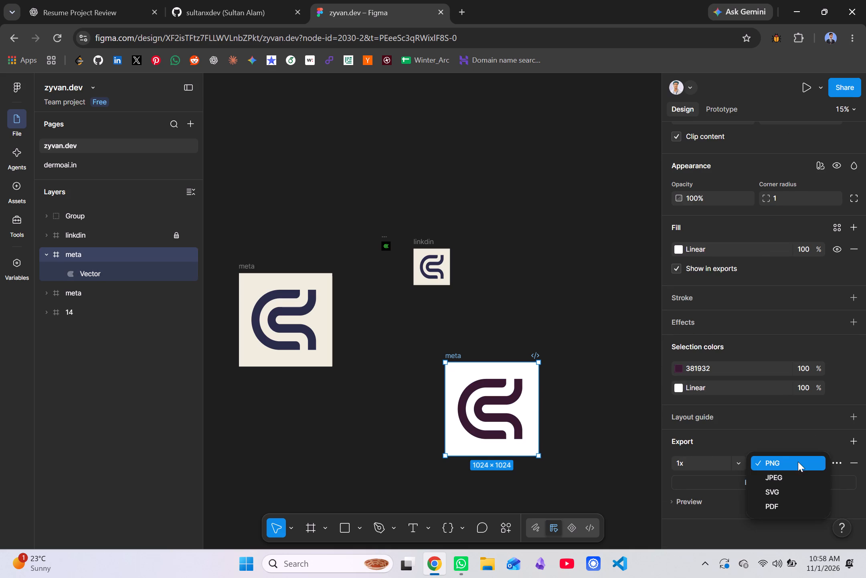
left_click(775, 463)
left_click(792, 462)
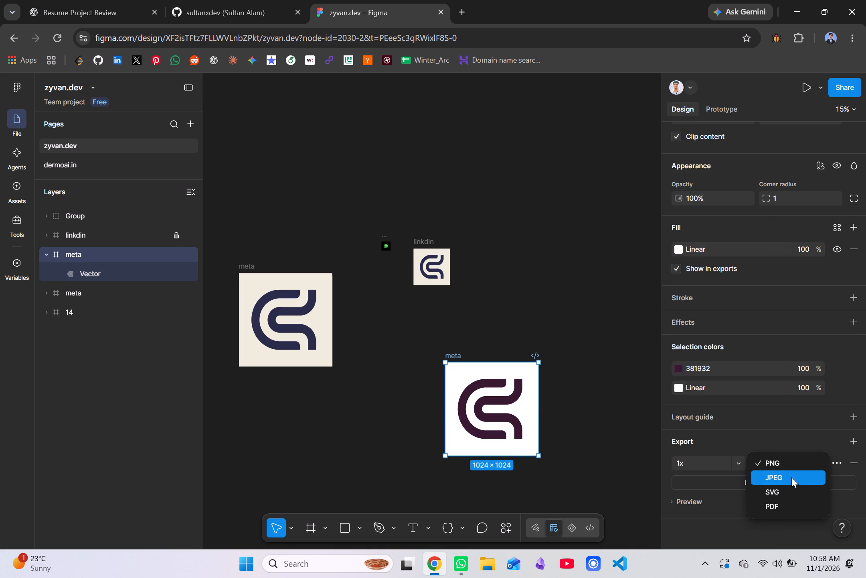
left_click(787, 477)
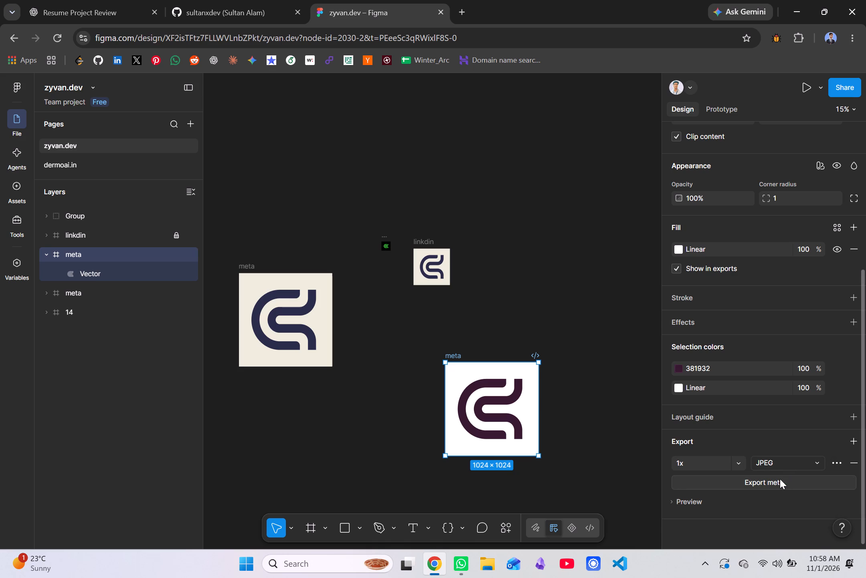
left_click(774, 483)
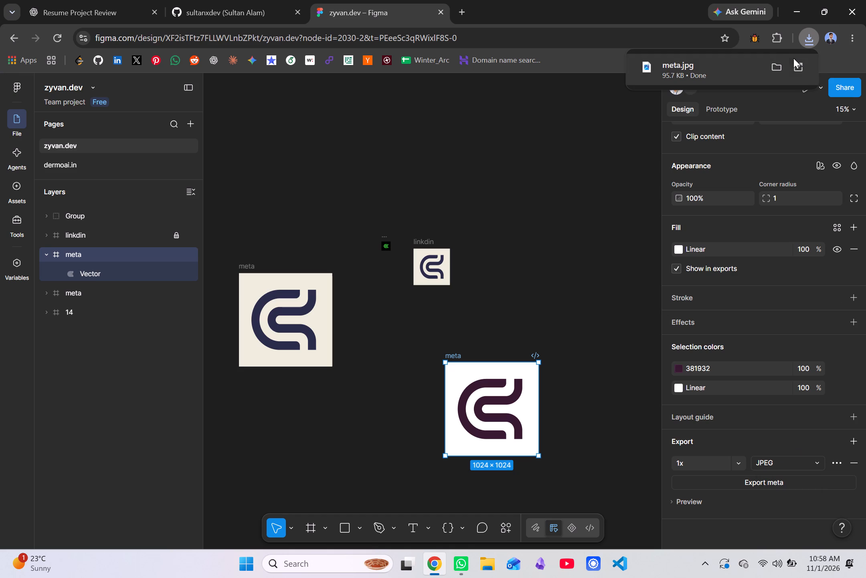
Show the downloaded meta.jpg in its folder and view the image in Photos.
left_click(778, 64)
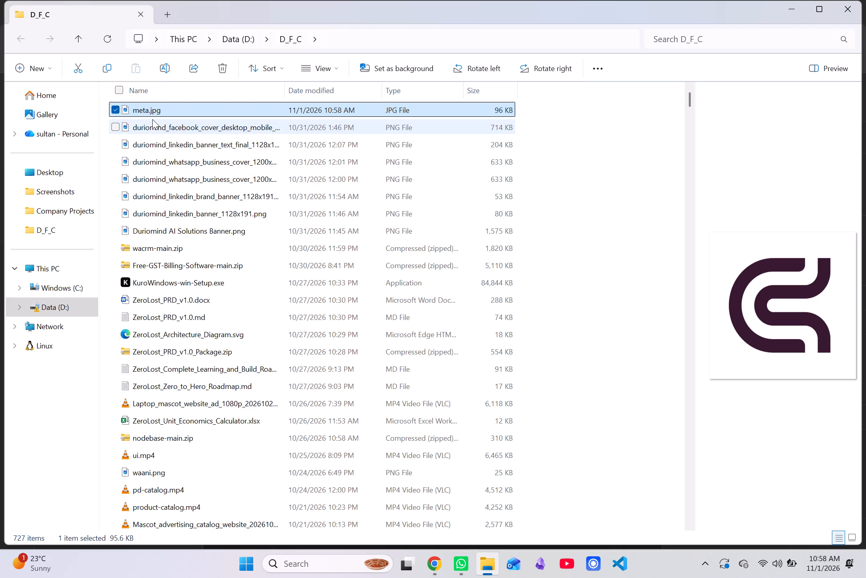
double_click(147, 109)
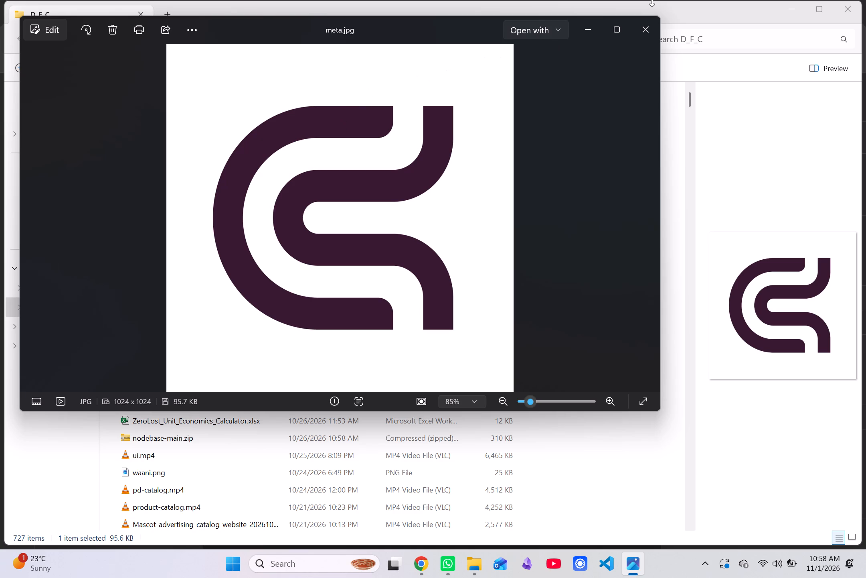
left_click(648, 22)
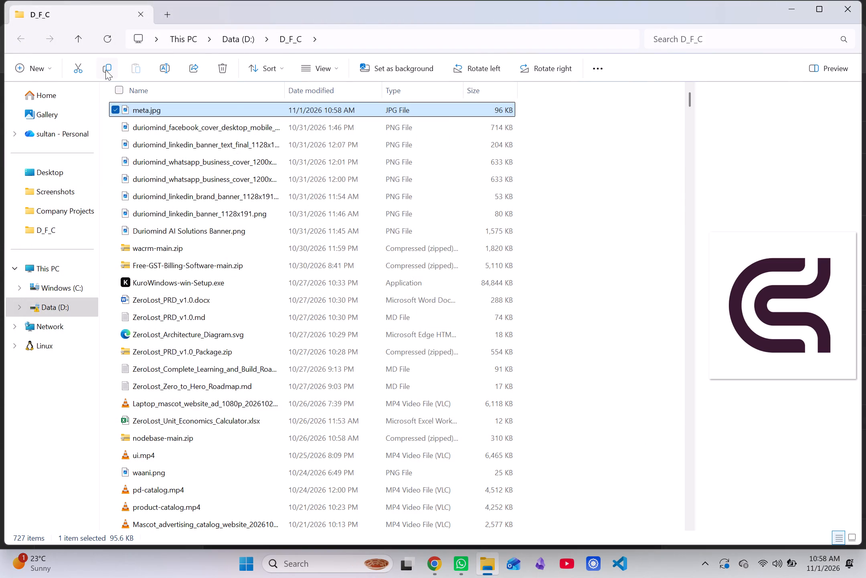
Copy meta.jpg from the D_F_C folder into the Company Projects folder.
left_click(105, 70)
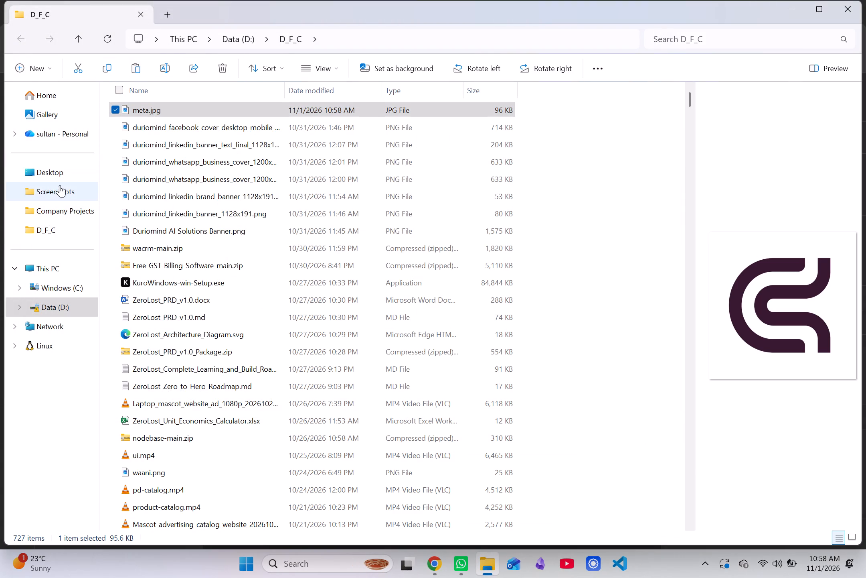
left_click(60, 207)
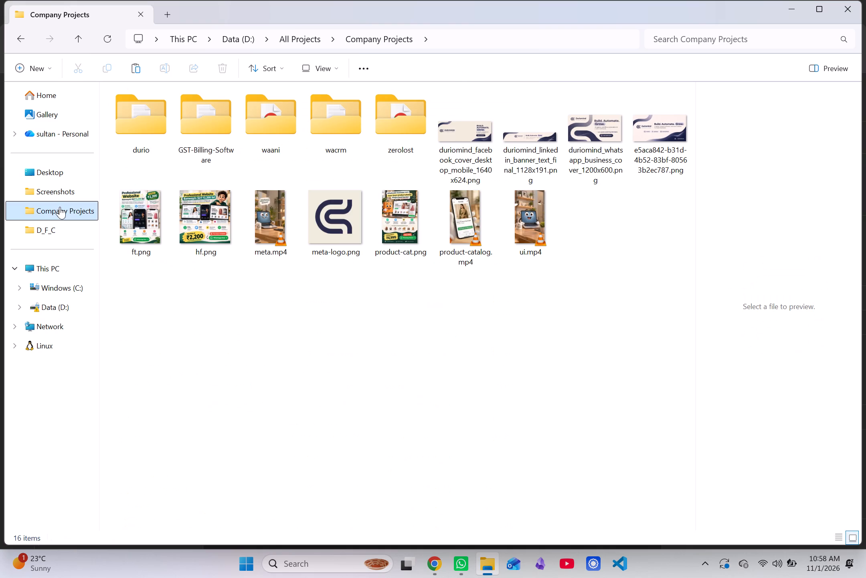
left_click(134, 63)
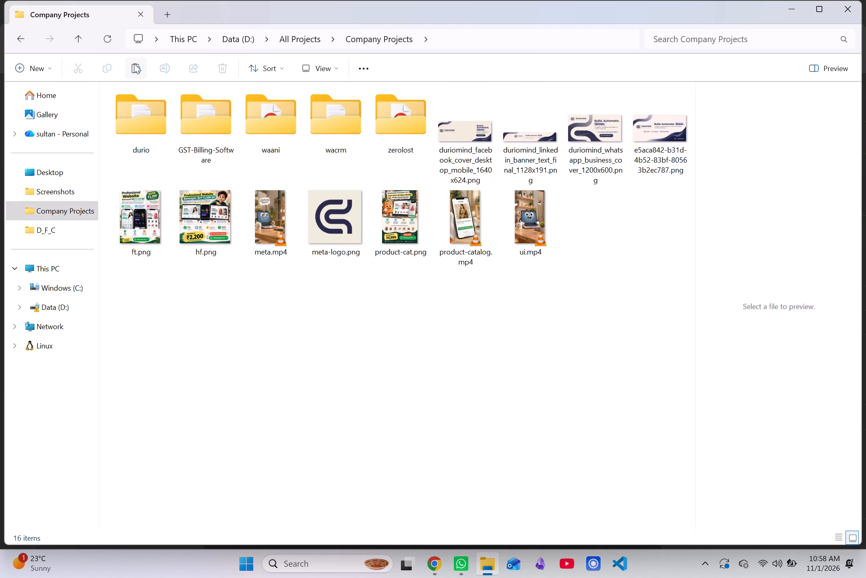
left_click(263, 276)
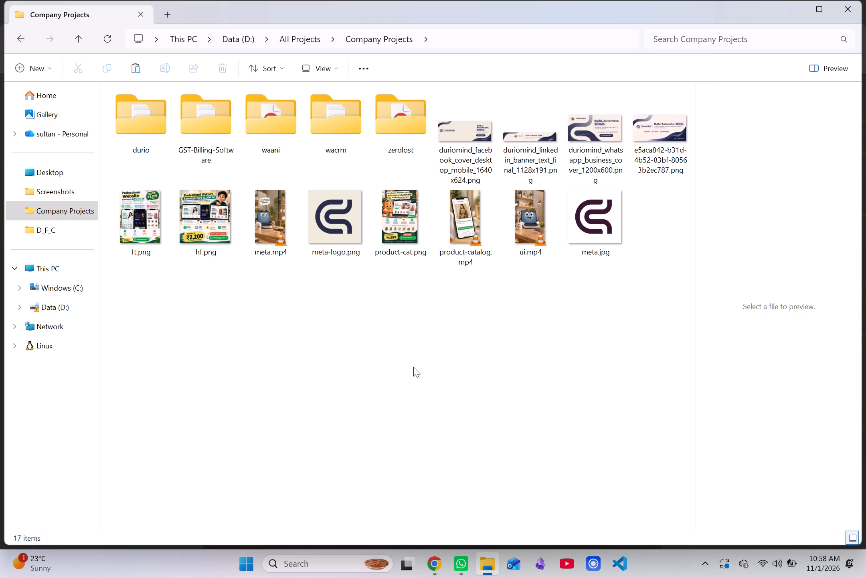
Switch to the GitHub profile page in Chrome and open the settings of the duriomind organization.
left_click(439, 558)
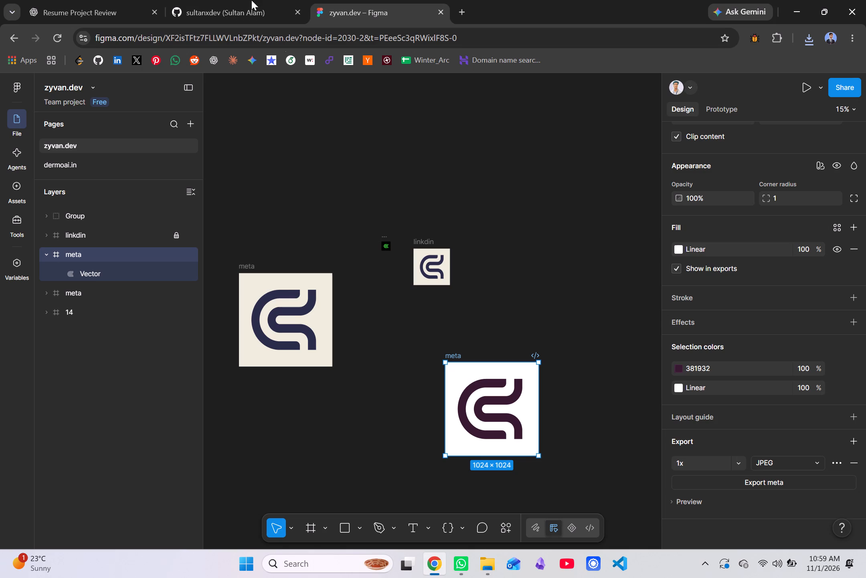
left_click(204, 0)
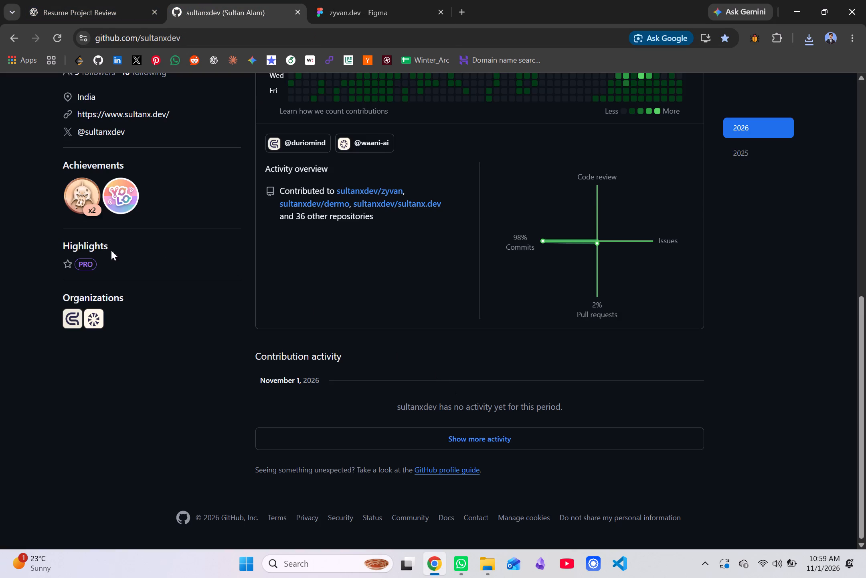
scroll(402, 409, "up", 4)
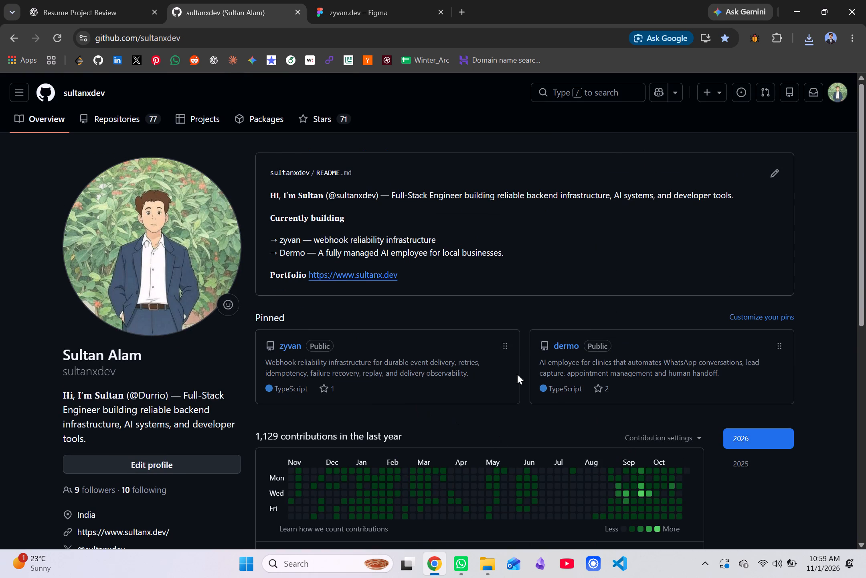
scroll(269, 289, "down", 3)
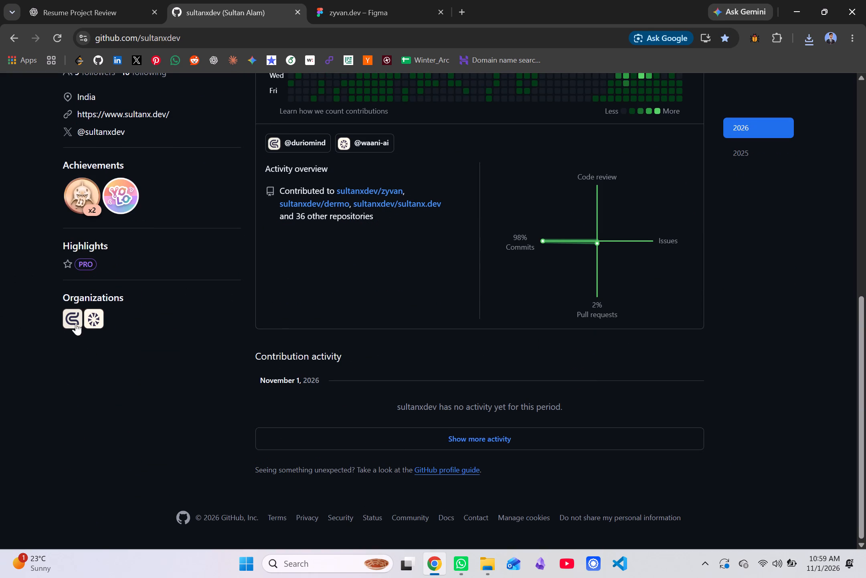
left_click(73, 318)
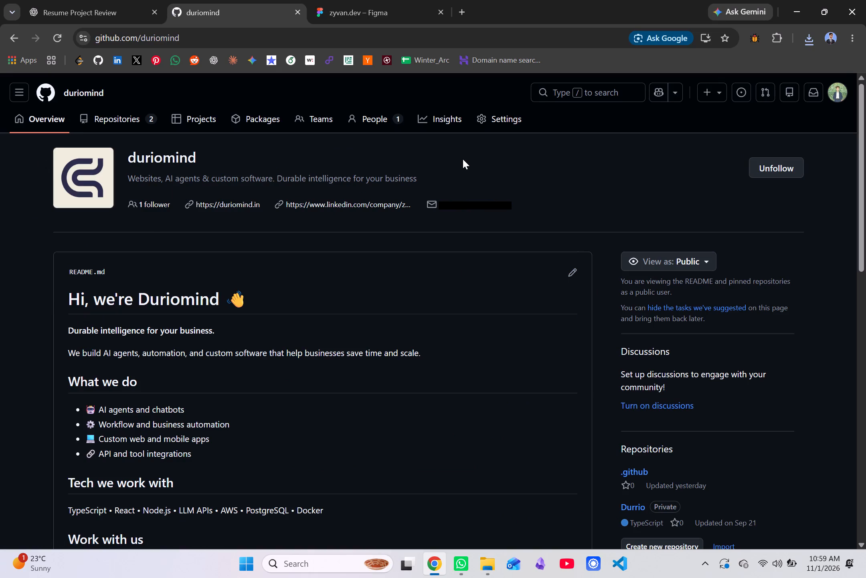
left_click(506, 124)
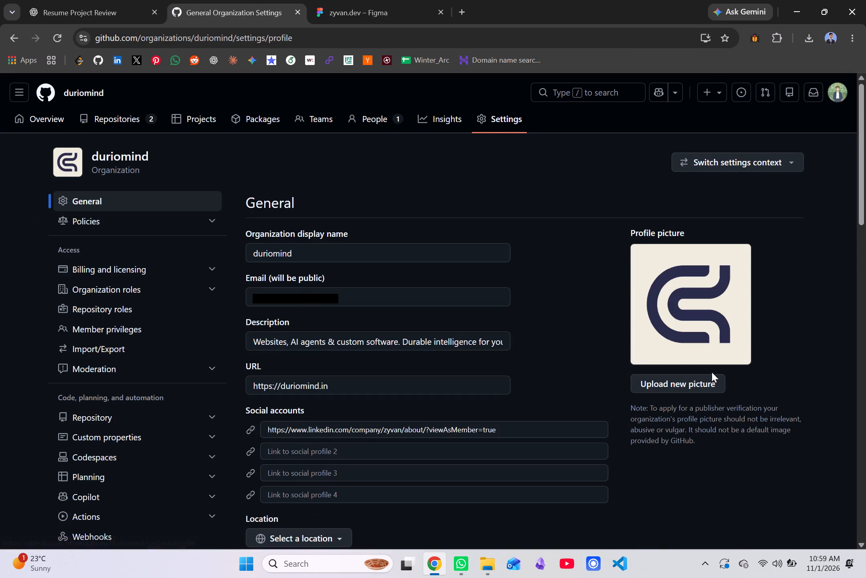
Upload meta.jpg from Company Projects as the duriomind organization's new profile picture, keeping the full-image crop.
left_click(686, 380)
scroll(346, 224, "down", 1)
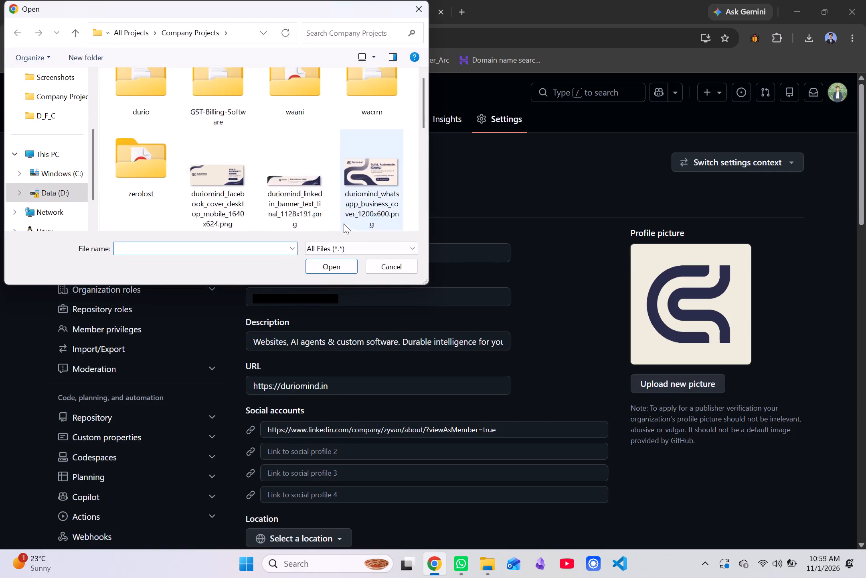
scroll(344, 224, "down", 1)
left_click(386, 175)
left_click(341, 266)
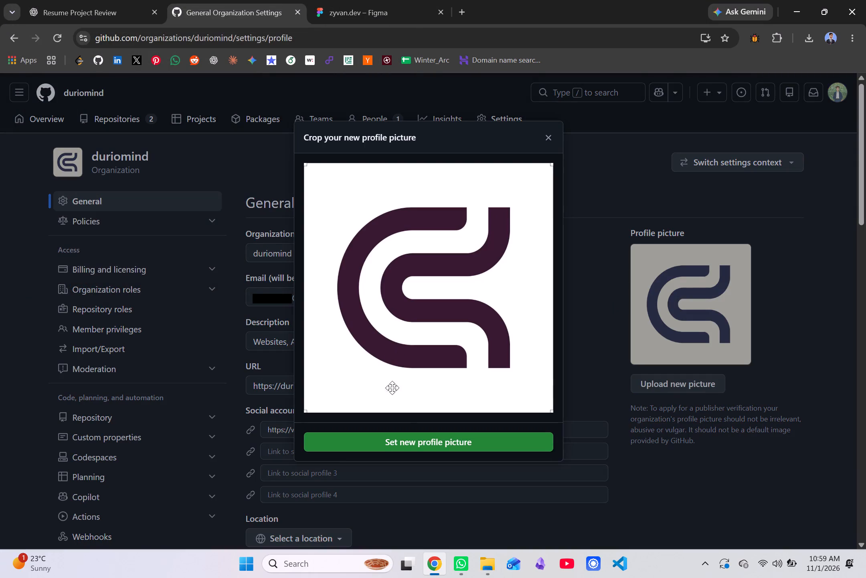
left_click(419, 442)
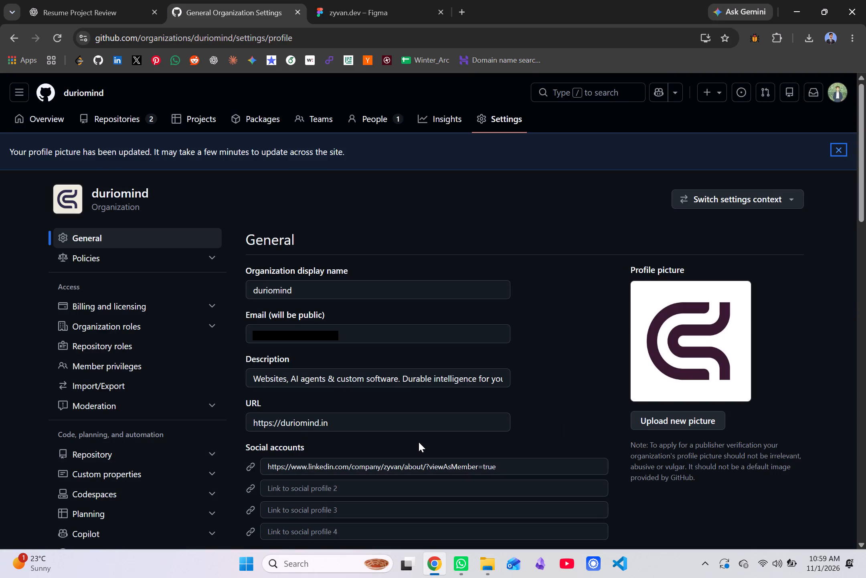
Look through the duriomind general settings page and the organization's overview page.
scroll(539, 355, "down", 7)
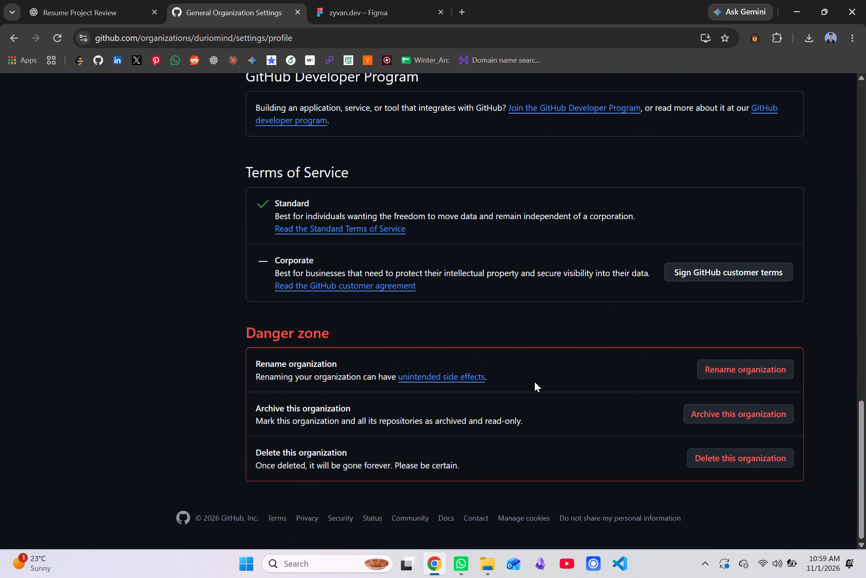
scroll(469, 370, "up", 5)
scroll(186, 218, "up", 5)
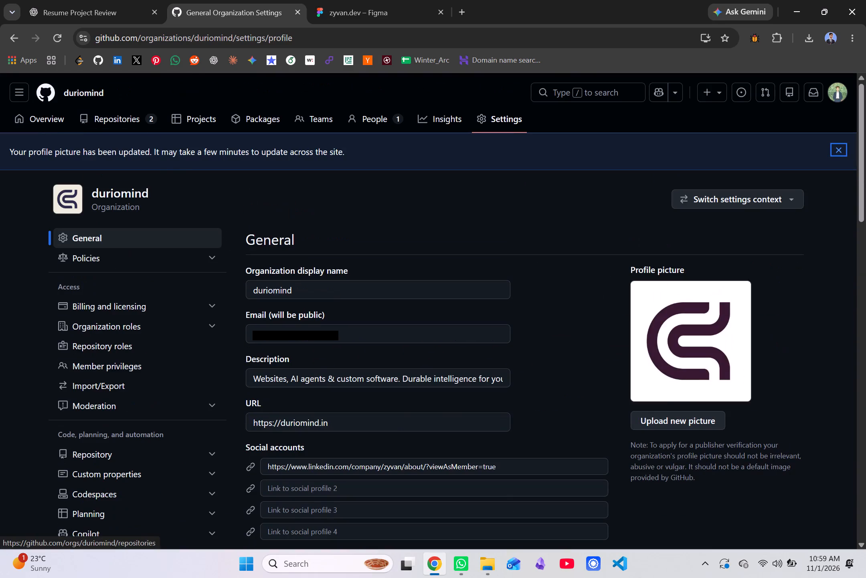
left_click(81, 92)
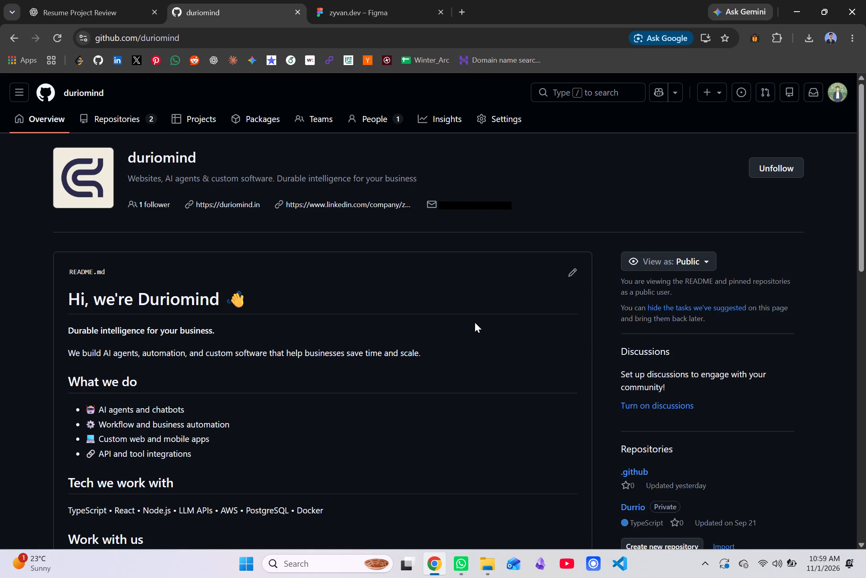
scroll(508, 343, "down", 4)
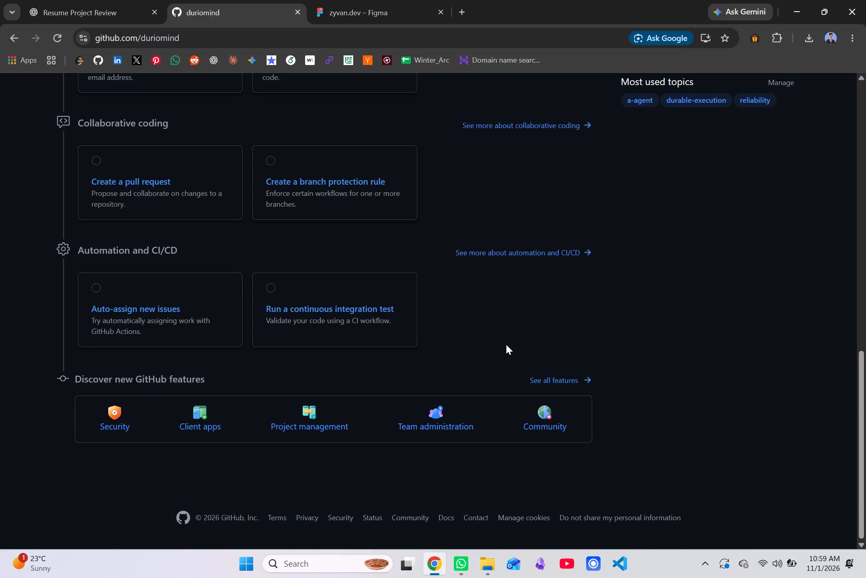
scroll(505, 344, "up", 1)
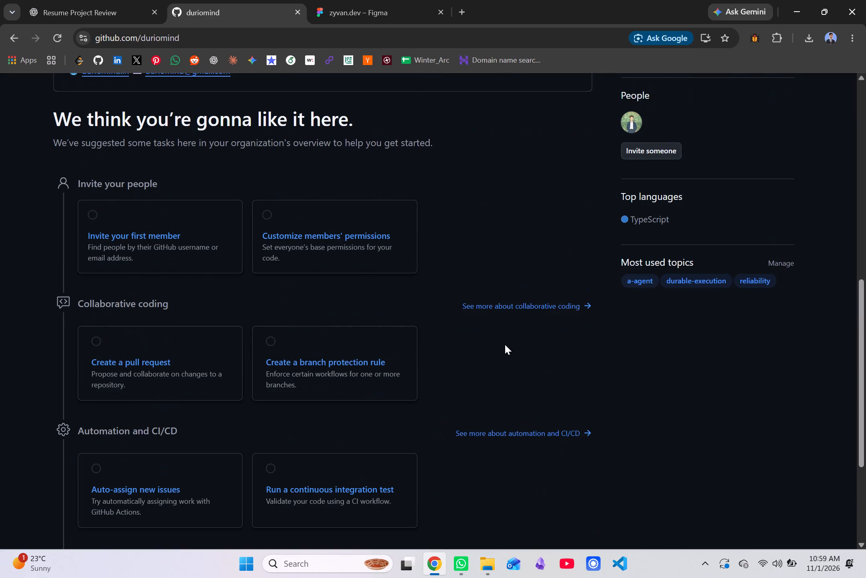
scroll(505, 344, "up", 1)
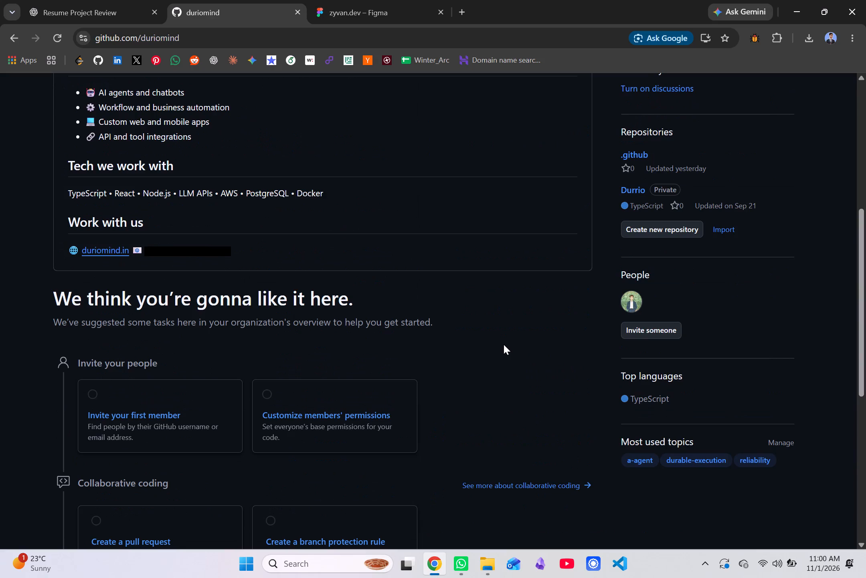
scroll(504, 344, "up", 1)
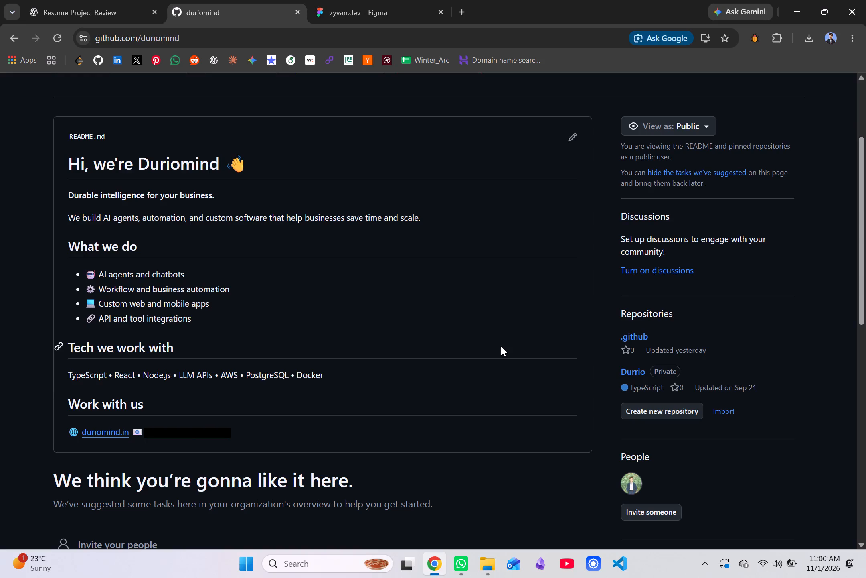
left_click(625, 352)
scroll(477, 301, "up", 3)
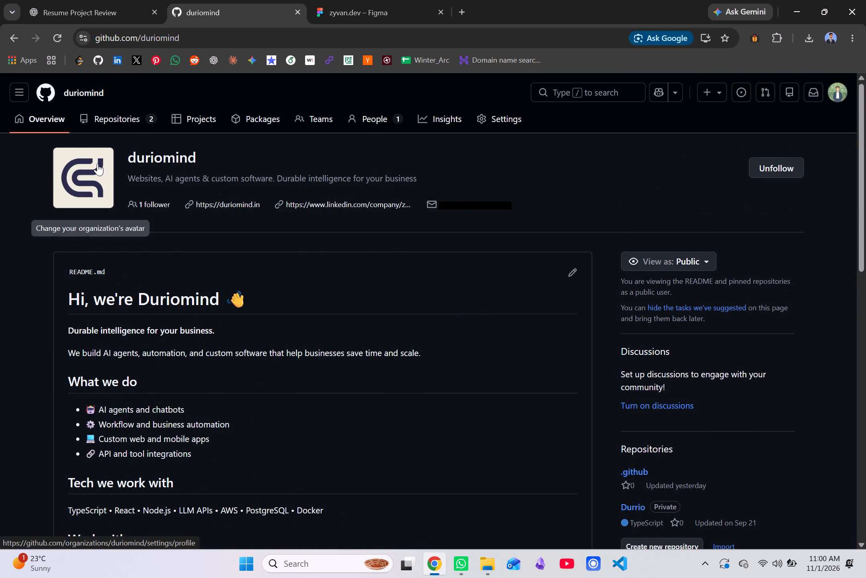
Go back to the personal GitHub profile and reload it to check the duriomind icon under Organizations.
left_click(13, 42)
left_click(10, 44)
left_click(10, 45)
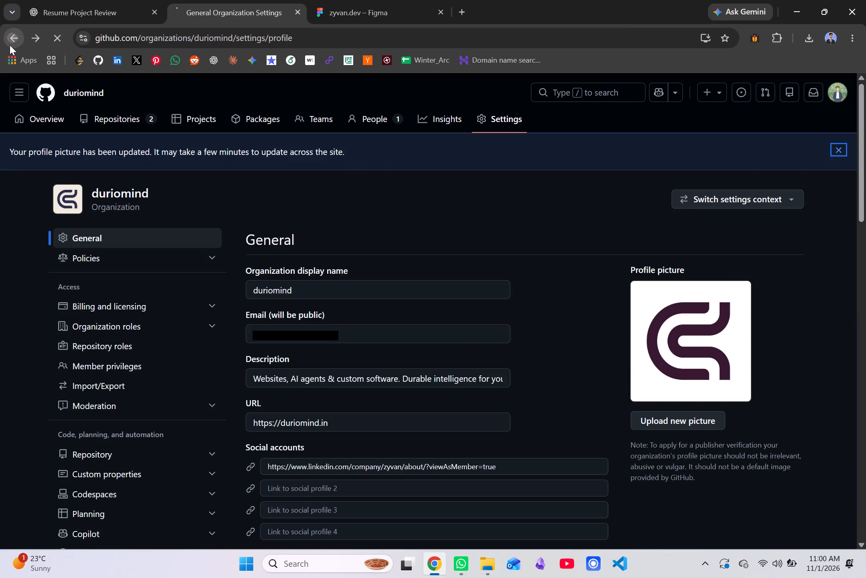
left_click(10, 45)
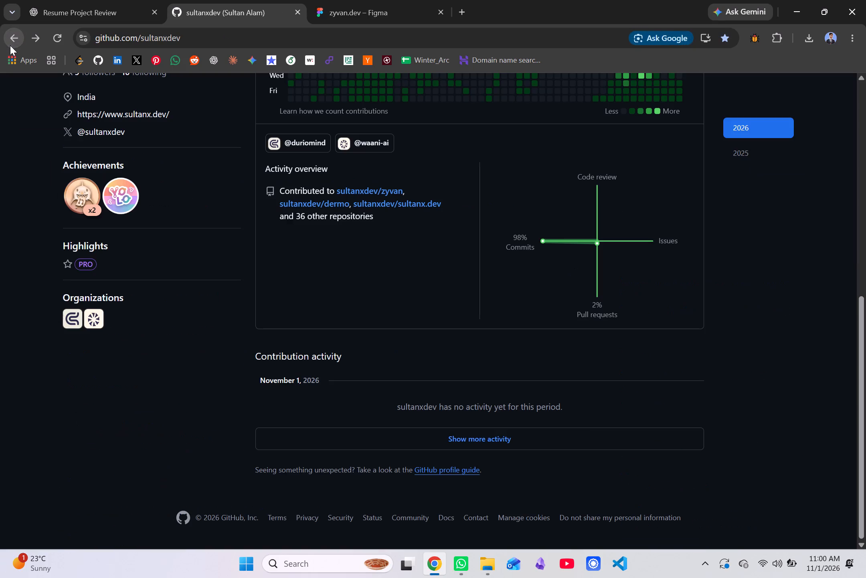
left_click(60, 37)
scroll(138, 166, "down", 1)
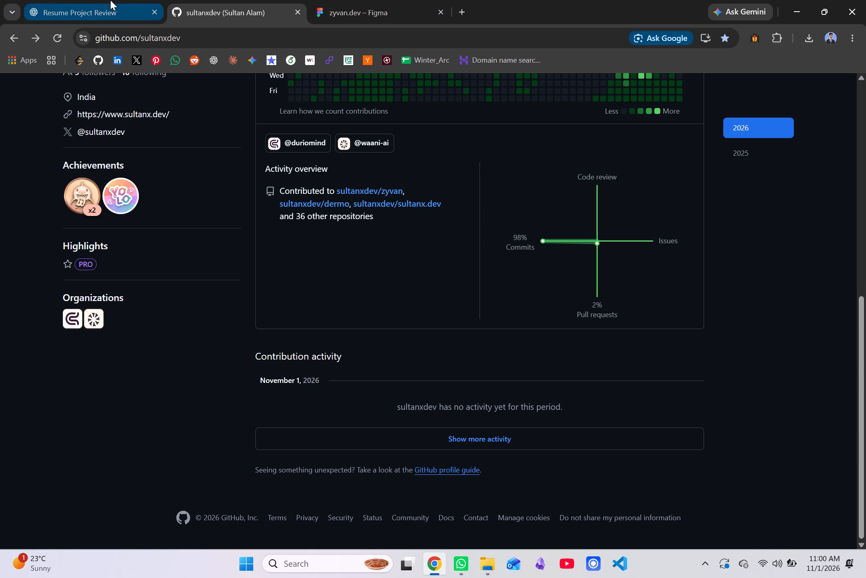
Switch to the zyvan.dev Figma file and look over the meta, linkdin and 14 logo frames on its canvas.
left_click(374, 0)
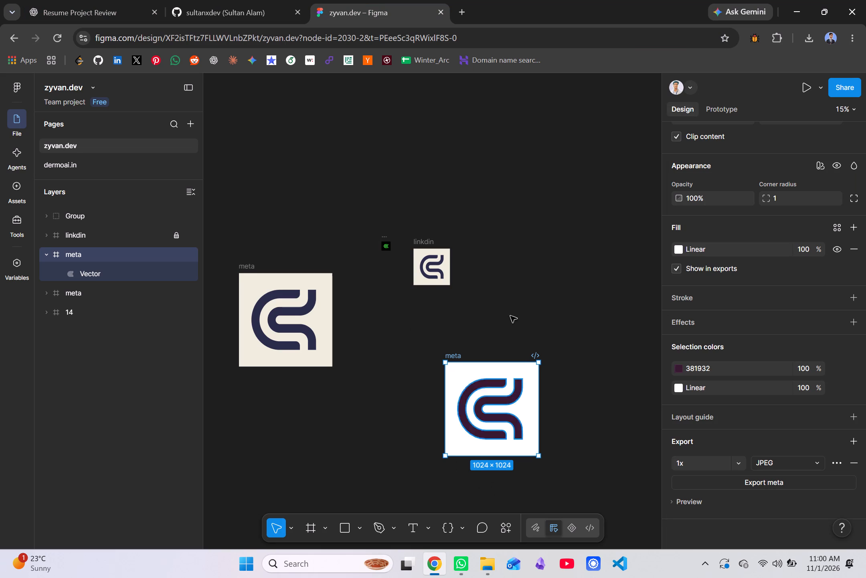
scroll(497, 255, "down", 6)
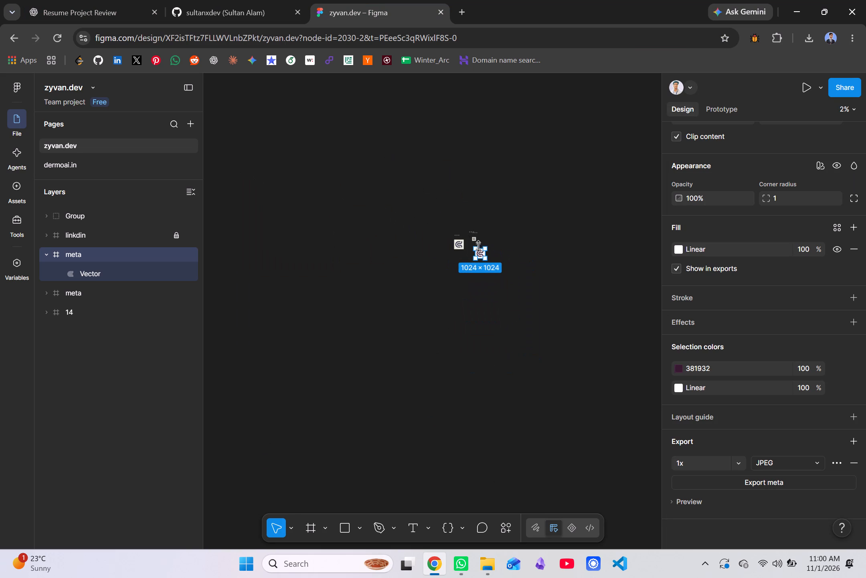
scroll(543, 311, "right", 1)
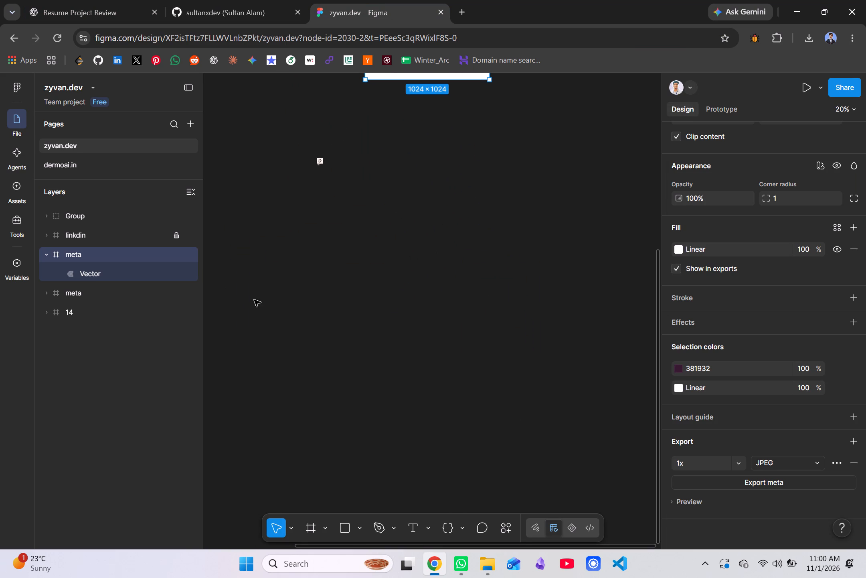
scroll(190, 283, "up", 1)
left_click(107, 238)
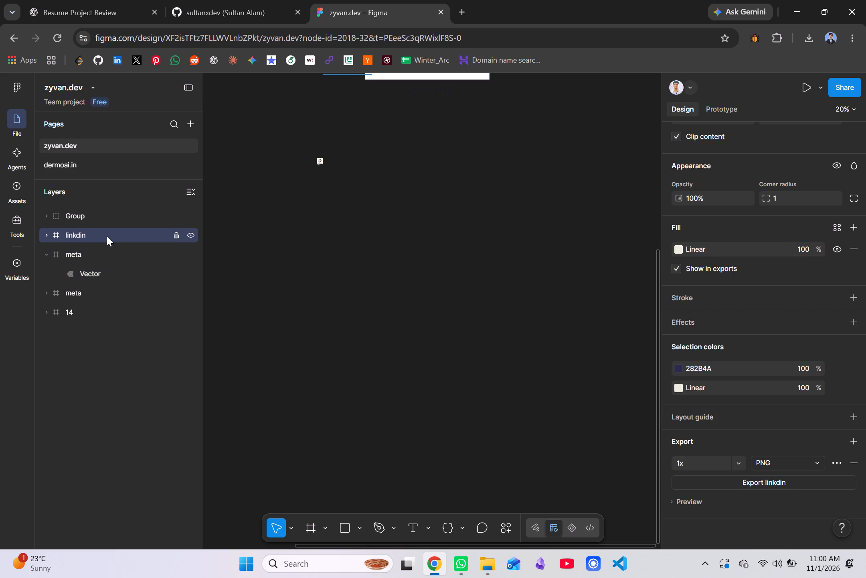
scroll(202, 219, "up", 2)
scroll(341, 234, "up", 6)
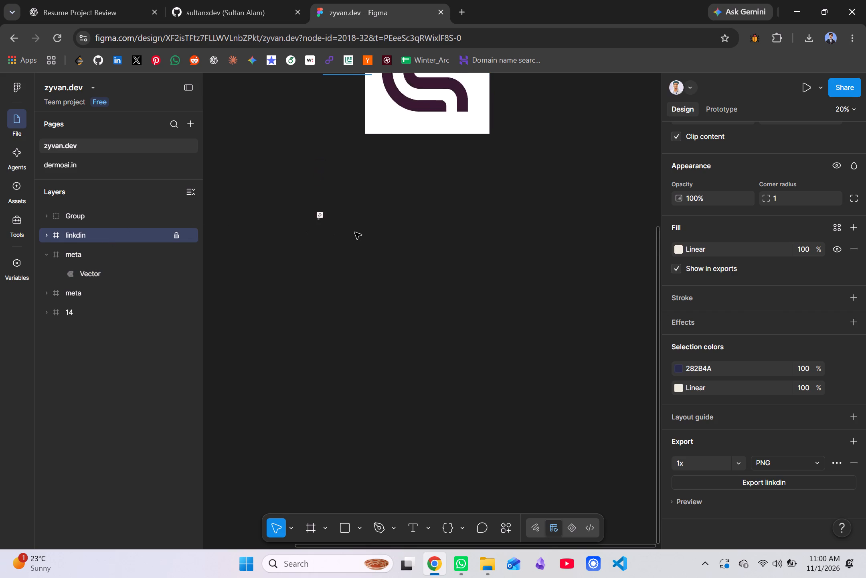
scroll(355, 232, "up", 10)
scroll(354, 232, "right", 1)
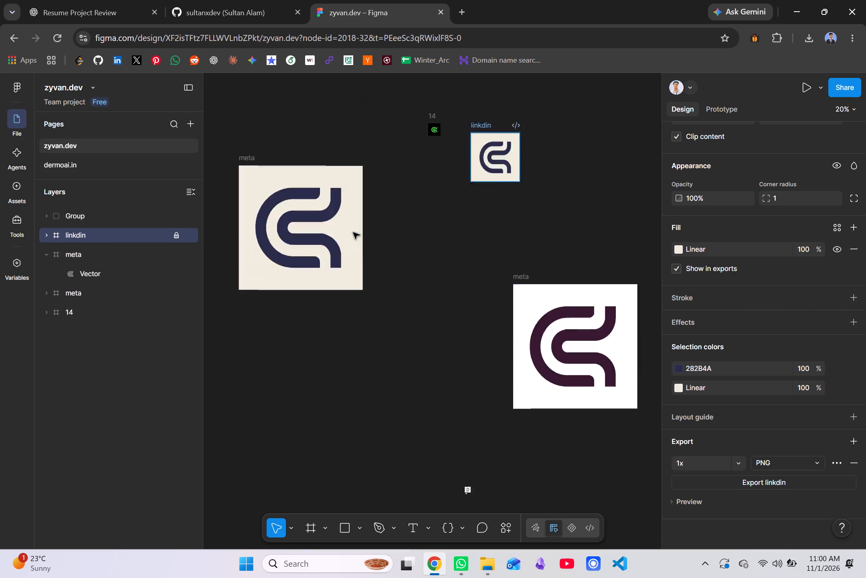
scroll(353, 232, "right", 1)
scroll(352, 232, "left", 2)
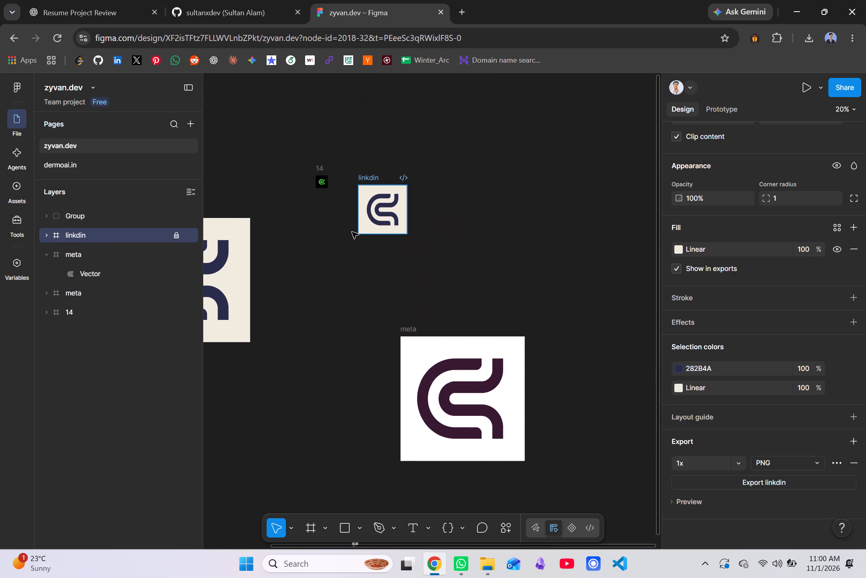
scroll(352, 232, "up", 1)
scroll(352, 232, "right", 1)
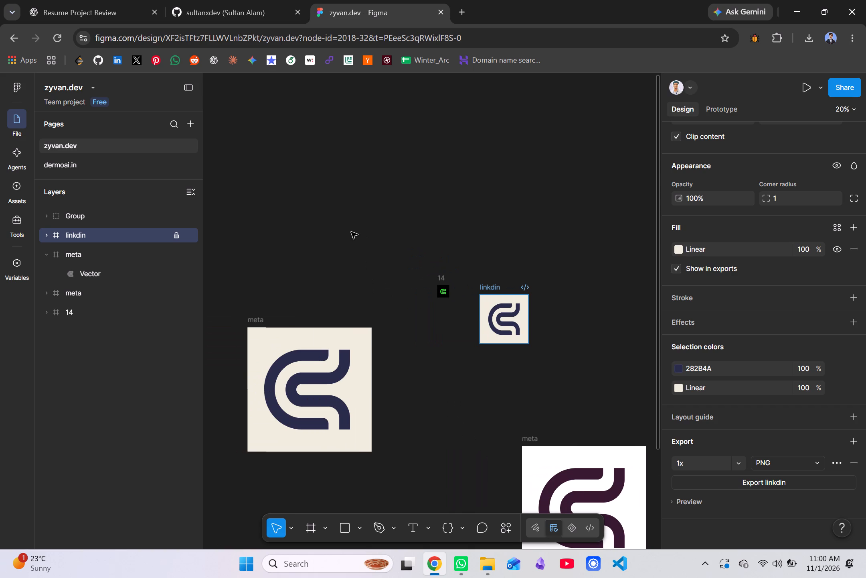
scroll(351, 232, "right", 1)
Return to the Figma recent files and open the 10+ Aesthetic Logo Designs | Free (Community) file.
left_click(15, 33)
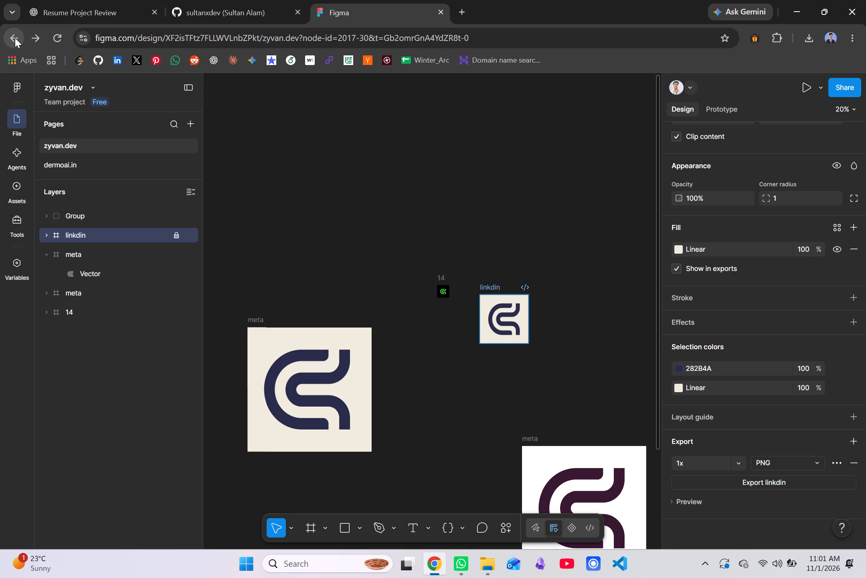
left_click(14, 41)
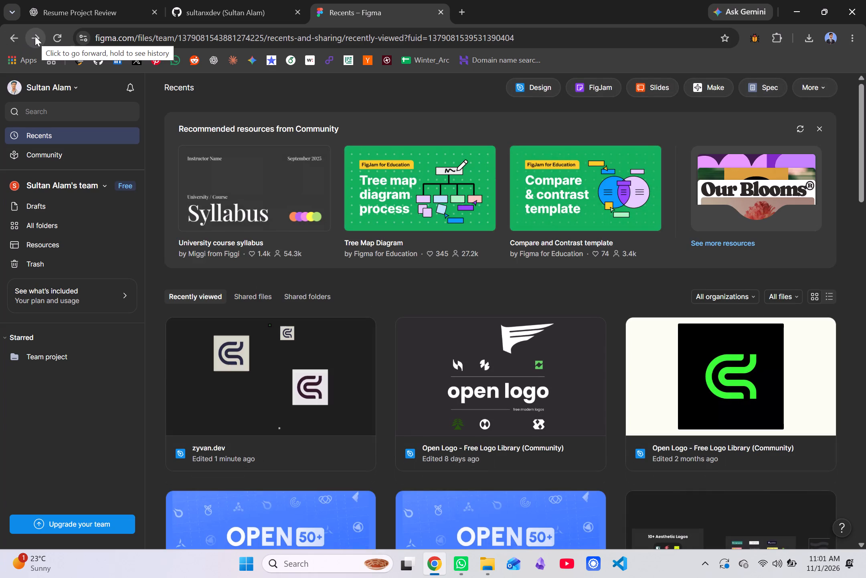
scroll(445, 219, "down", 1)
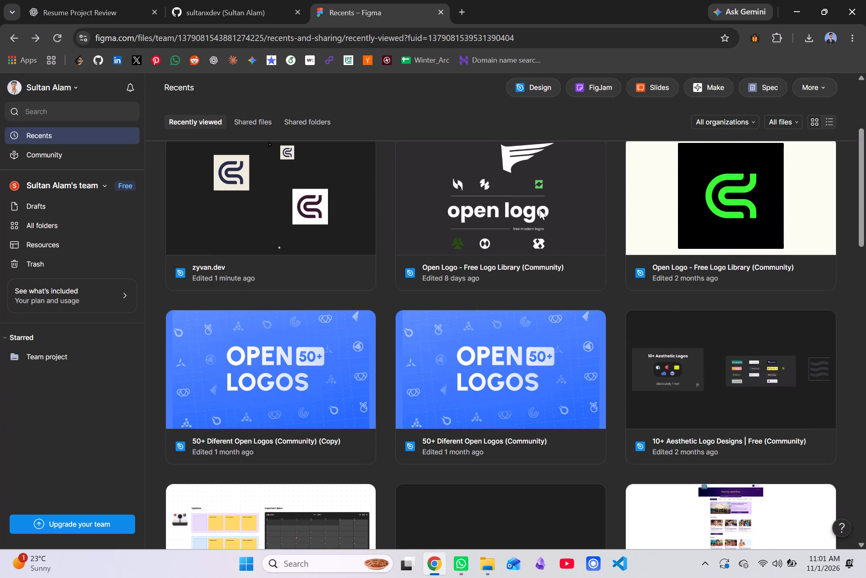
scroll(540, 210, "down", 2)
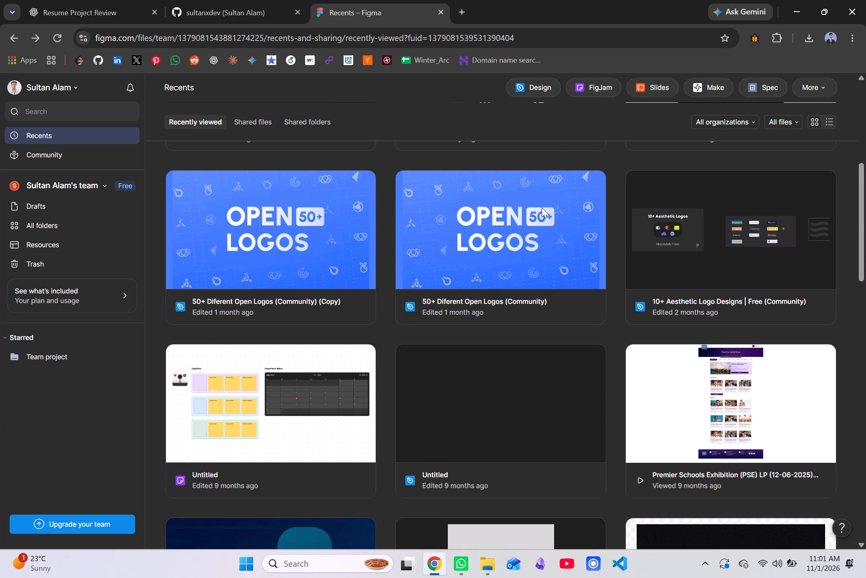
scroll(542, 208, "down", 1)
double_click(701, 216)
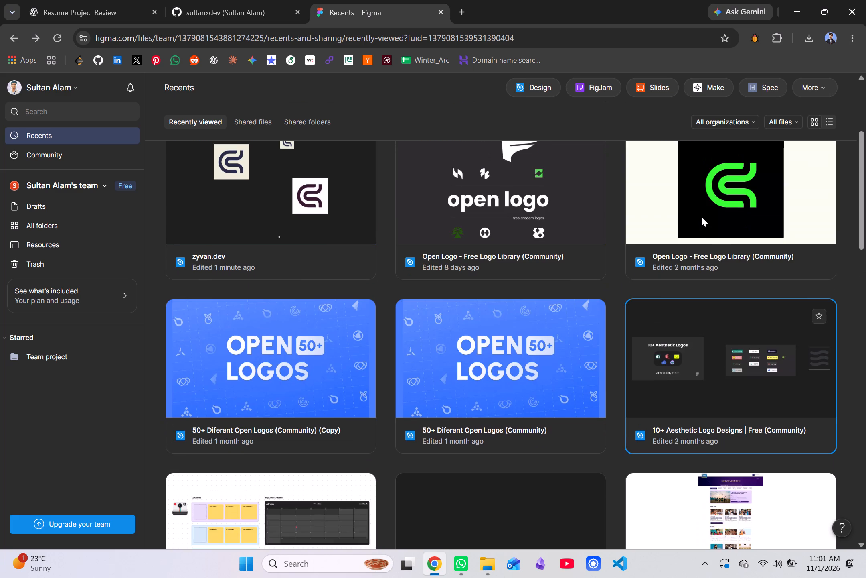
double_click(727, 370)
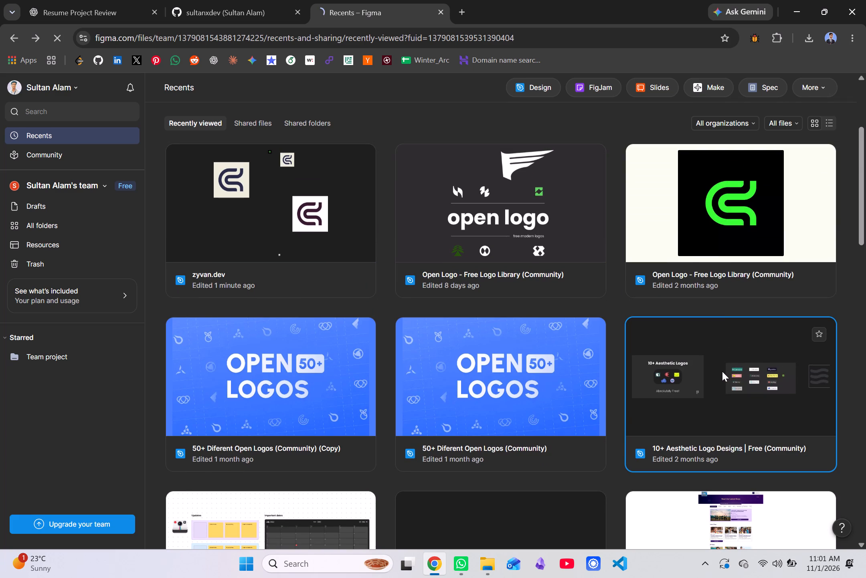
double_click(720, 376)
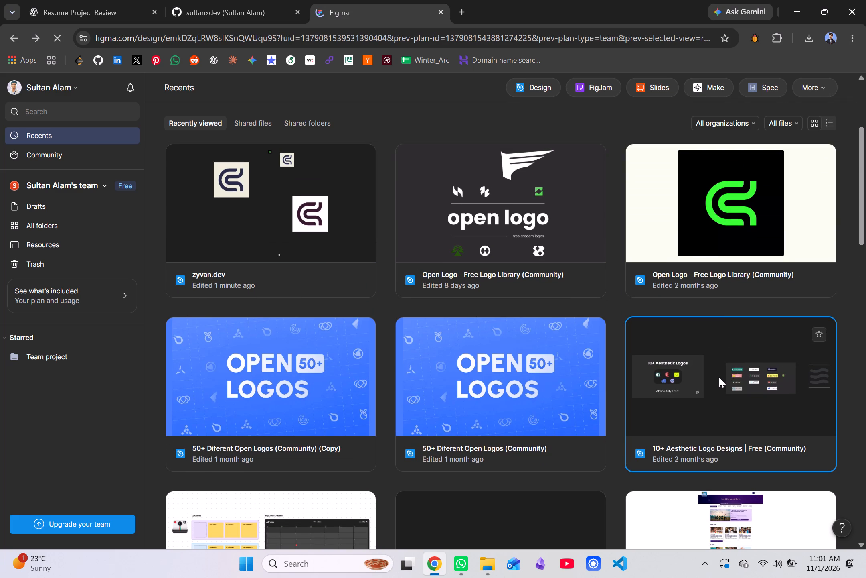
Open the bookmarked domain name search page in a new browser tab.
left_click(461, 9)
left_click(484, 60)
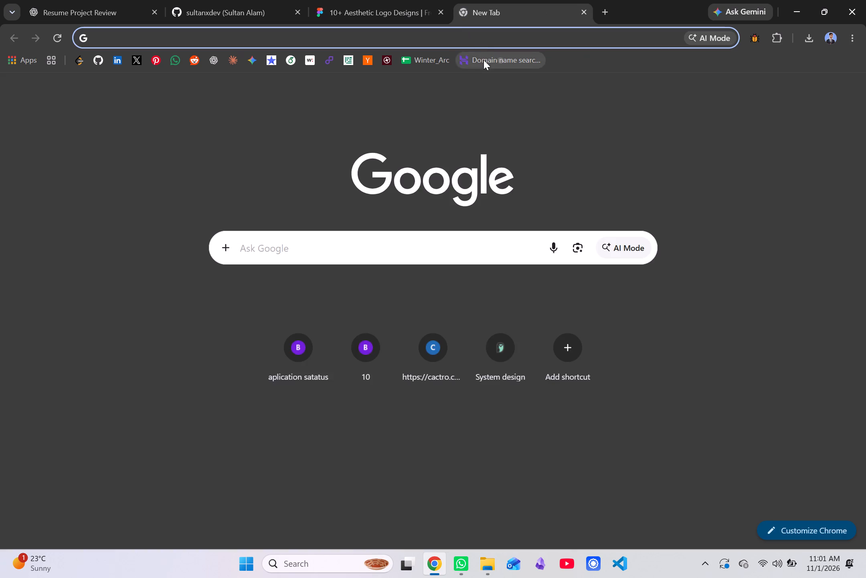
Return to the 10+ Aesthetic Logo Designs file, dismiss the code-layer introduction and look over the samples in the Logos frame.
left_click(379, 12)
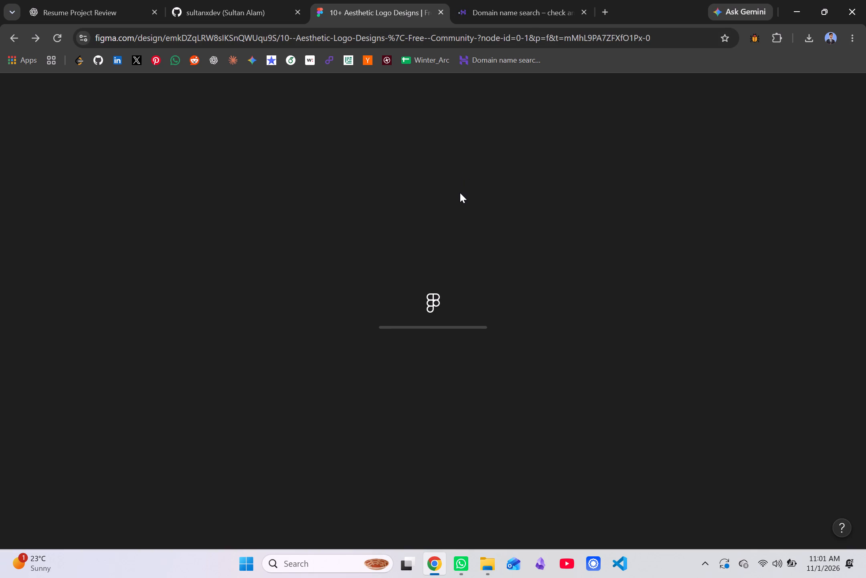
left_click(459, 194)
left_click_drag(457, 194, 433, 228)
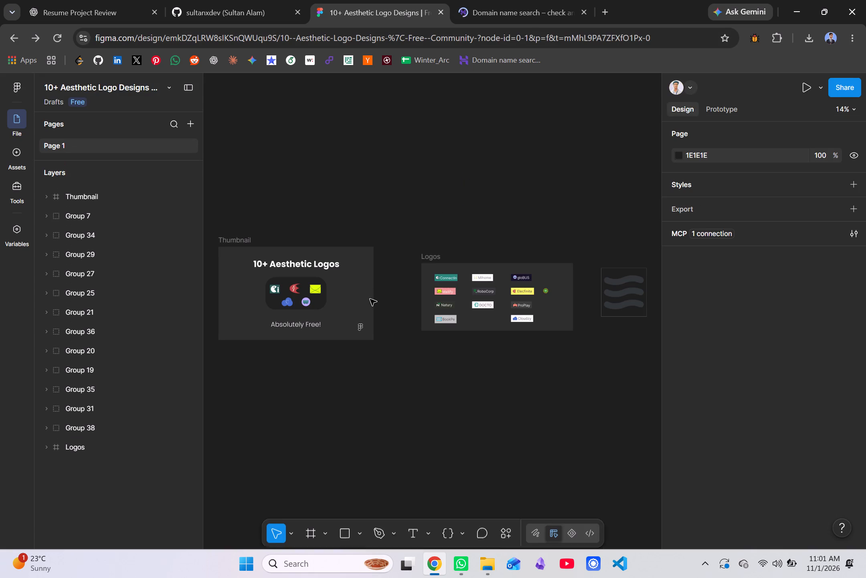
scroll(491, 375, "up", 4)
left_click(316, 299)
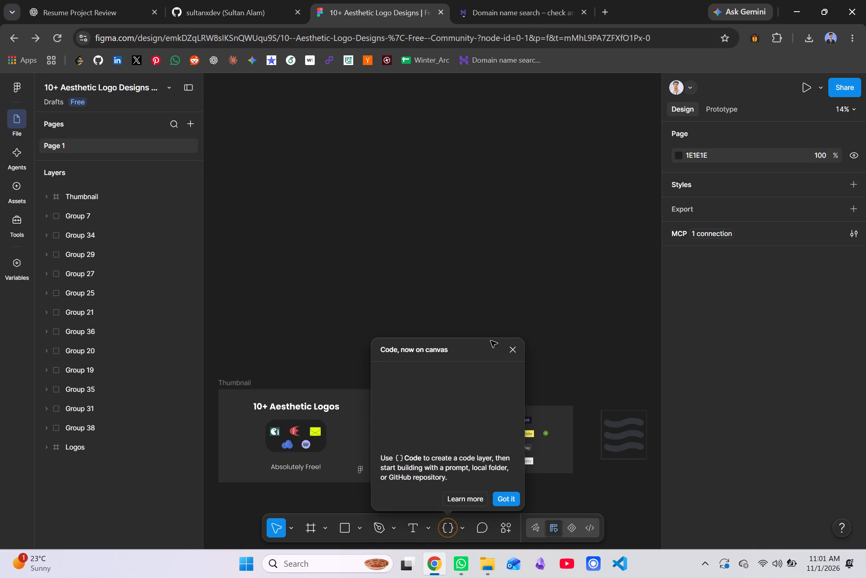
left_click(515, 352)
scroll(514, 351, "down", 2)
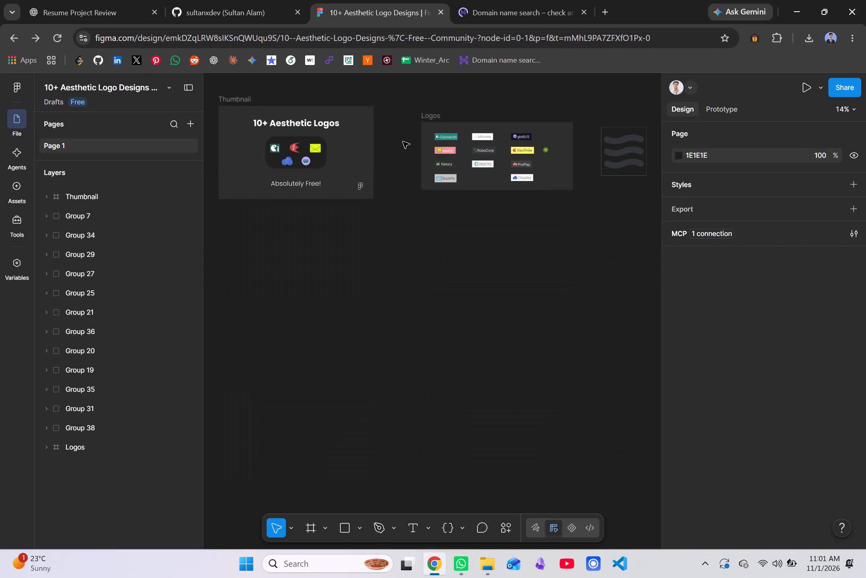
scroll(469, 152, "up", 12, "ctrl")
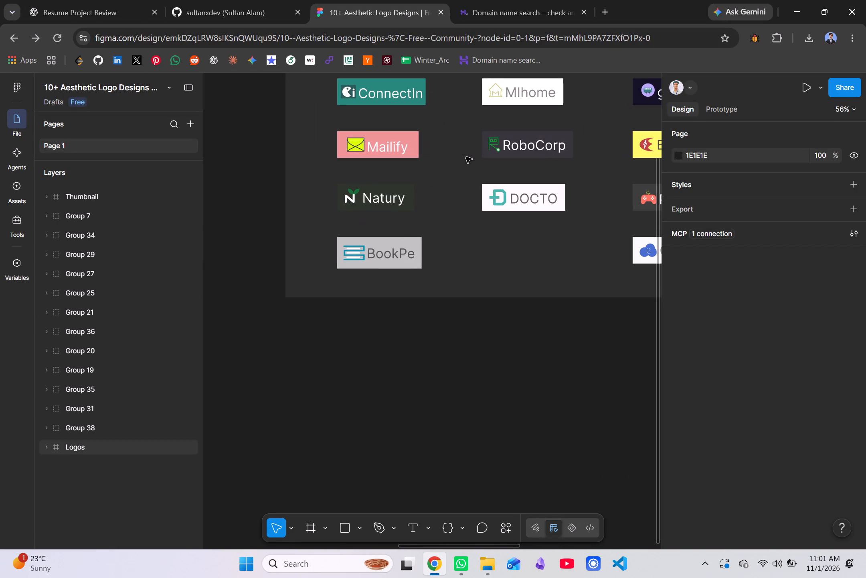
left_click(651, 347)
scroll(652, 346, "up", 1)
Replace the Natury logo's wordmark text with "wapp".
left_click(387, 242)
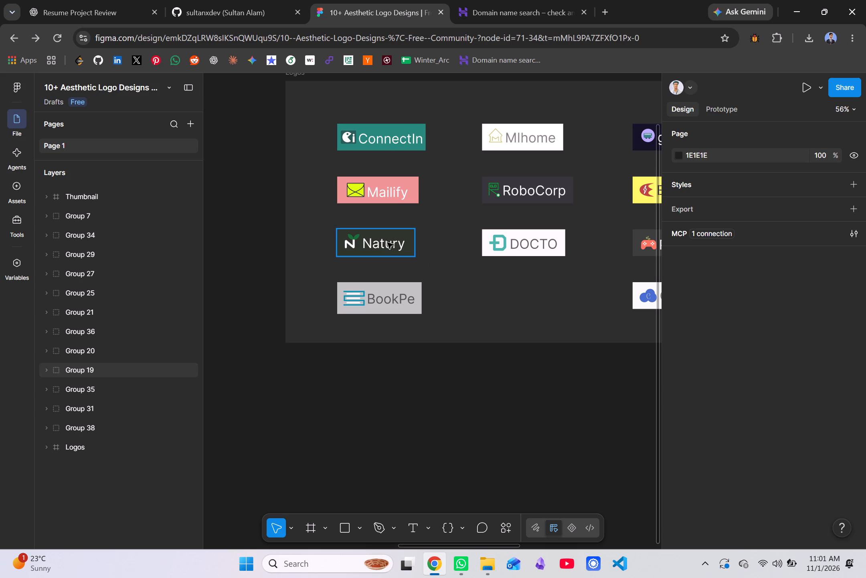
left_click(395, 244)
double_click(395, 244)
double_click(398, 245)
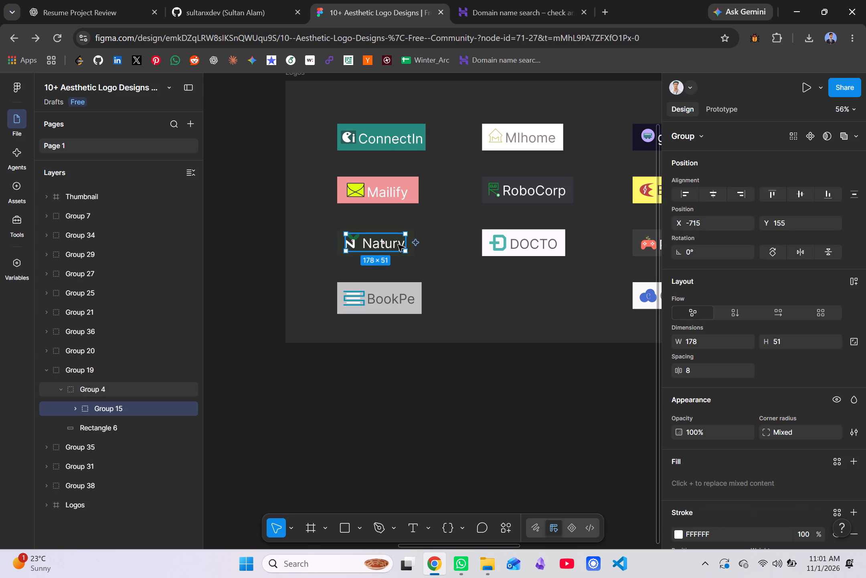
left_click(403, 245)
triple_click(403, 245)
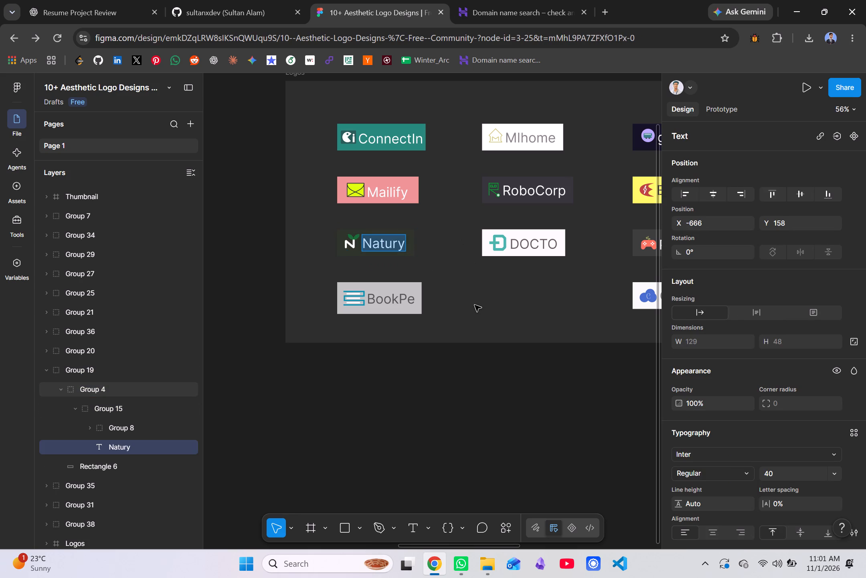
key("BackSpace")
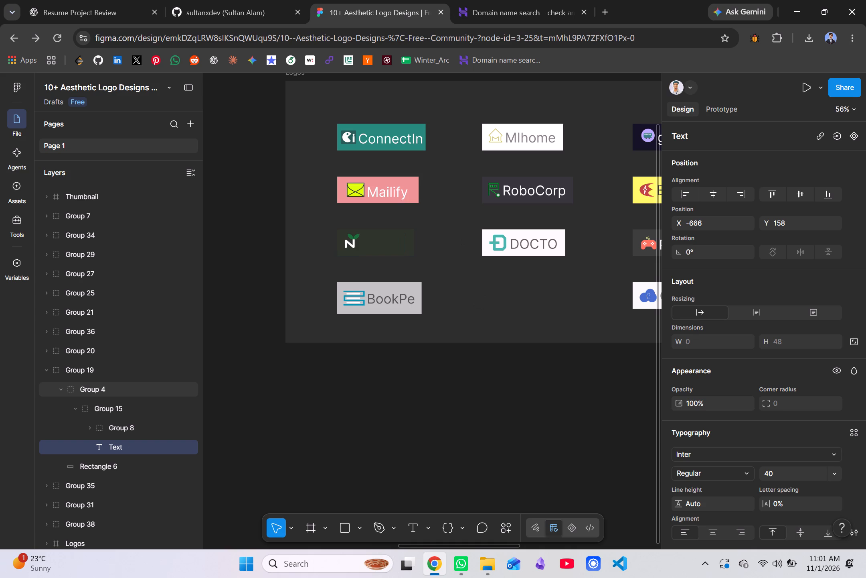
type("wa")
key("a")
key("BackSpace")
type("pp")
left_click(445, 251)
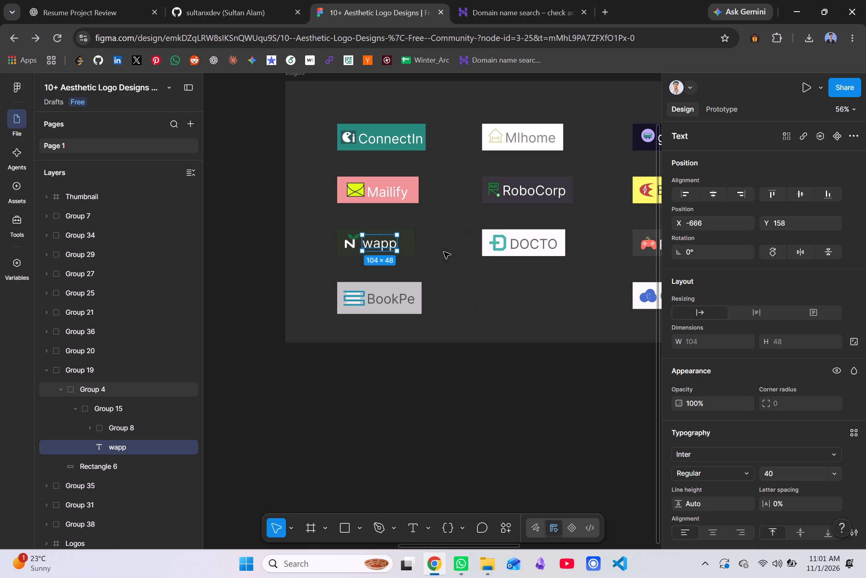
Delete the white N vector from the wapp logo's symbol, keeping the green leaves.
left_click(336, 260)
left_click(349, 244)
double_click(351, 244)
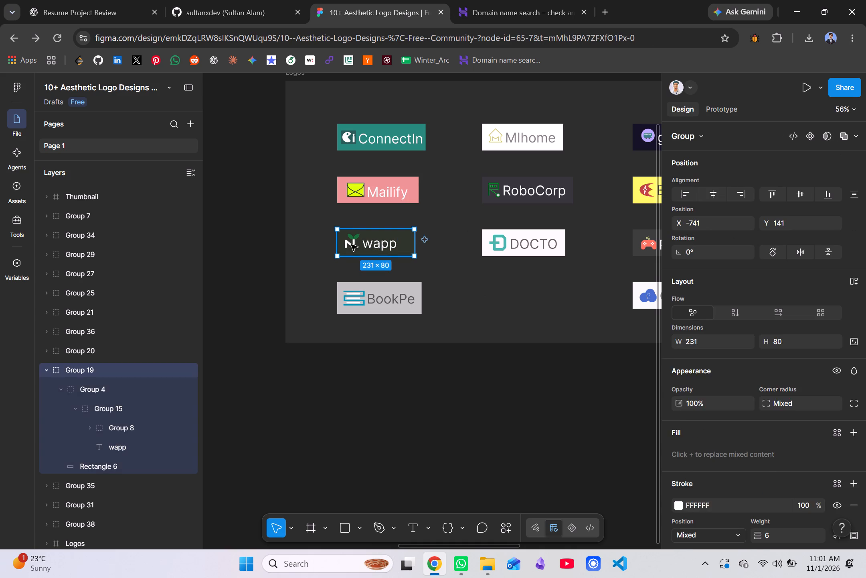
triple_click(352, 244)
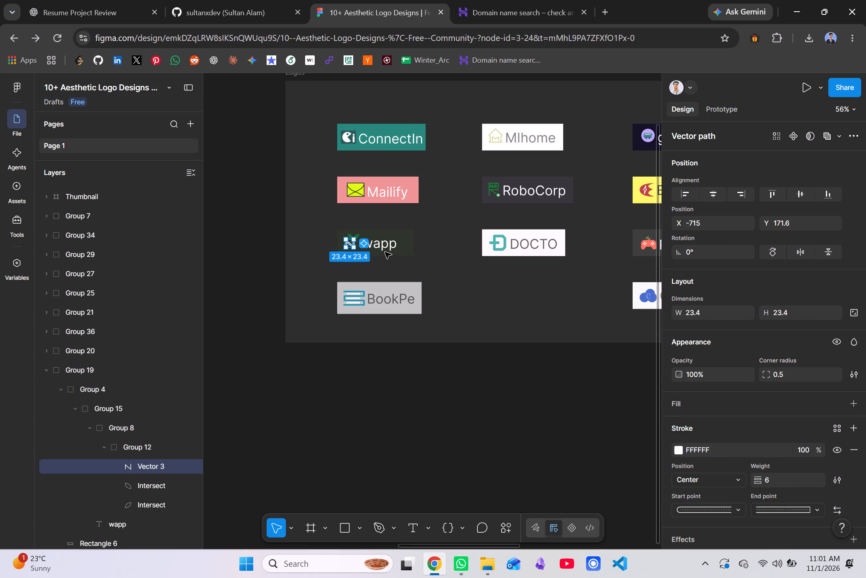
key("BackSpace")
key("BackSpace")
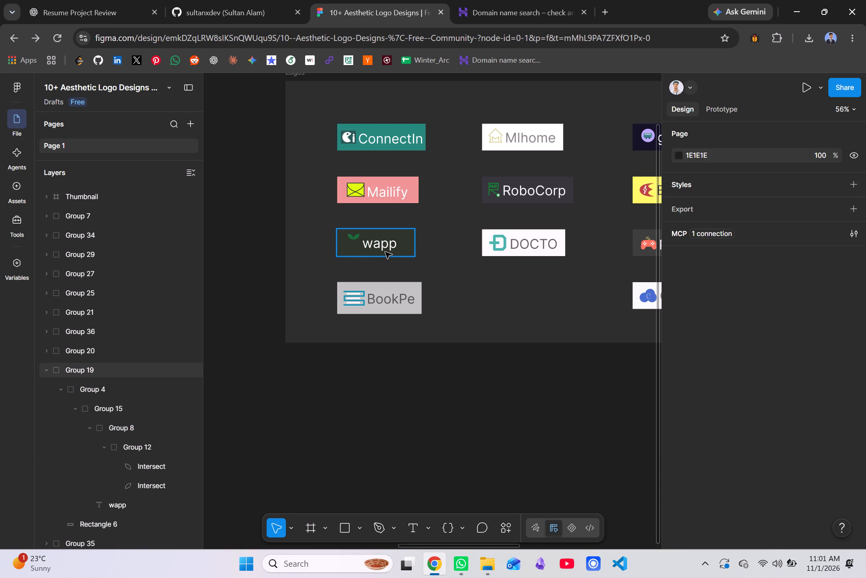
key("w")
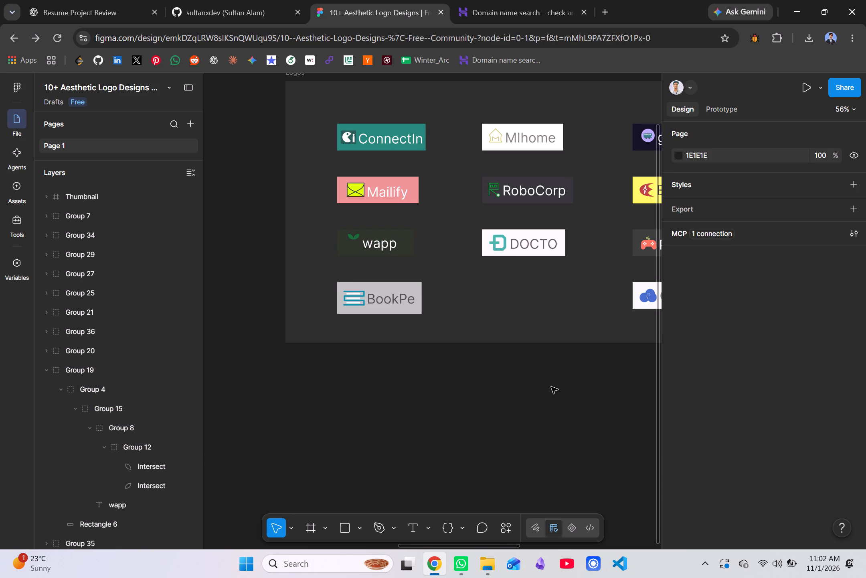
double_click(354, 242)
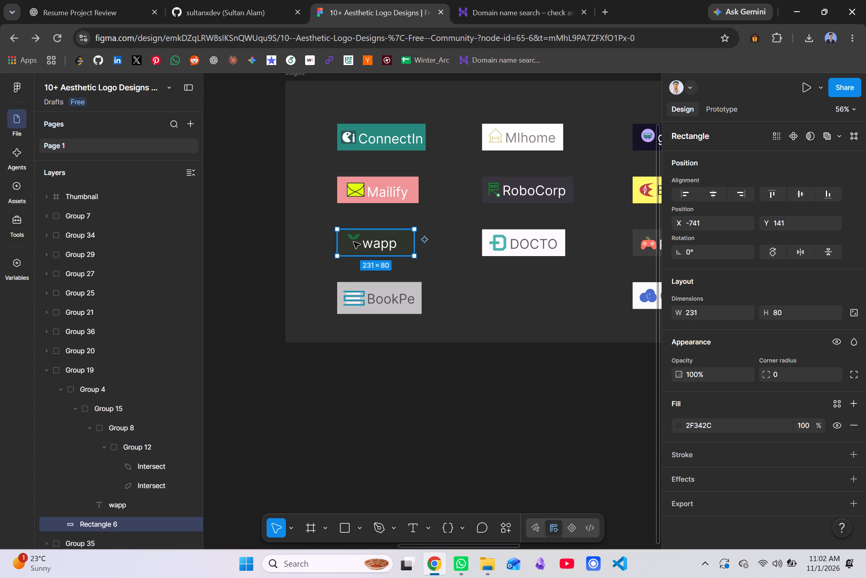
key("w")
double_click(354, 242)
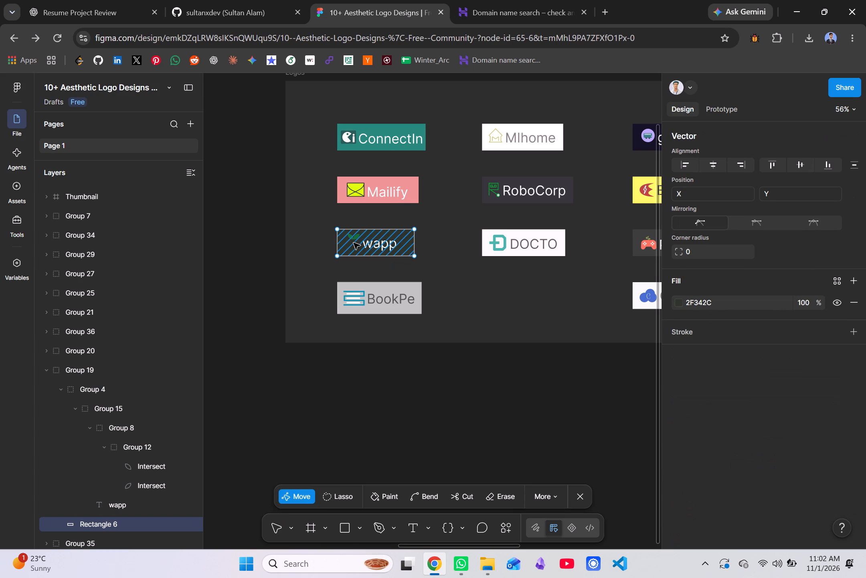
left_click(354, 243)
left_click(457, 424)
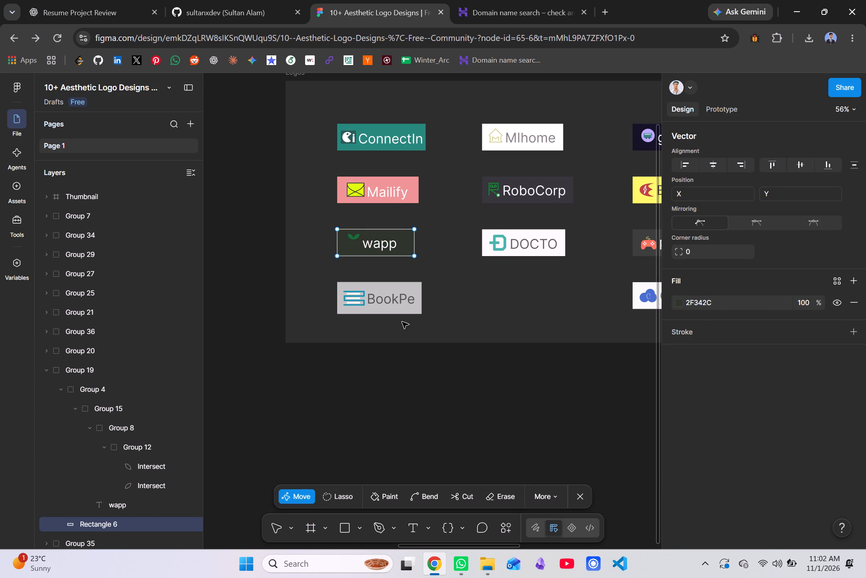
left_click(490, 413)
Look over the other sample logos and the Thumbnail frame across the canvas.
scroll(591, 309, "right", 1)
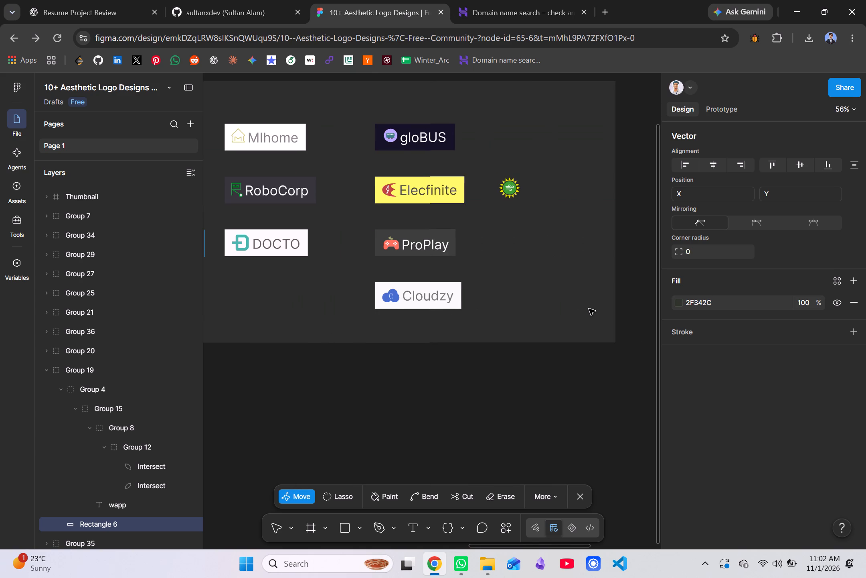
scroll(589, 309, "right", 2)
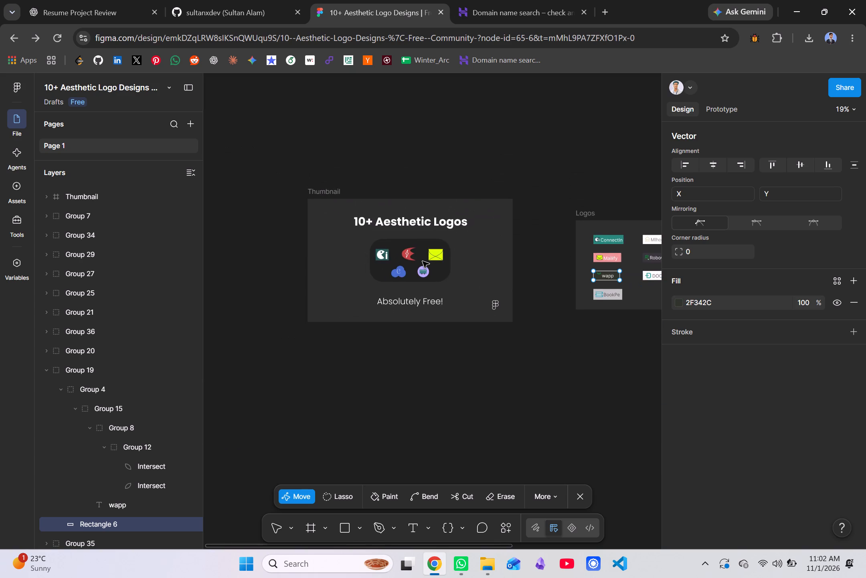
scroll(423, 261, "left", 4)
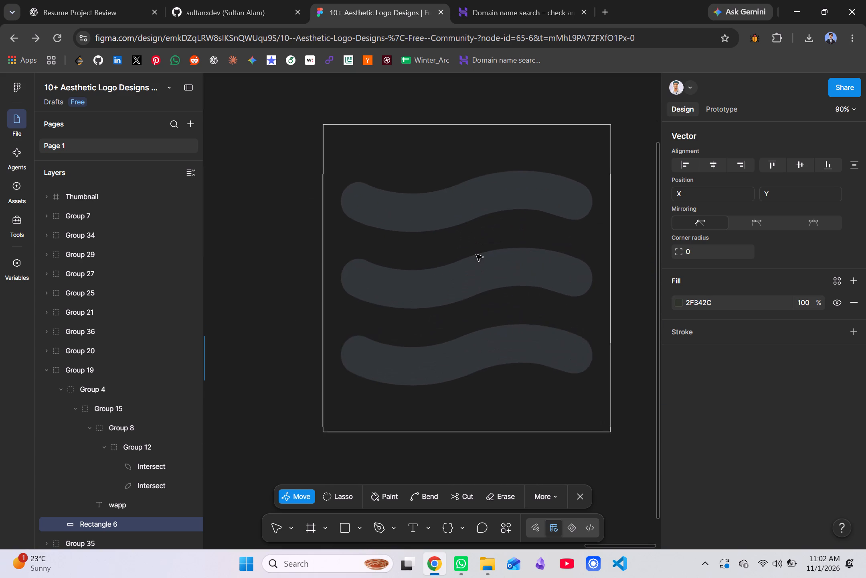
scroll(361, 258, "right", 1)
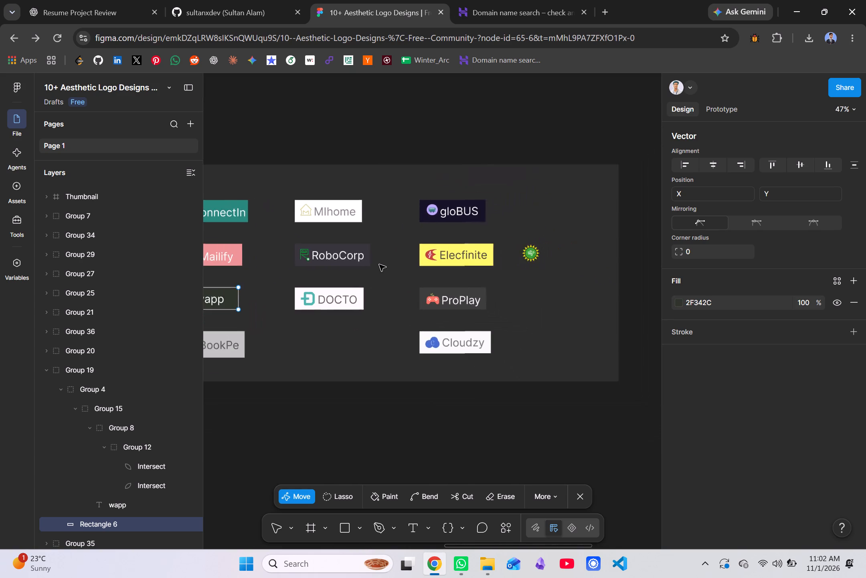
scroll(401, 267, "right", 2)
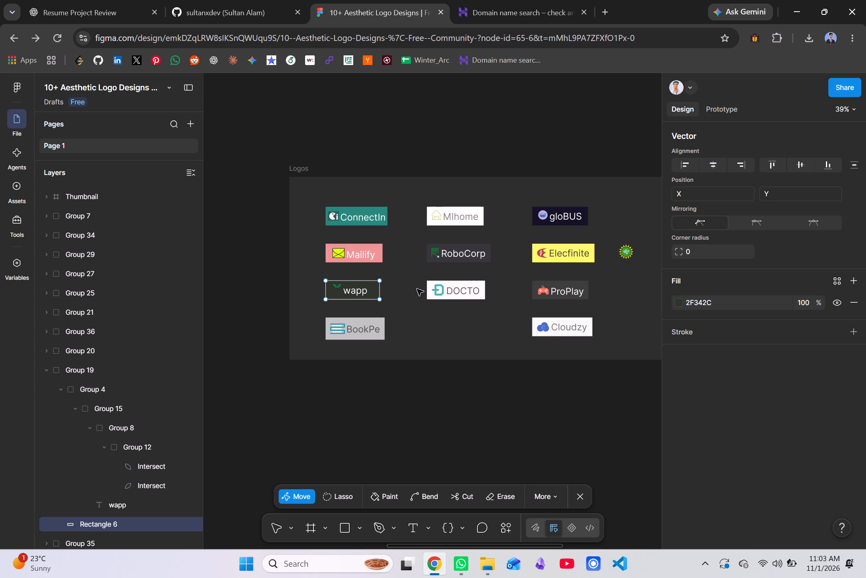
Search the web for Canva in a new browser tab, open its site, enter the home page and dismiss the introductory dialog.
left_click(609, 10)
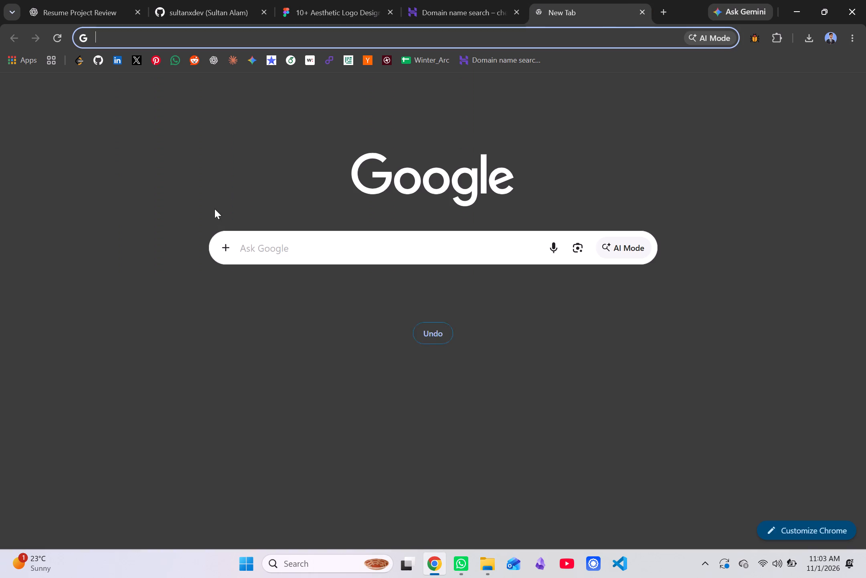
left_click(264, 242)
type("can")
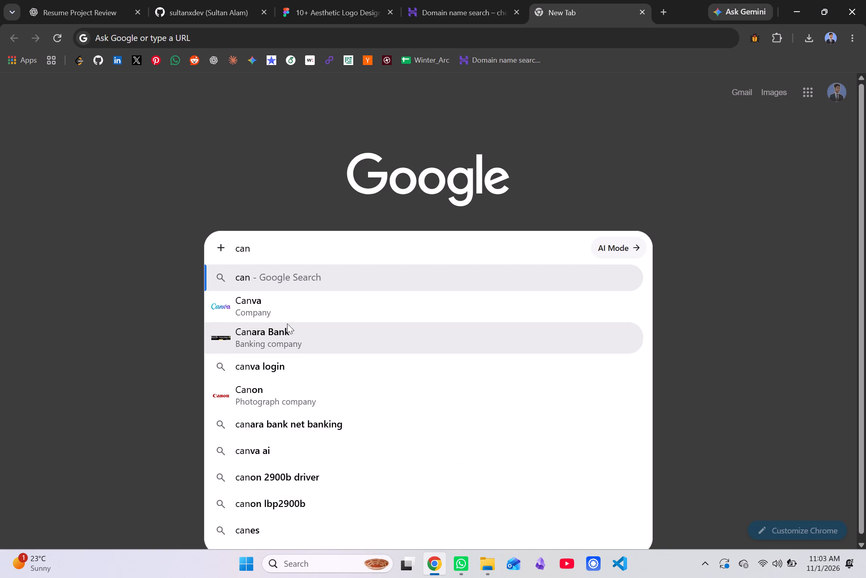
left_click(263, 305)
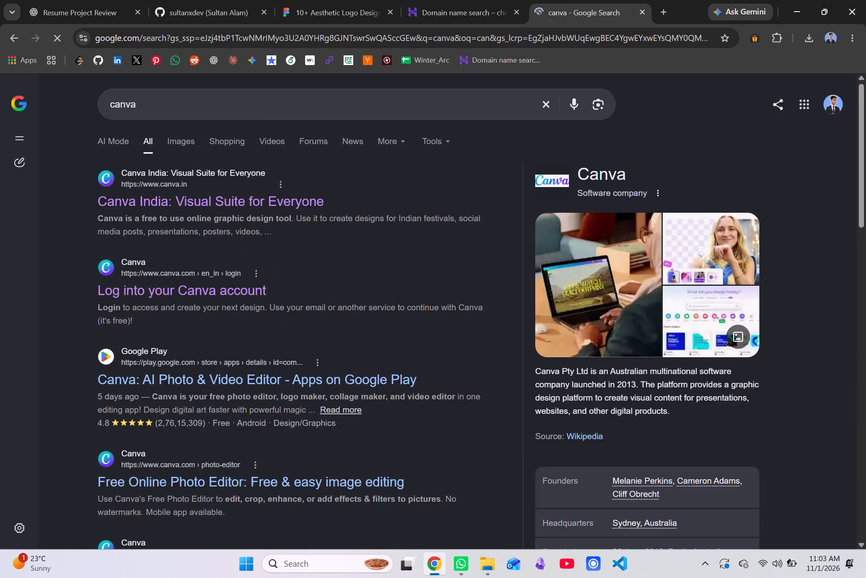
left_click(227, 204)
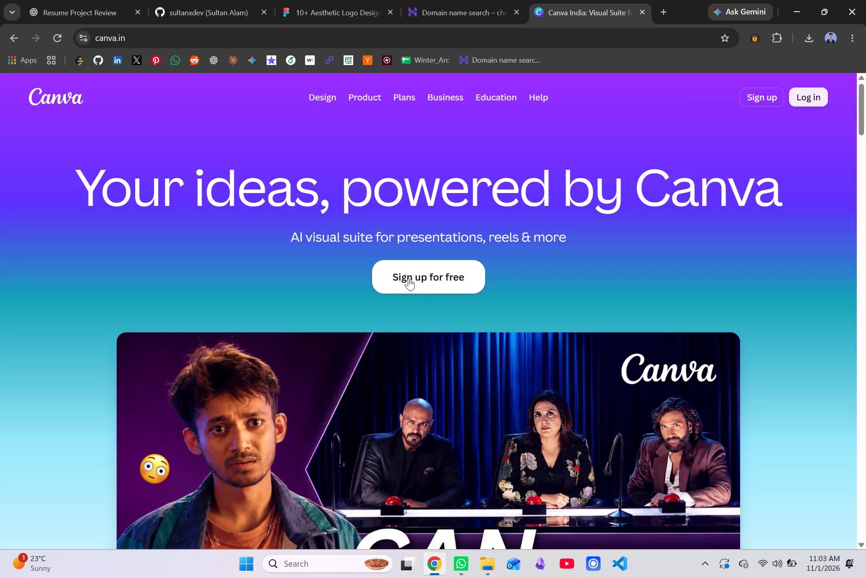
left_click(447, 279)
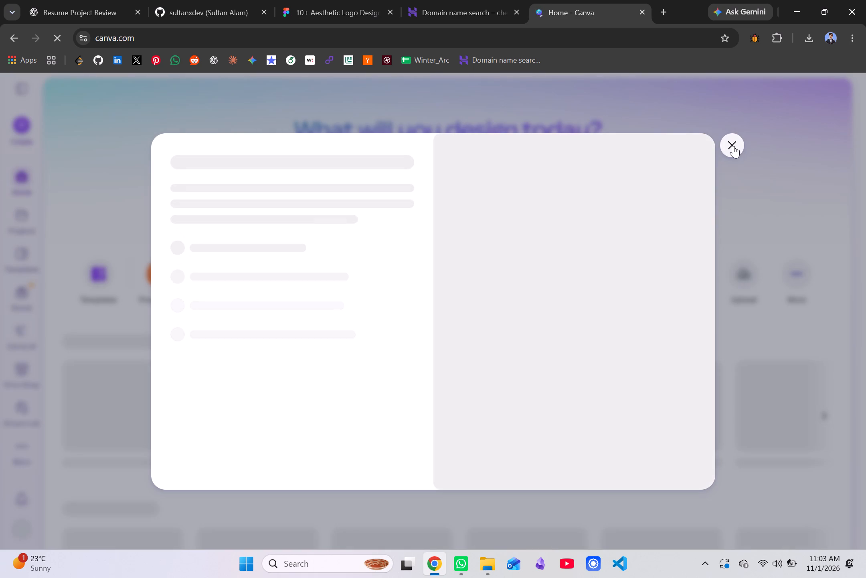
left_click(733, 144)
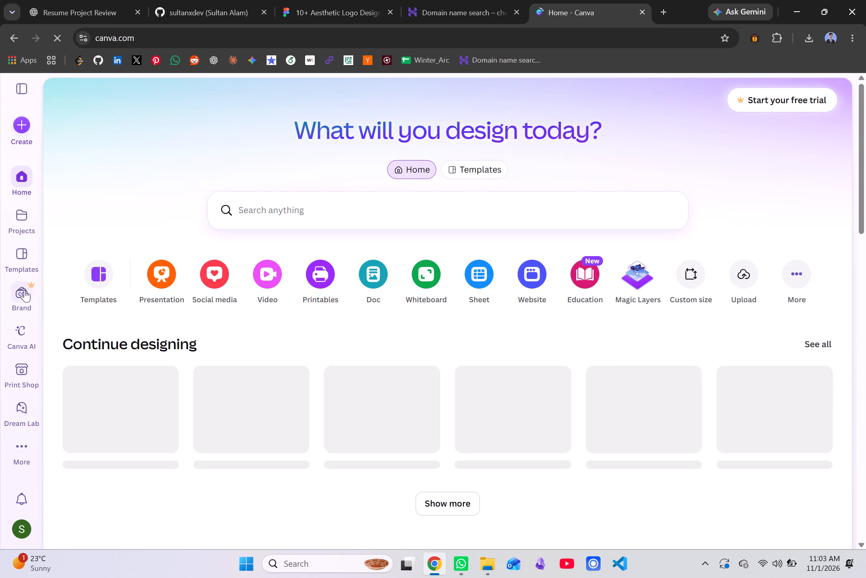
Check the Canva account's purchase history and its Billing settings.
left_click(24, 526)
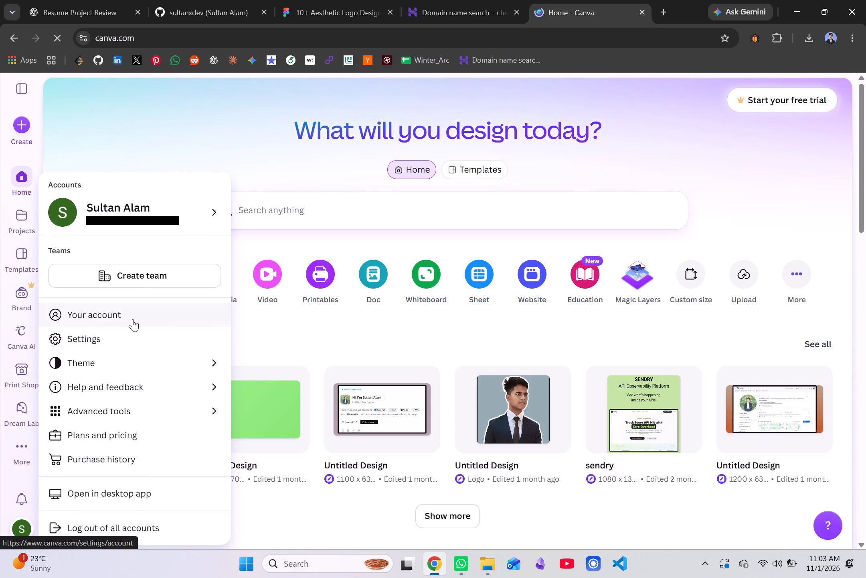
left_click(129, 456)
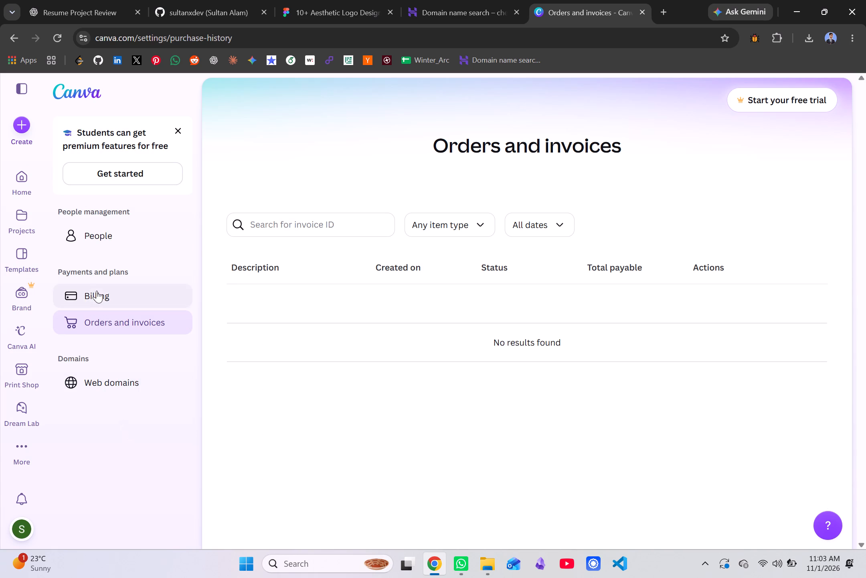
left_click(97, 291)
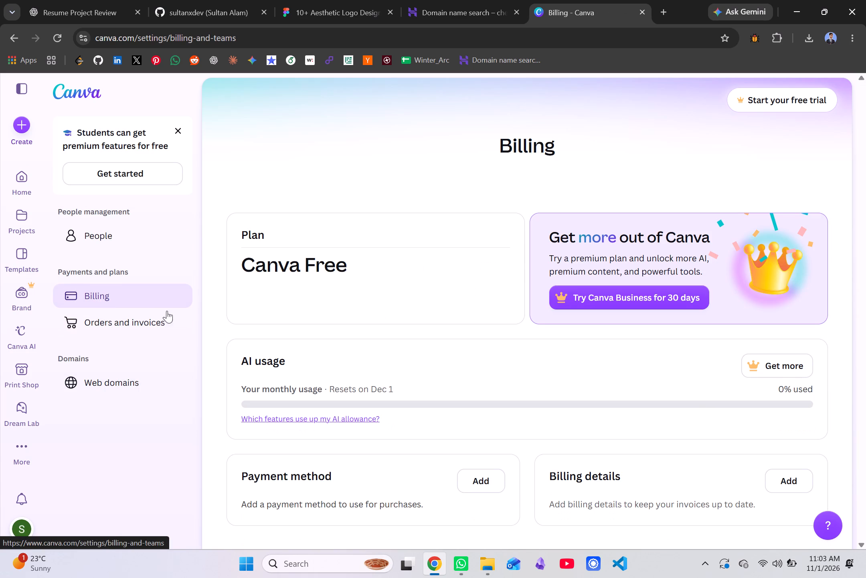
left_click(588, 237)
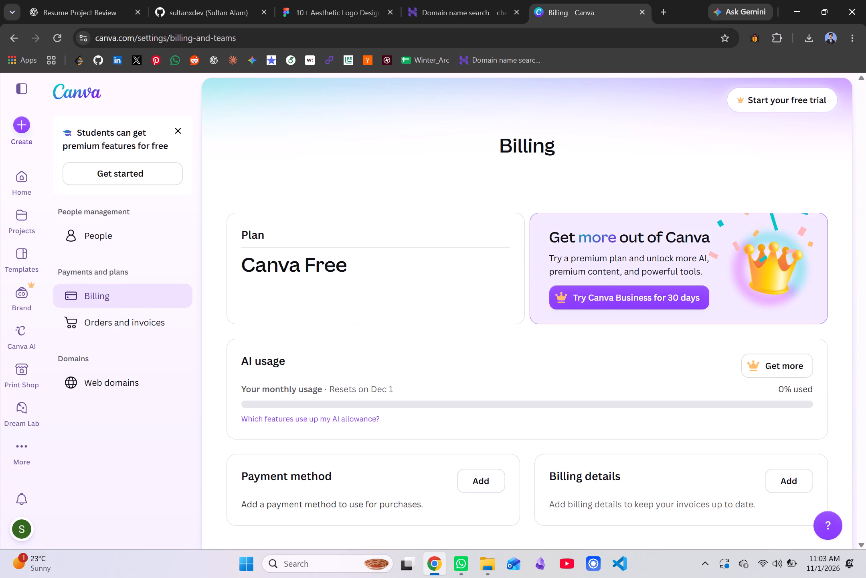
scroll(376, 271, "down", 1)
Open the Canva Business trial offer, select Canva Pro Lite, review the premium benefits comparison and close the offer.
left_click(621, 294)
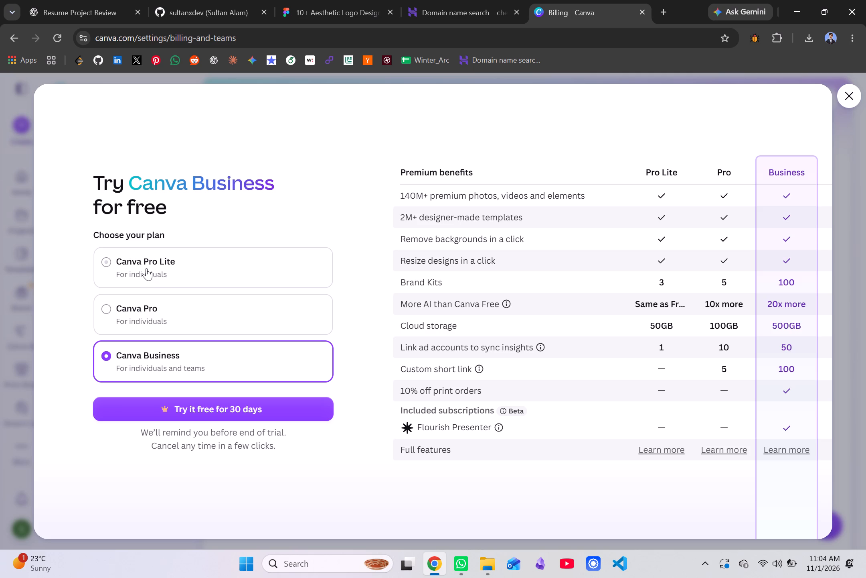
left_click(143, 263)
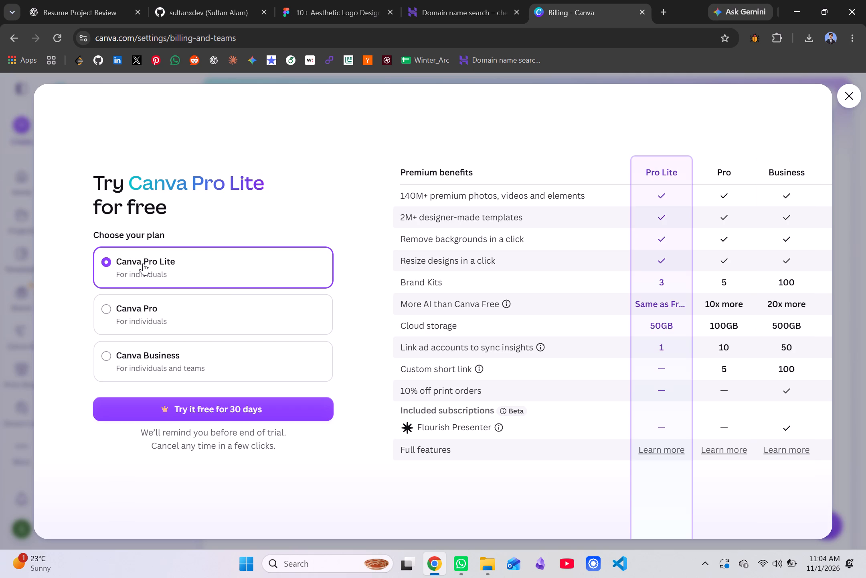
scroll(596, 413, "down", 3)
scroll(596, 413, "left", 3)
scroll(701, 285, "down", 6)
scroll(639, 353, "up", 4)
scroll(639, 353, "down", 5)
scroll(638, 354, "up", 4)
left_click(849, 98)
Look over the Billing page with the settings side menu collapsed.
scroll(559, 321, "down", 2)
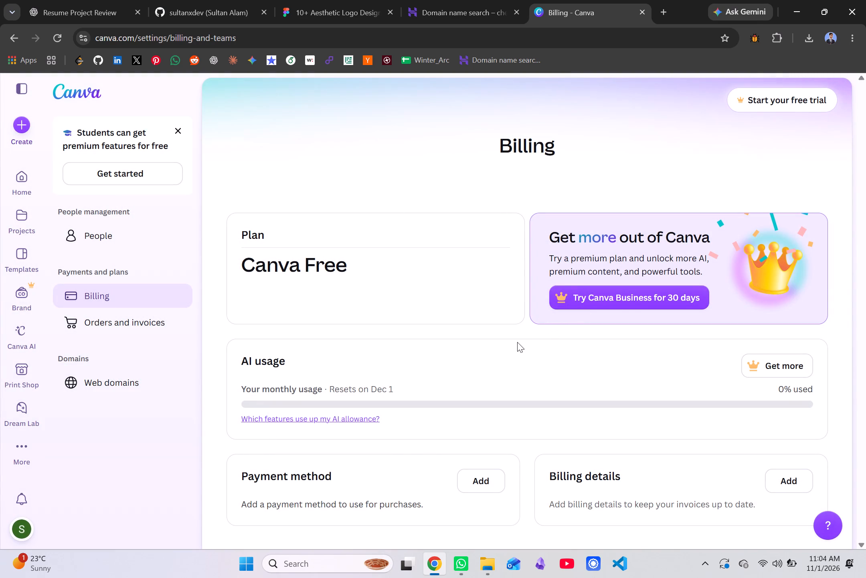
scroll(517, 342, "down", 2)
scroll(469, 350, "up", 4)
left_click(22, 88)
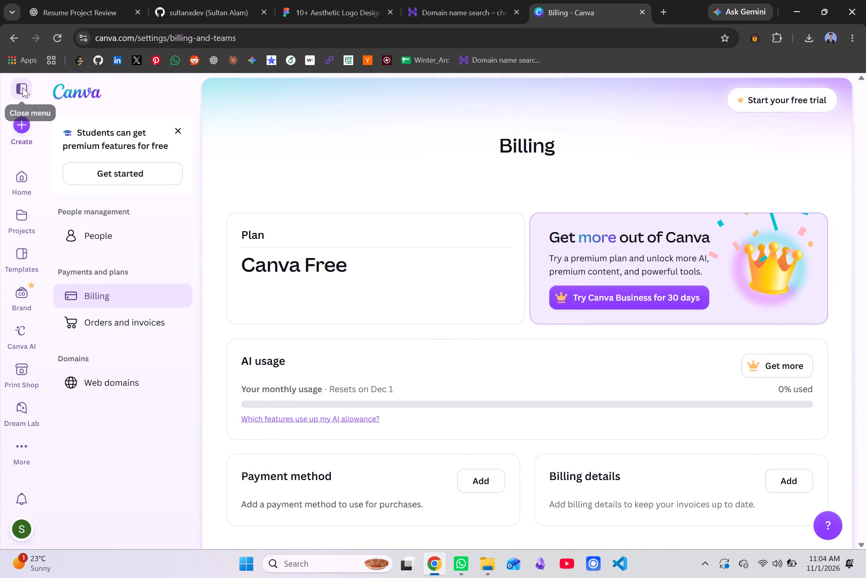
scroll(317, 265, "down", 3)
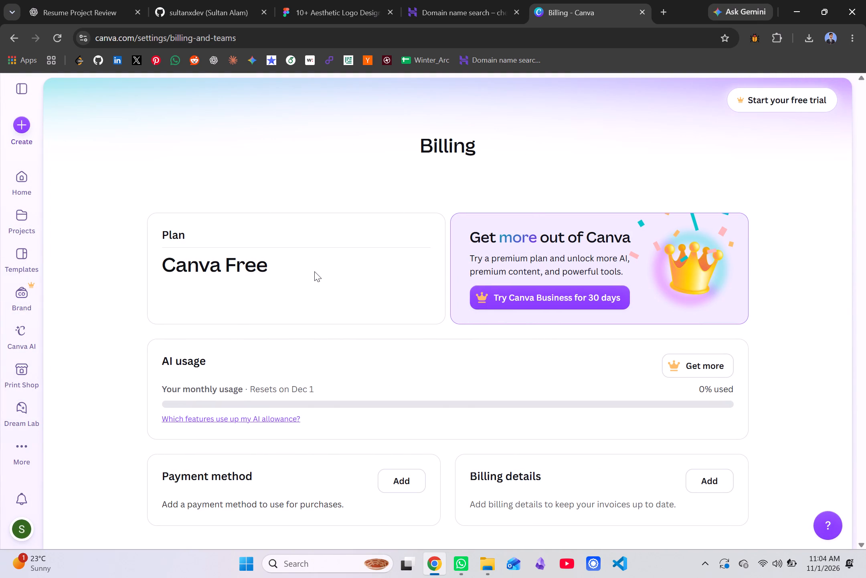
scroll(314, 271, "down", 1)
scroll(311, 278, "up", 3)
Reopen the free trial offer, review its plan comparison and close it.
left_click(758, 101)
scroll(599, 244, "down", 1)
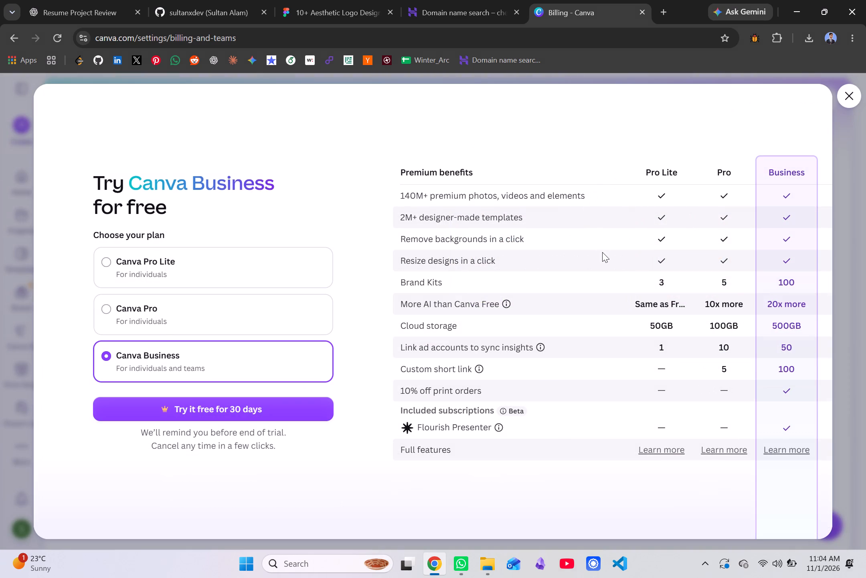
scroll(602, 252, "down", 2)
left_click(853, 95)
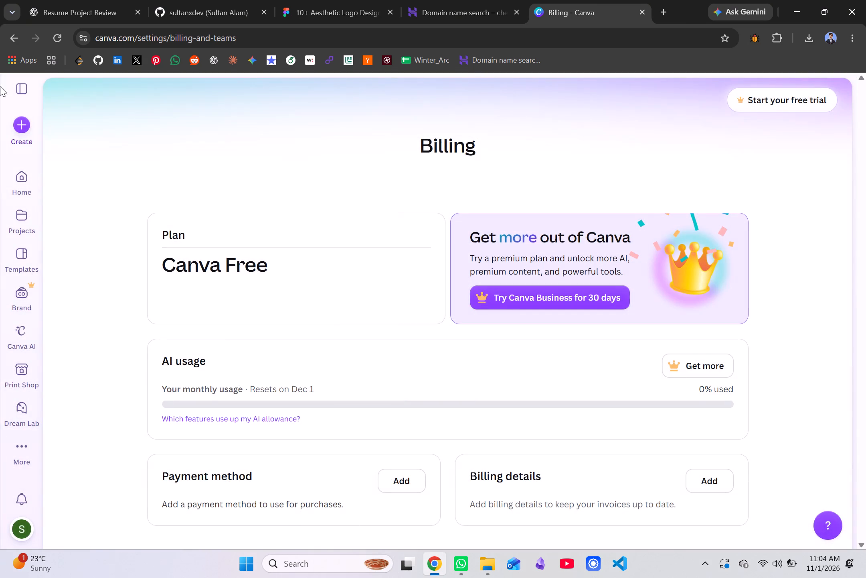
Return to the Canva home page and reopen the free trial offer to look over its plan comparison.
left_click(14, 37)
left_click(14, 38)
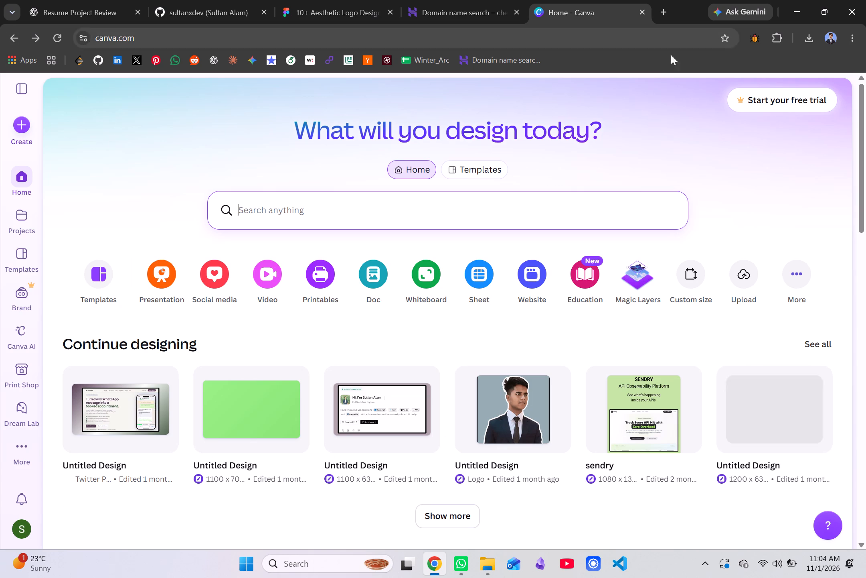
left_click(757, 97)
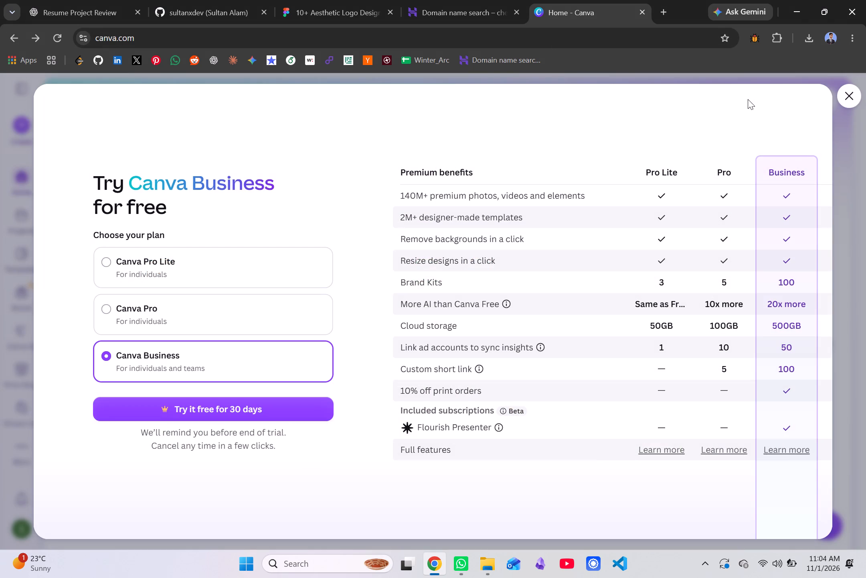
scroll(631, 199, "down", 4)
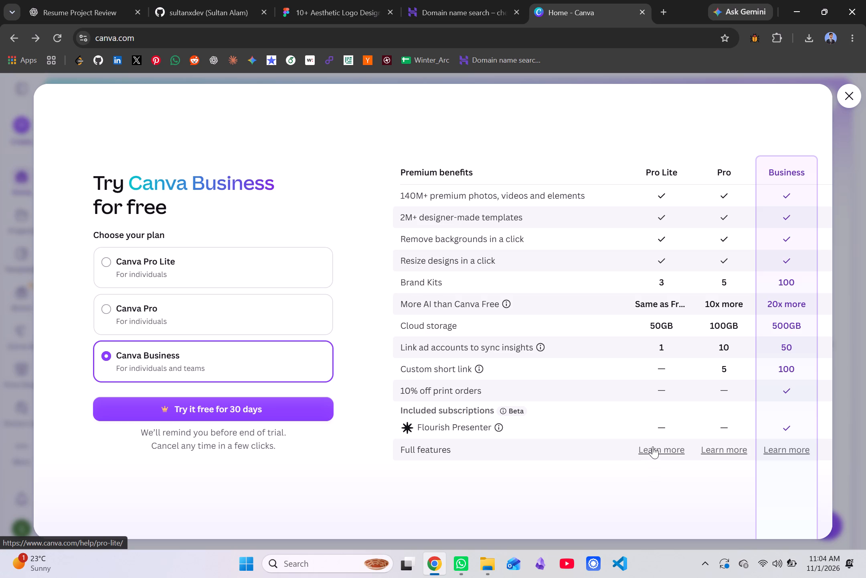
Open the full features information for Canva Pro Lite and read the help article on what it includes, subscribing and switching plans.
left_click(657, 448)
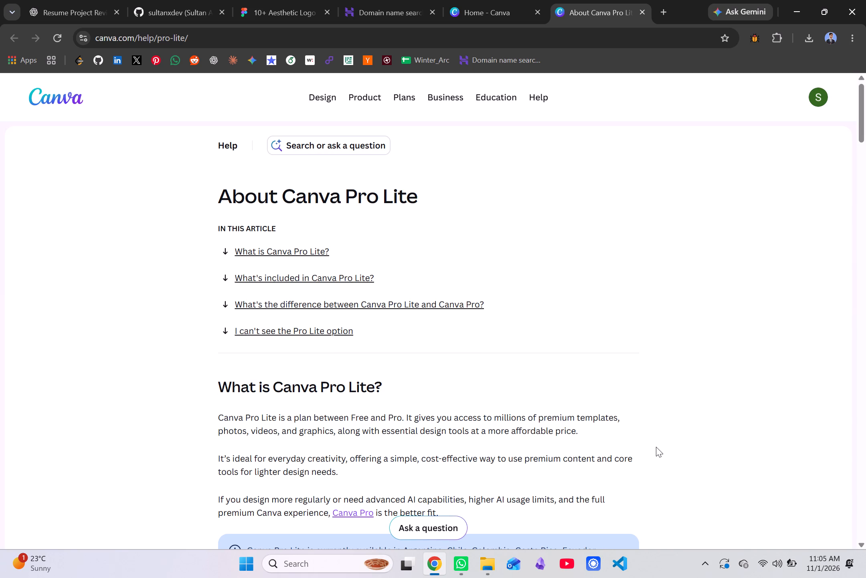
scroll(474, 363, "down", 3)
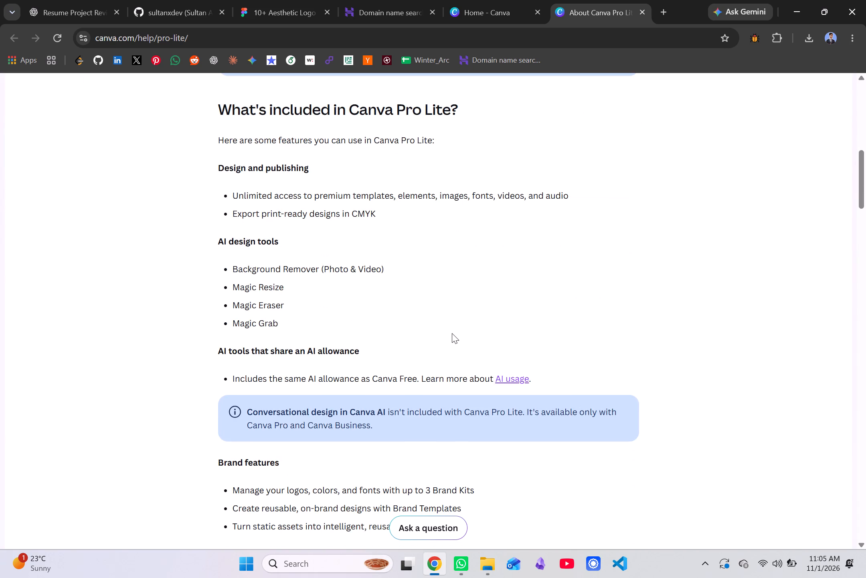
scroll(452, 333, "down", 1)
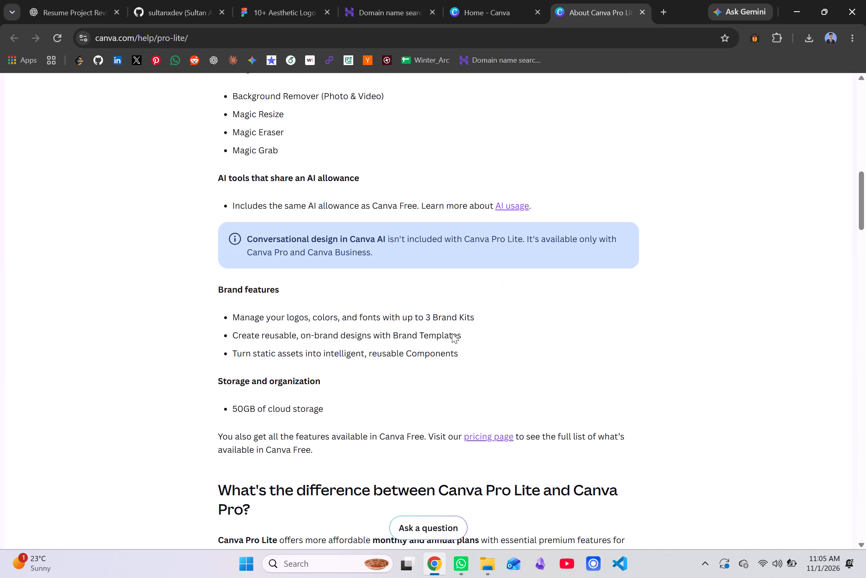
scroll(452, 333, "down", 1)
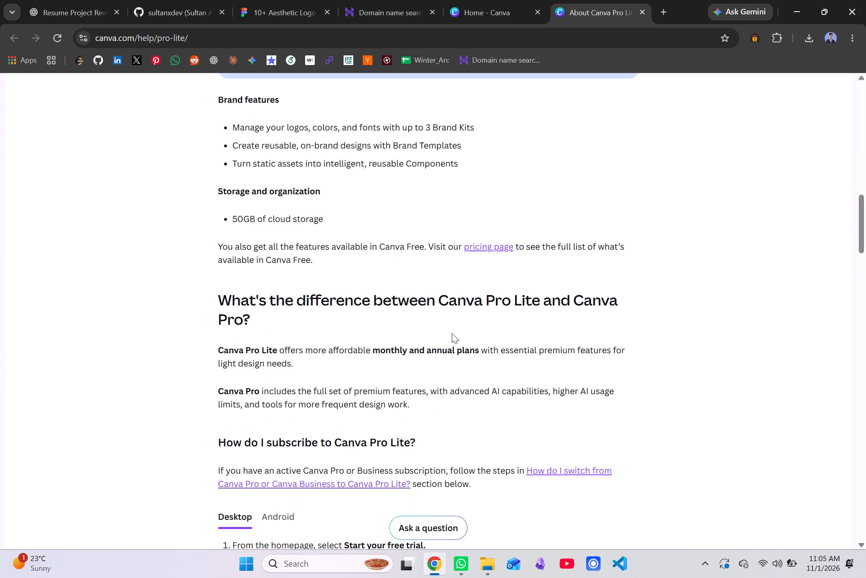
scroll(452, 333, "down", 1)
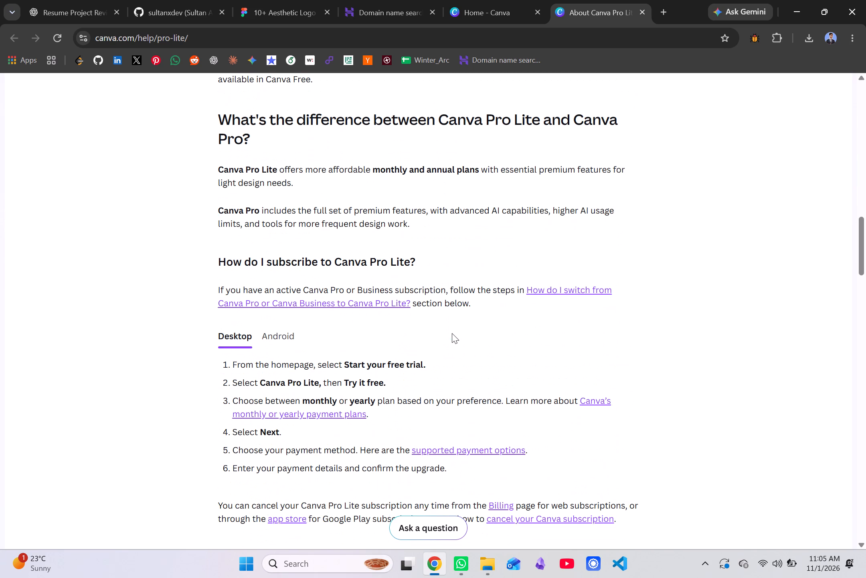
scroll(452, 333, "down", 2)
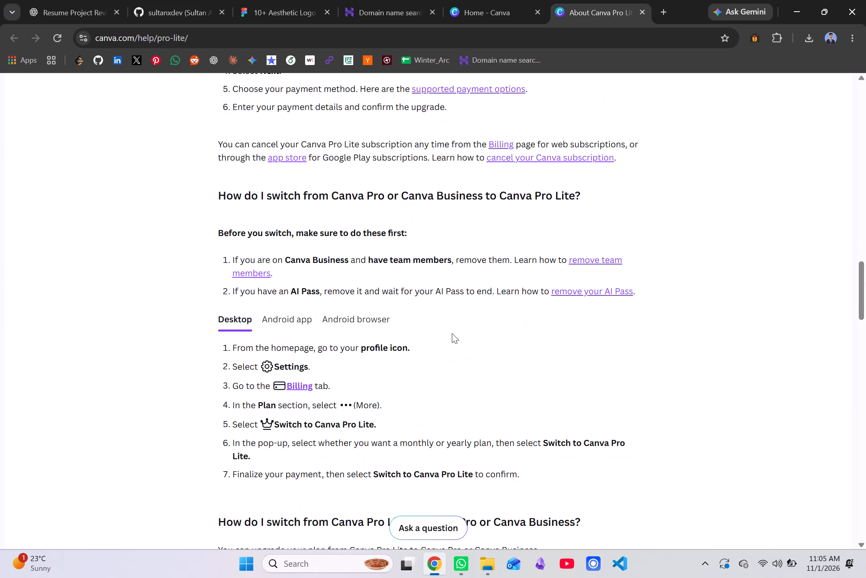
scroll(452, 333, "down", 3)
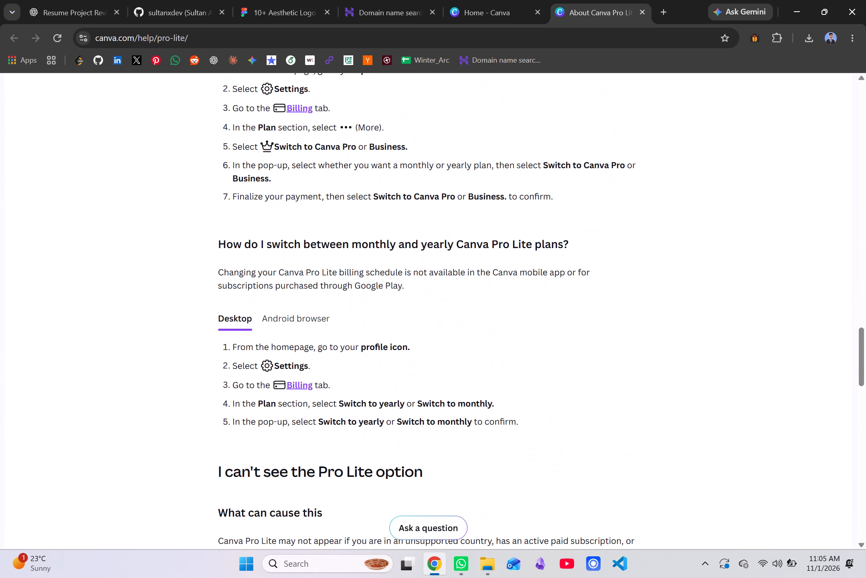
Ask Canva's help assistant "what is pring of pro lite".
left_click(444, 523)
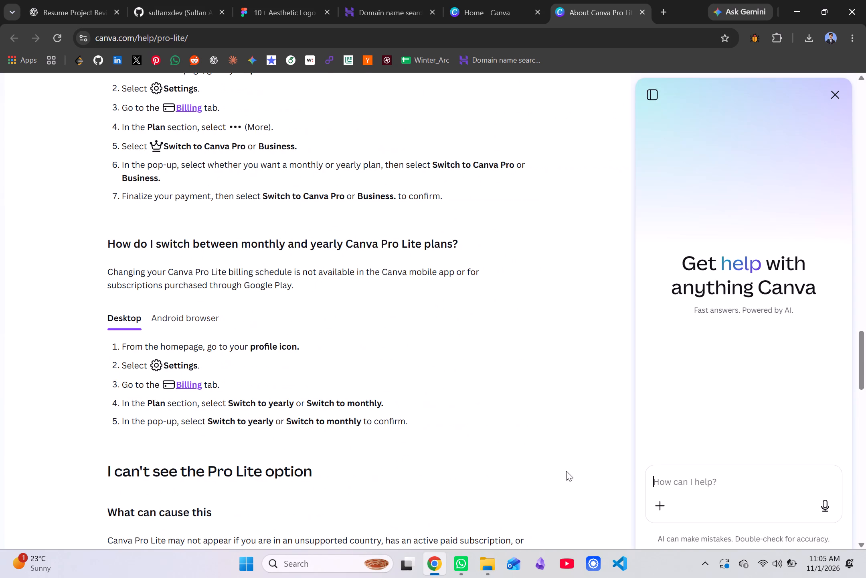
type("what is prino")
key("BackSpace")
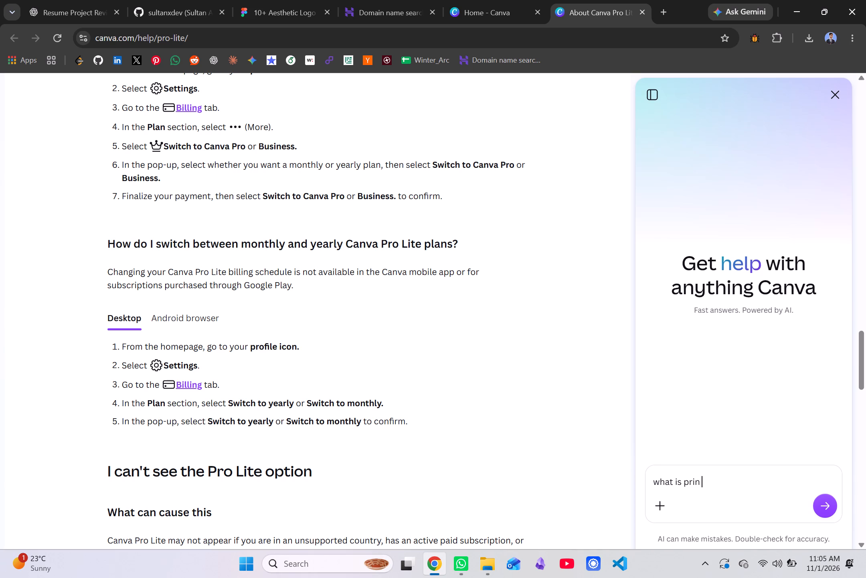
key("space")
key("BackSpace")
type("g")
key("space")
type("of")
key("space")
type("pro")
key("space")
type("lite")
key("Return")
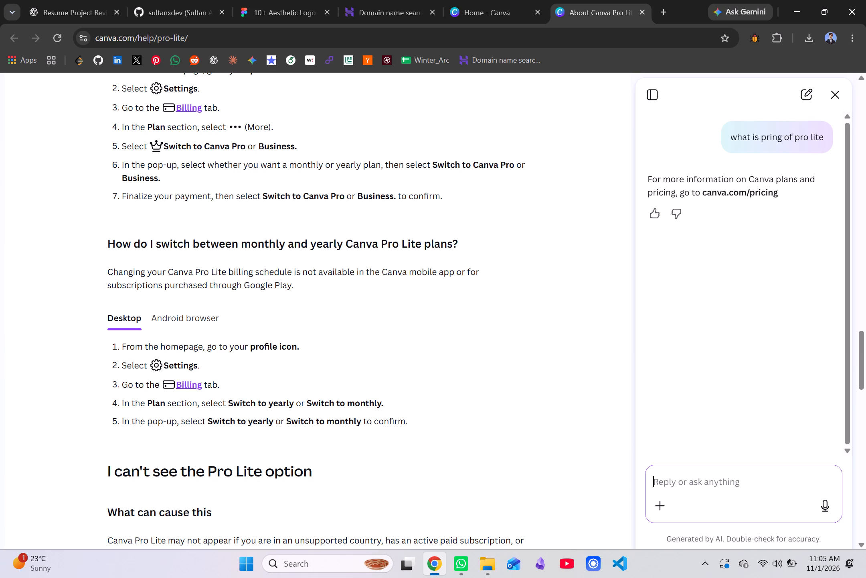
Open the canva.com/pricing address from the assistant's reply in a new tab and look over the plan prices and features.
left_click(735, 190)
left_click_drag(784, 193, 701, 196)
key("ctrl+c")
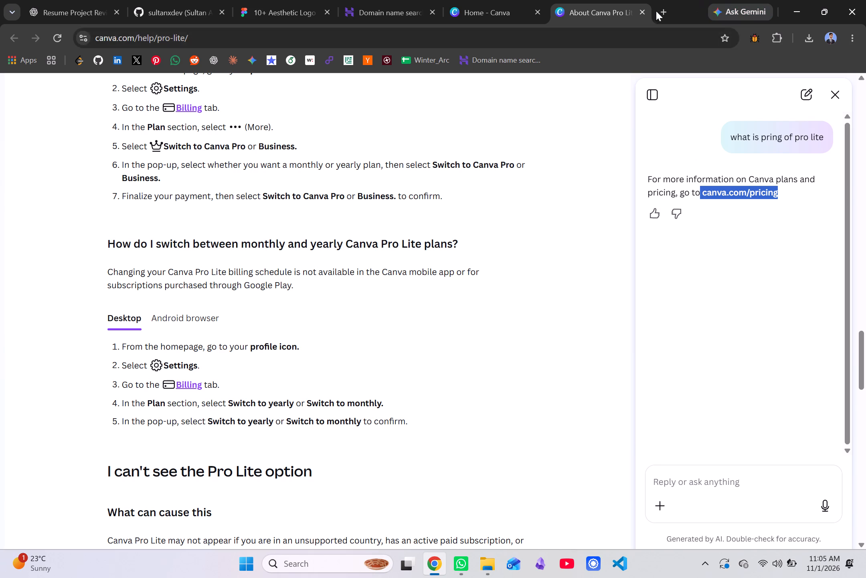
left_click(660, 9)
key("ctrl+v")
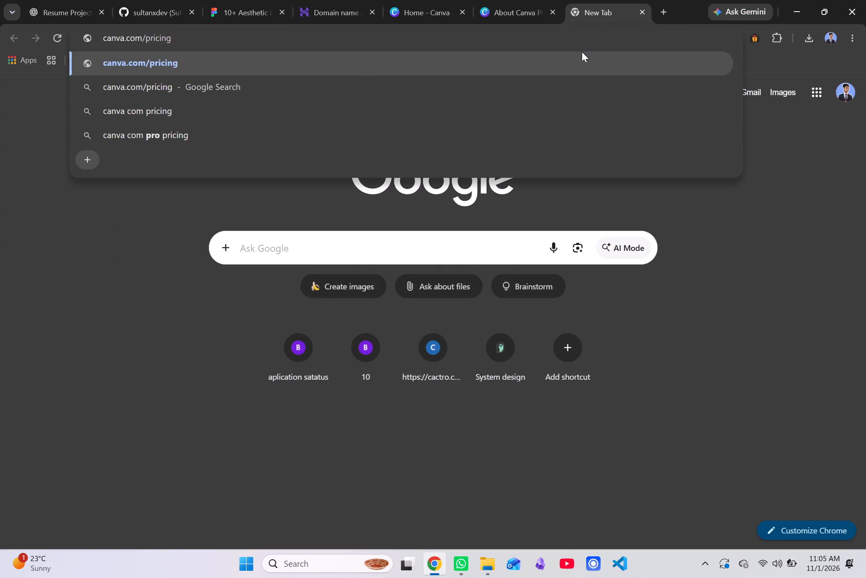
key("Return")
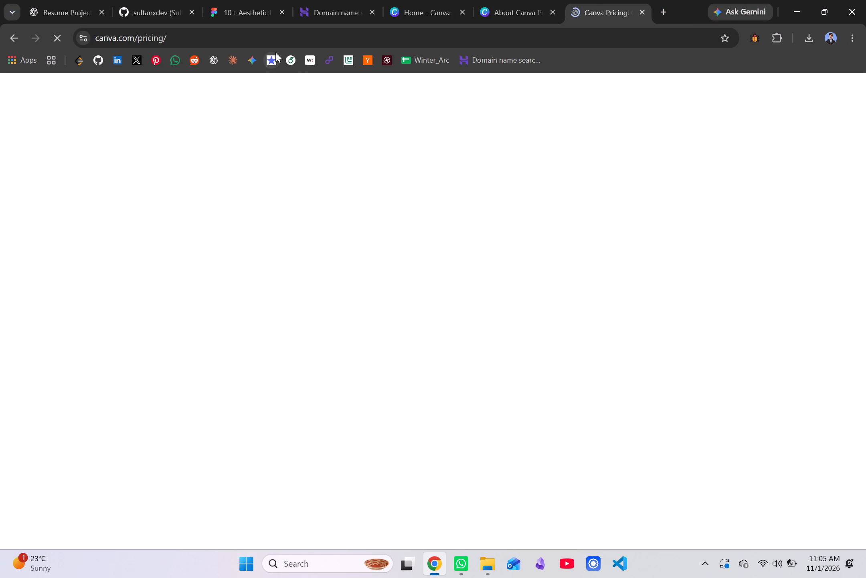
scroll(302, 92, "down", 2)
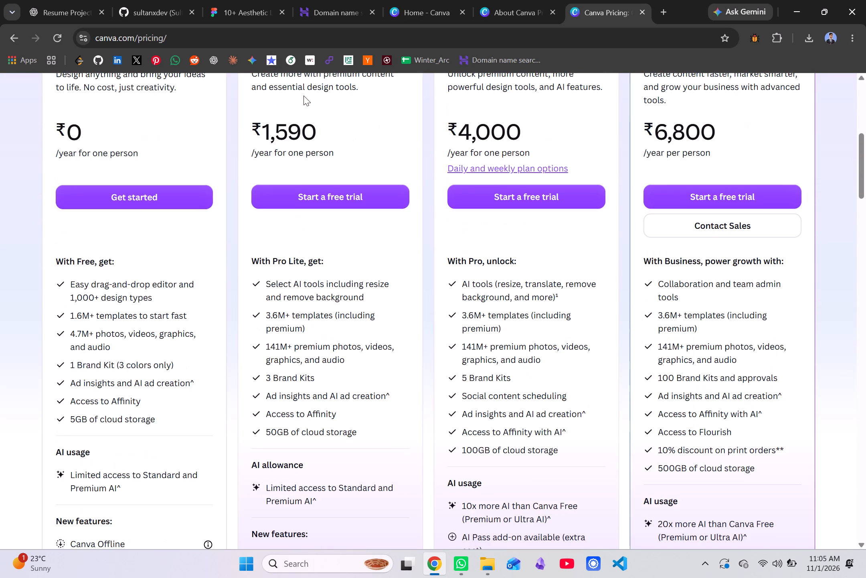
scroll(303, 96, "up", 1)
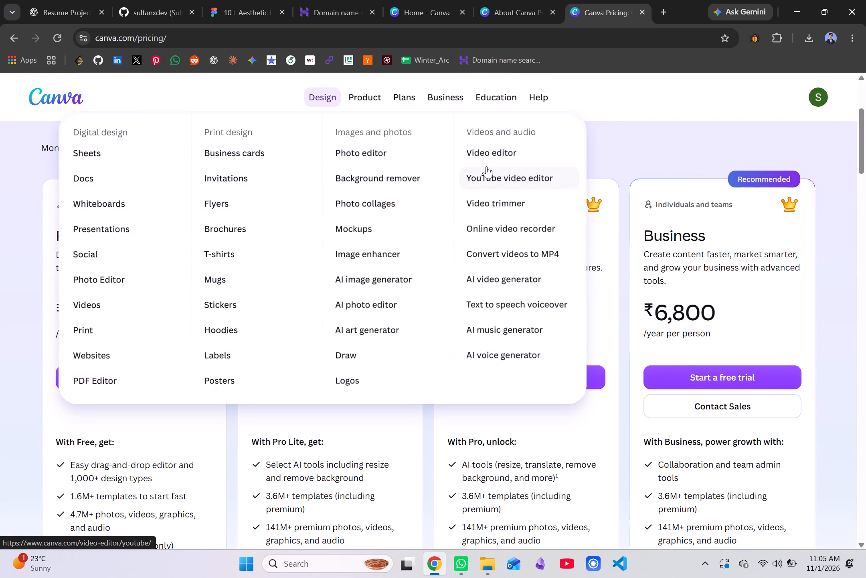
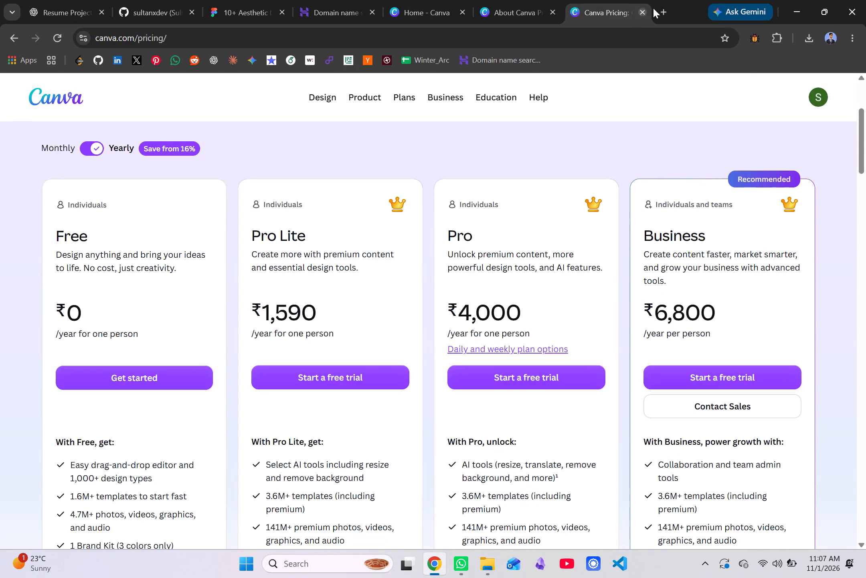
Search Google for "jio" in a new tab and open the official jio.com website.
left_click(666, 7)
left_click(289, 253)
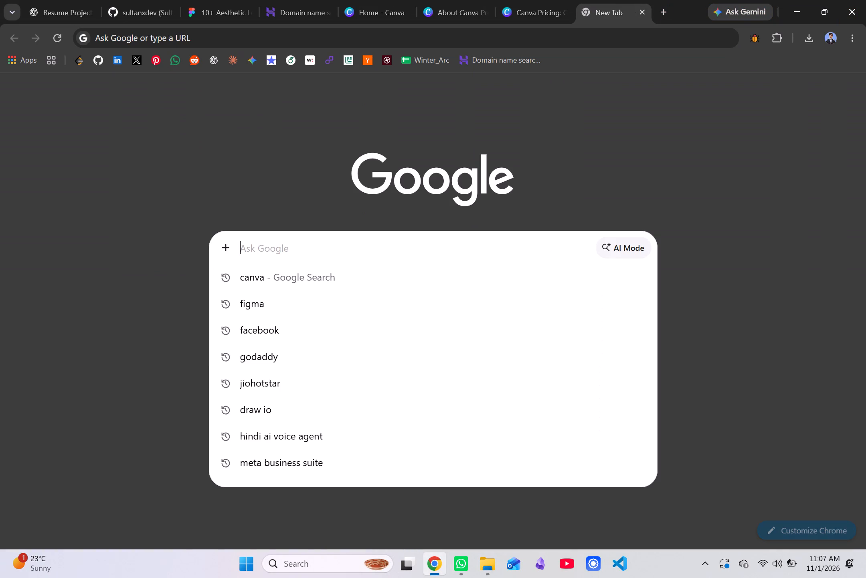
type("jio")
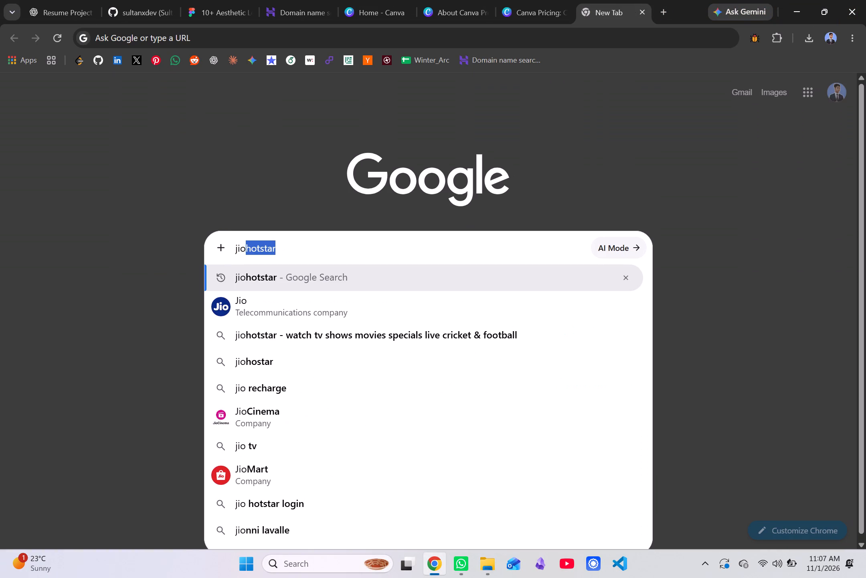
left_click(239, 309)
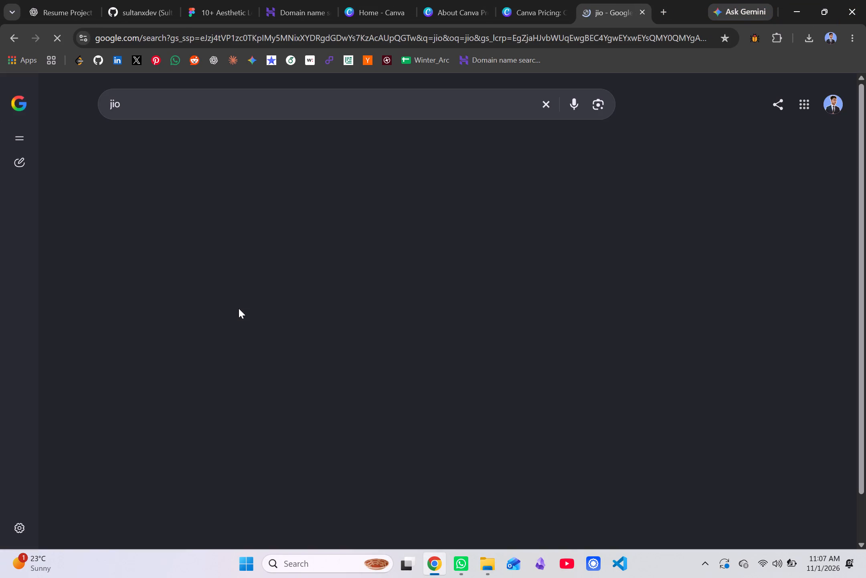
left_click(168, 227)
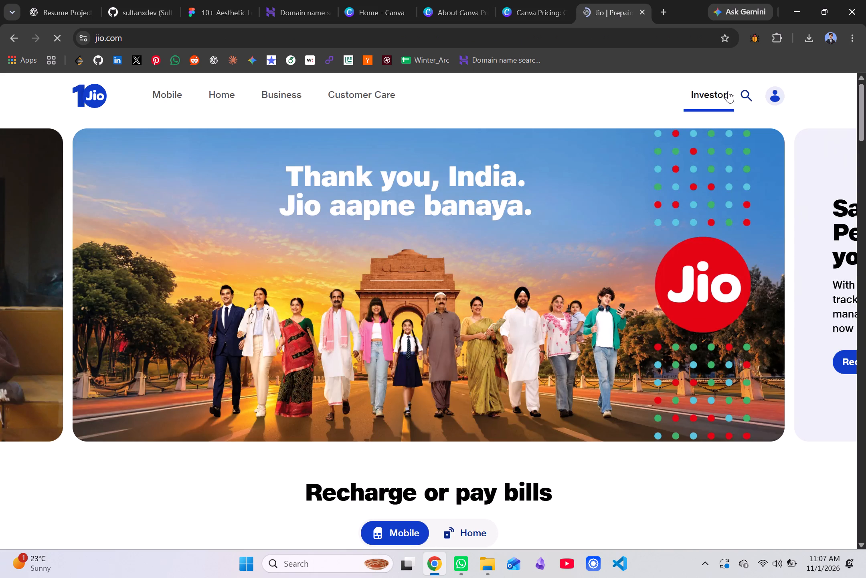
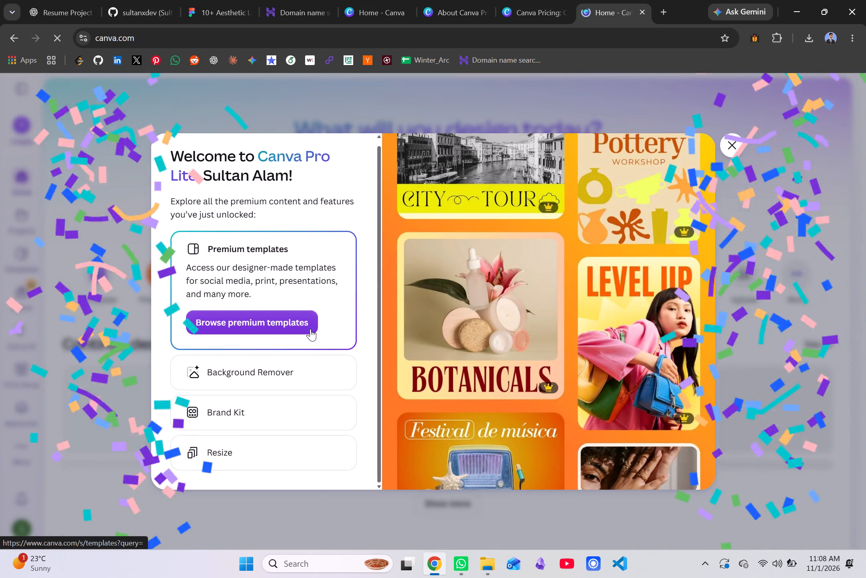
scroll(310, 329, "down", 2)
scroll(279, 317, "up", 1)
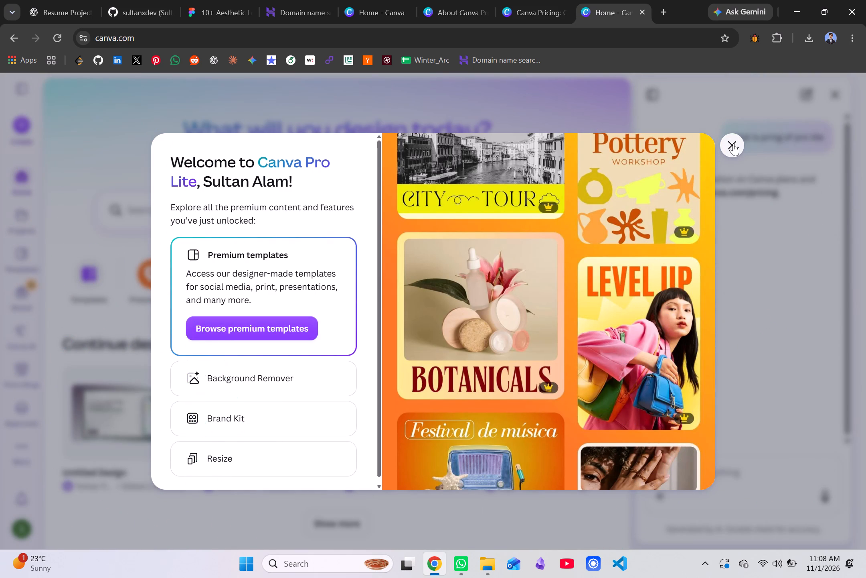
left_click(252, 330)
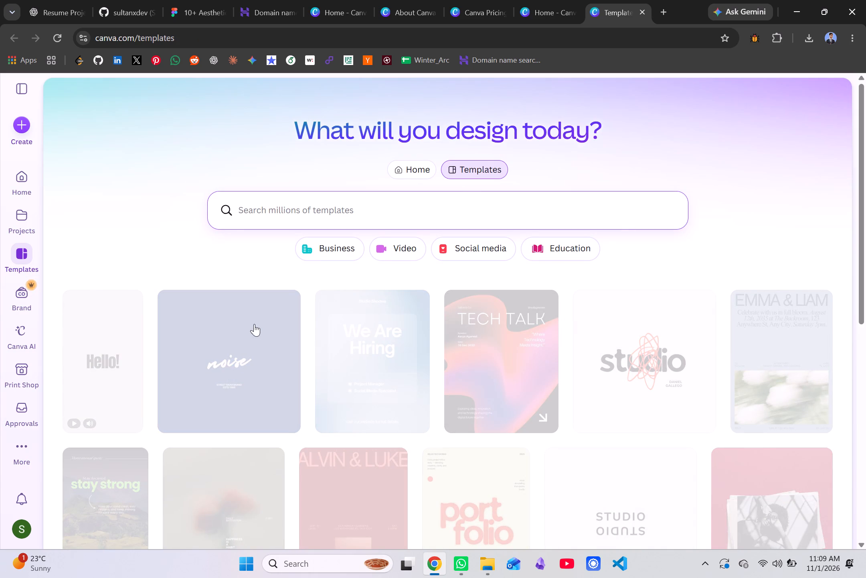
scroll(254, 324, "down", 1)
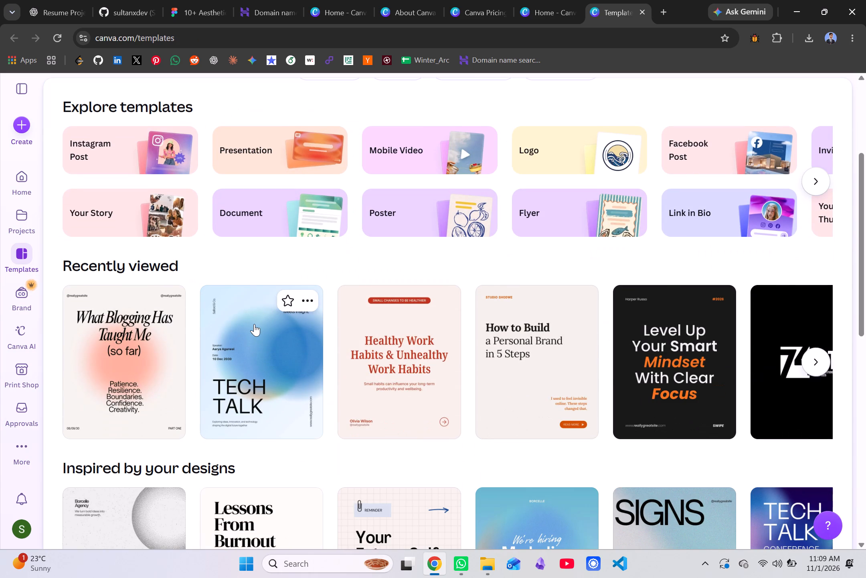
scroll(751, 469, "down", 4)
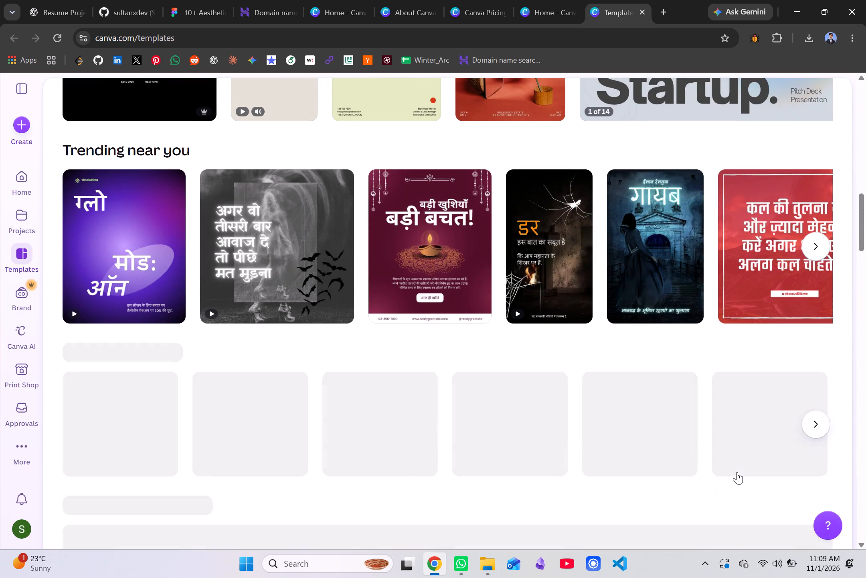
scroll(737, 472, "up", 2)
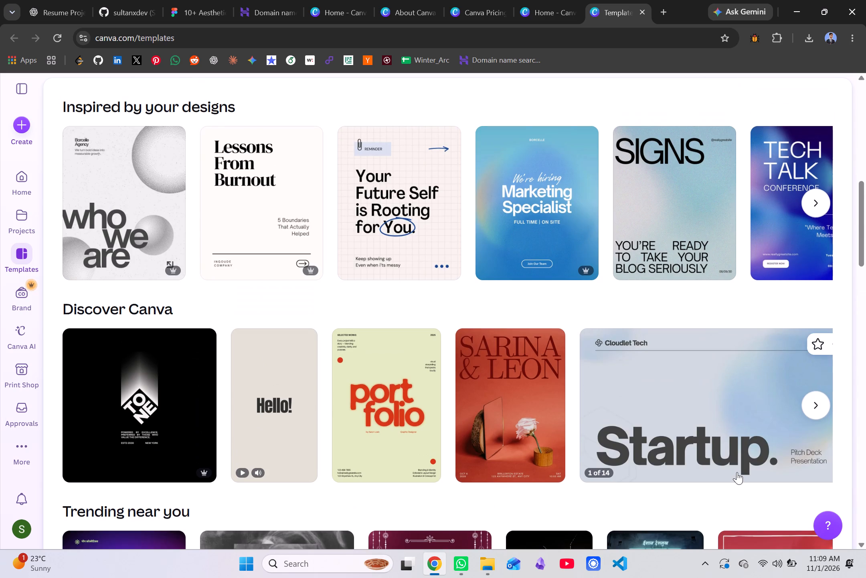
scroll(737, 472, "down", 1)
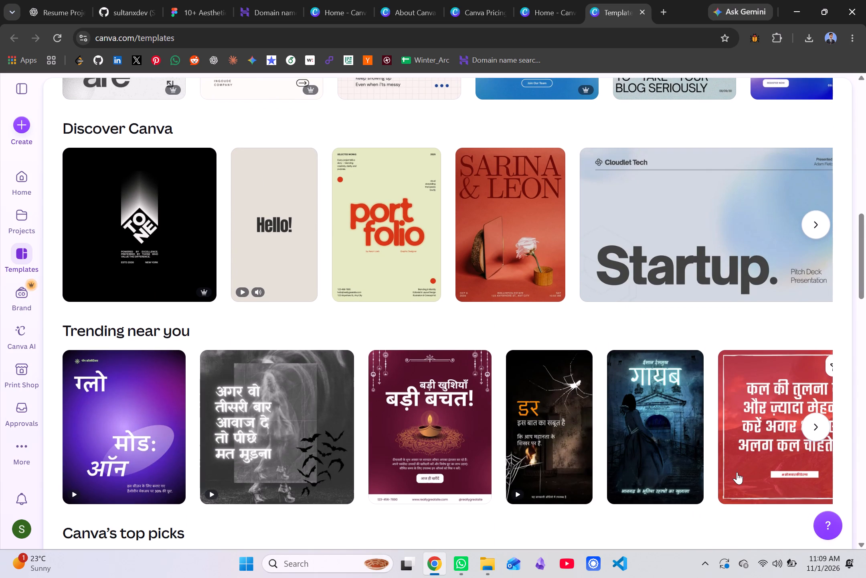
scroll(736, 466, "up", 2)
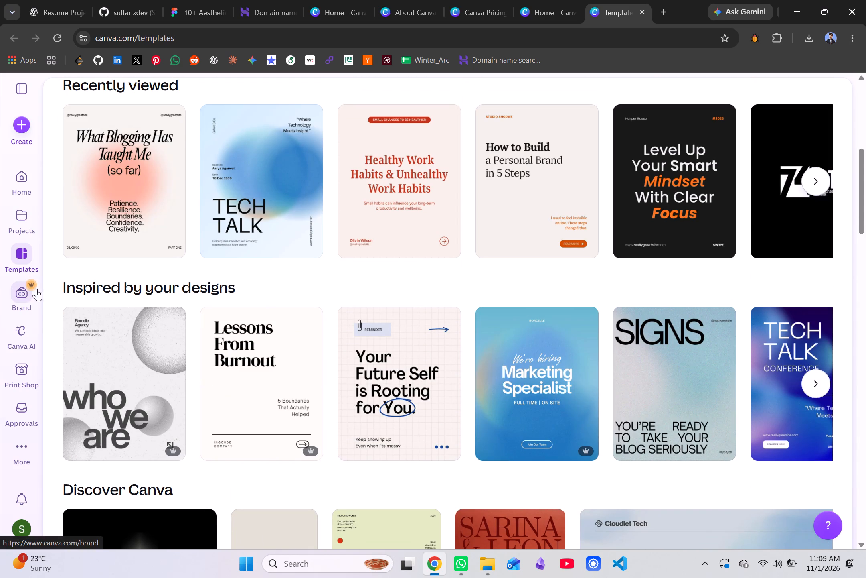
scroll(460, 405, "down", 2)
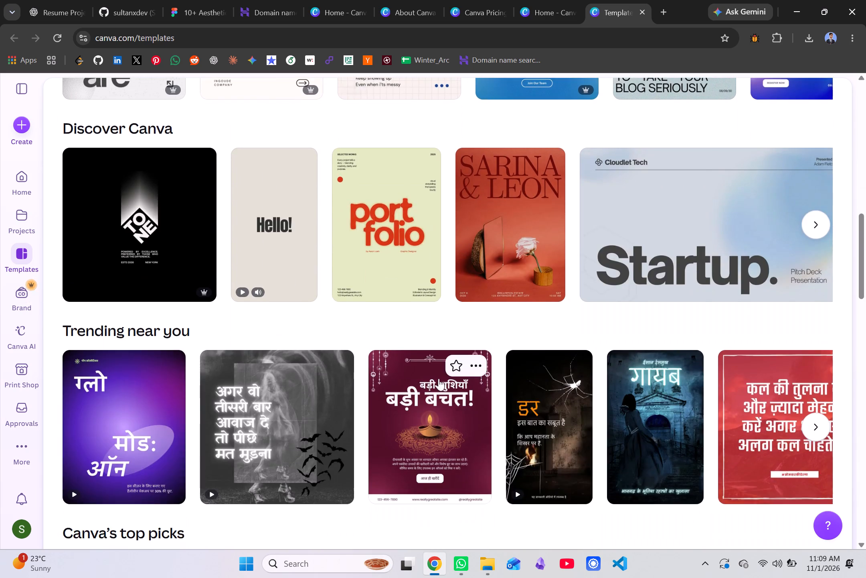
scroll(393, 339, "up", 1)
Preview the Red and Green Minimalist Portfolio Cover A4 template, look through similar designs, and close the preview.
left_click(378, 377)
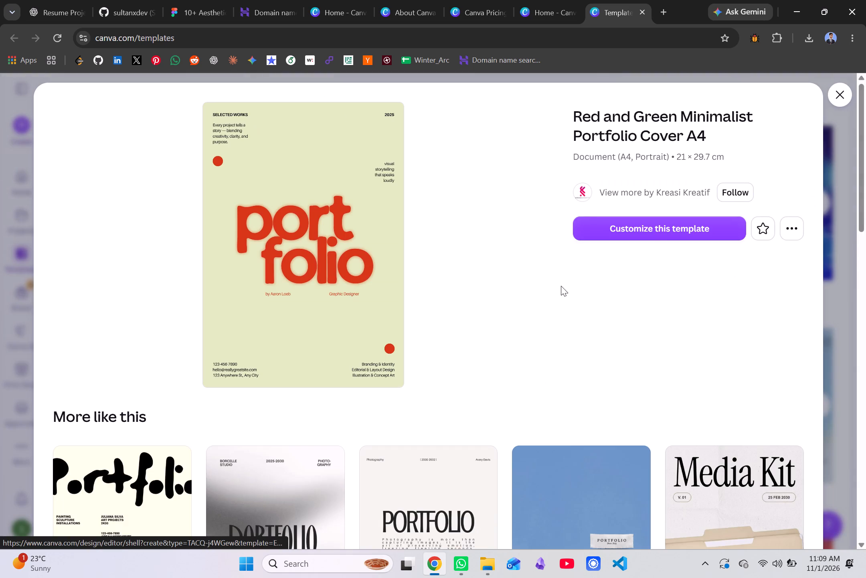
scroll(353, 306, "down", 2)
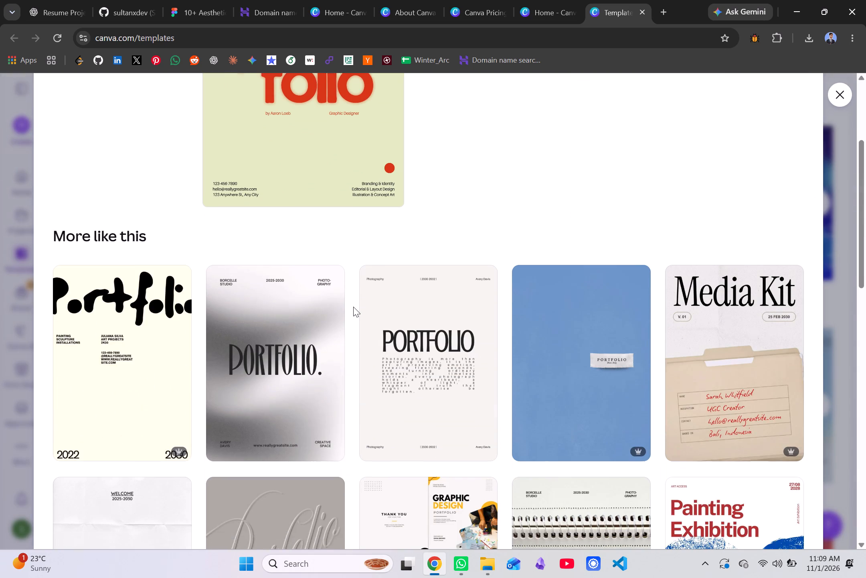
scroll(353, 307, "down", 5)
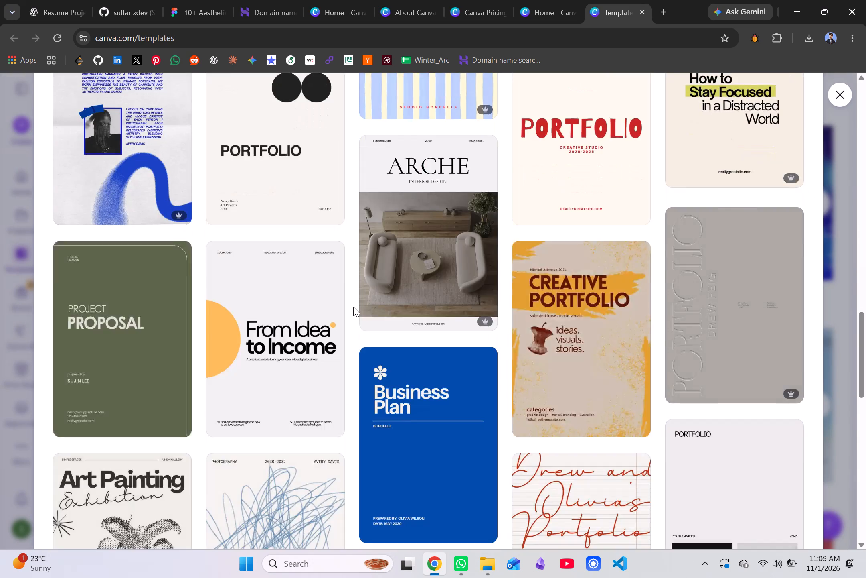
scroll(353, 307, "up", 3)
scroll(353, 307, "down", 2)
scroll(353, 307, "up", 3)
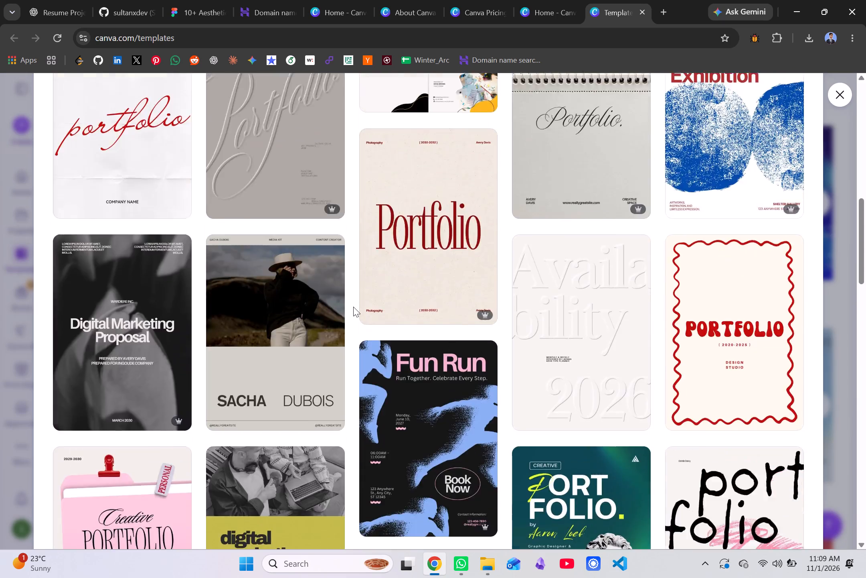
scroll(353, 307, "up", 8)
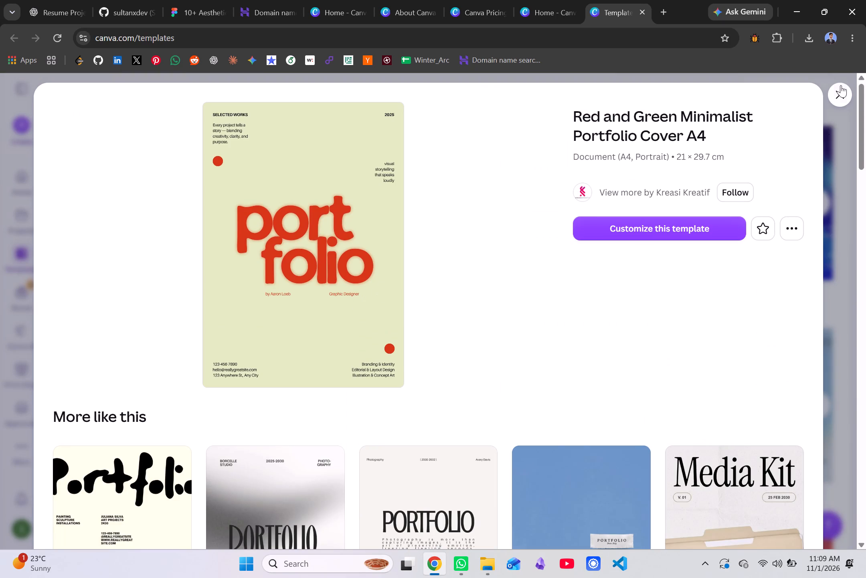
left_click(834, 92)
scroll(486, 224, "up", 4)
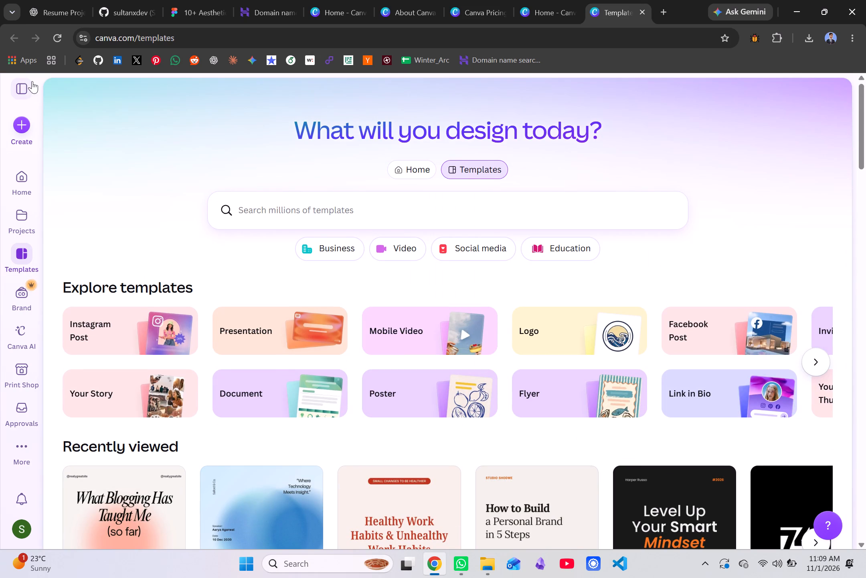
Open the Canva Projects page.
left_click(16, 93)
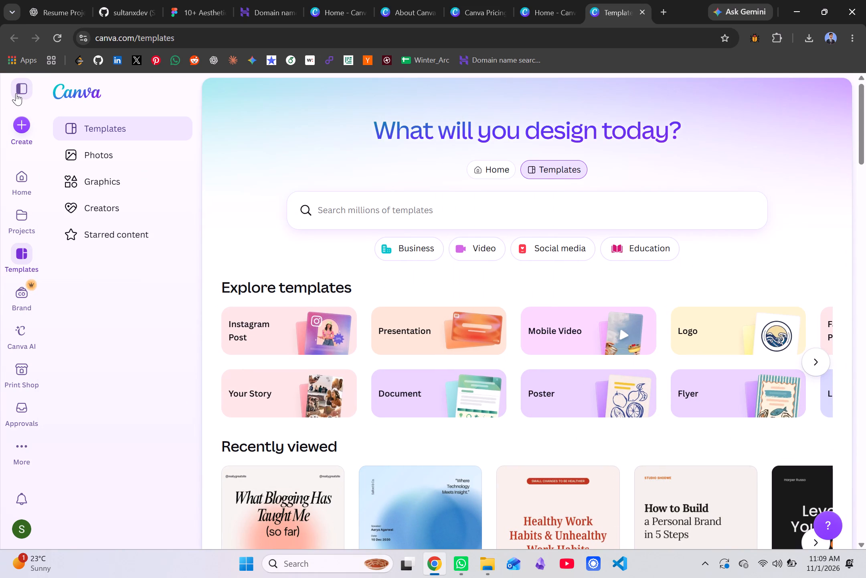
left_click(21, 224)
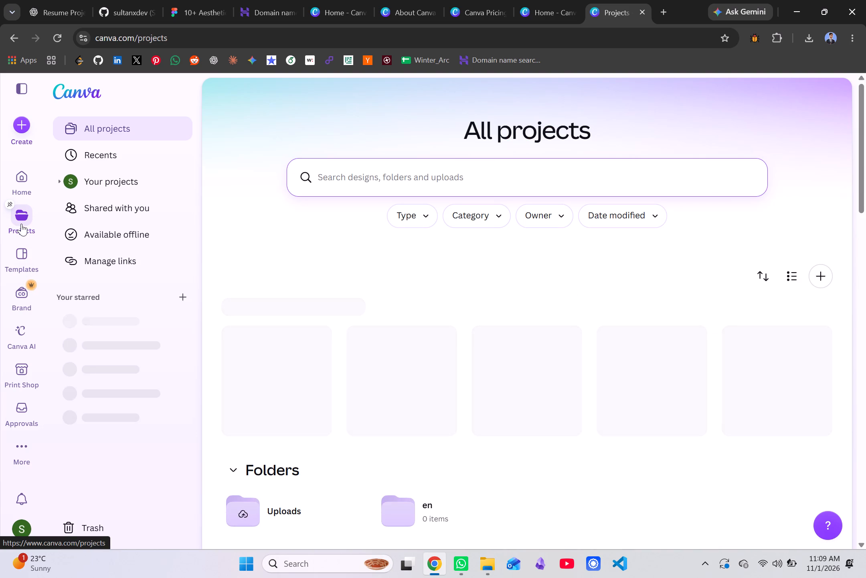
Open the Dermo.ai Twitter post design from the recent designs in Your projects.
left_click(103, 181)
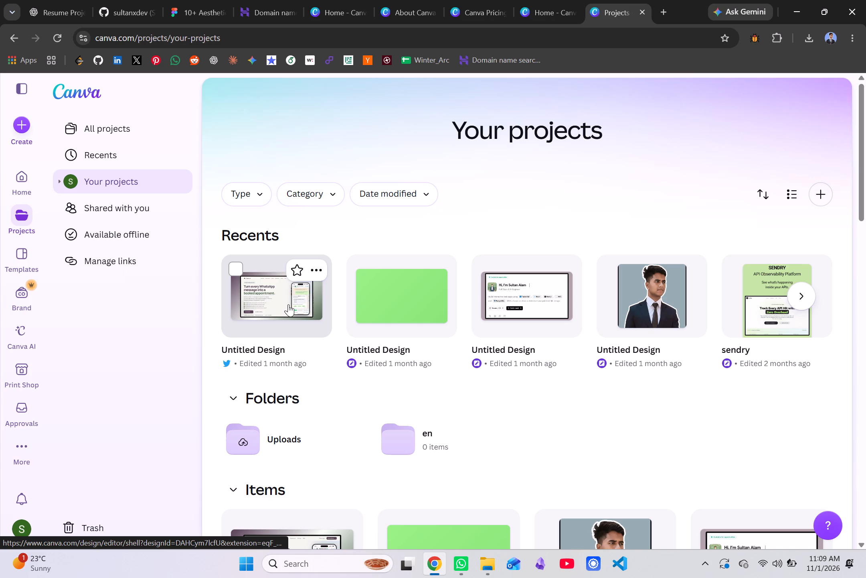
left_click(275, 299)
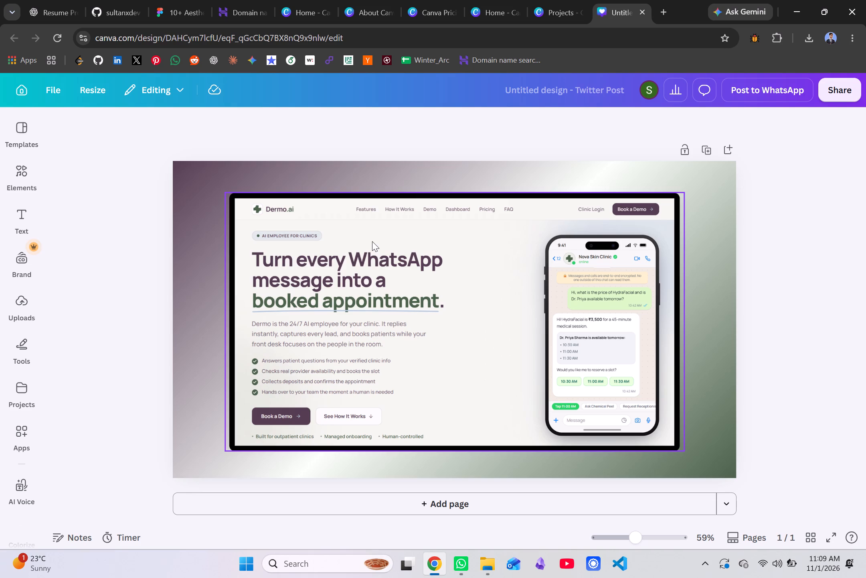
Open the download options for the Dermo.ai design and examine the available file types.
left_click(840, 86)
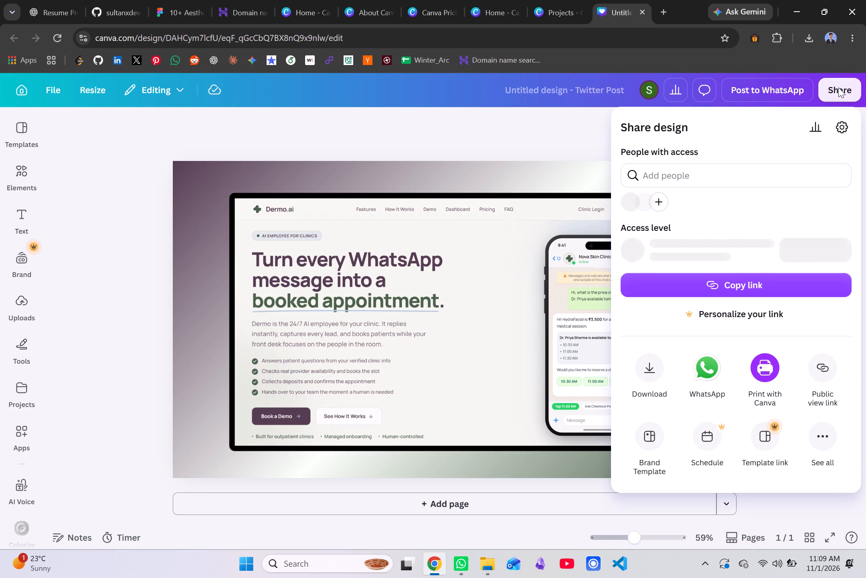
left_click(655, 374)
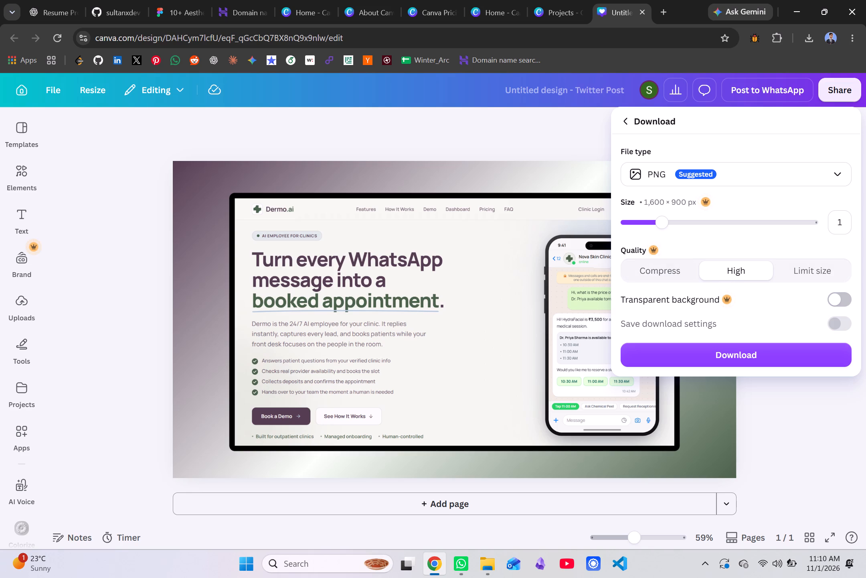
left_click(836, 171)
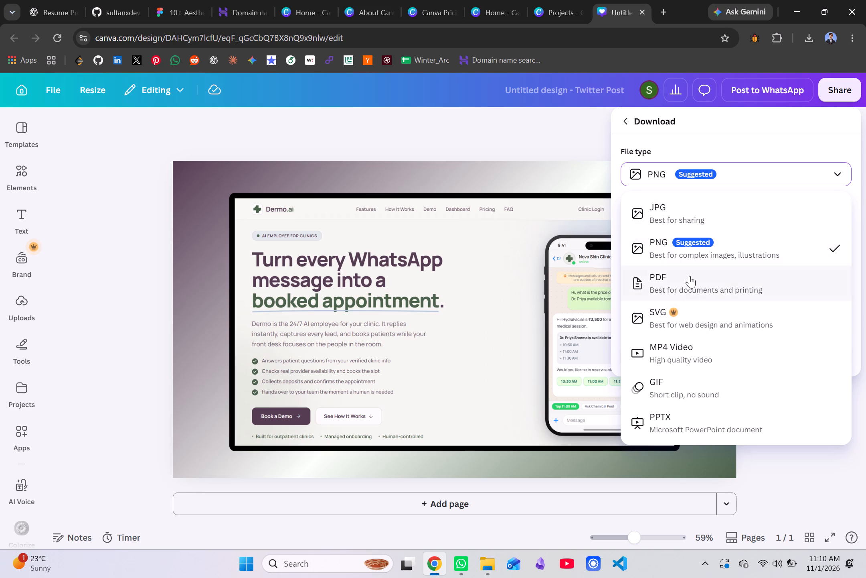
Download the Dermo.ai Twitter Post design as a JPG at size 1 (1,600 × 900 px) with High quality.
left_click(621, 196)
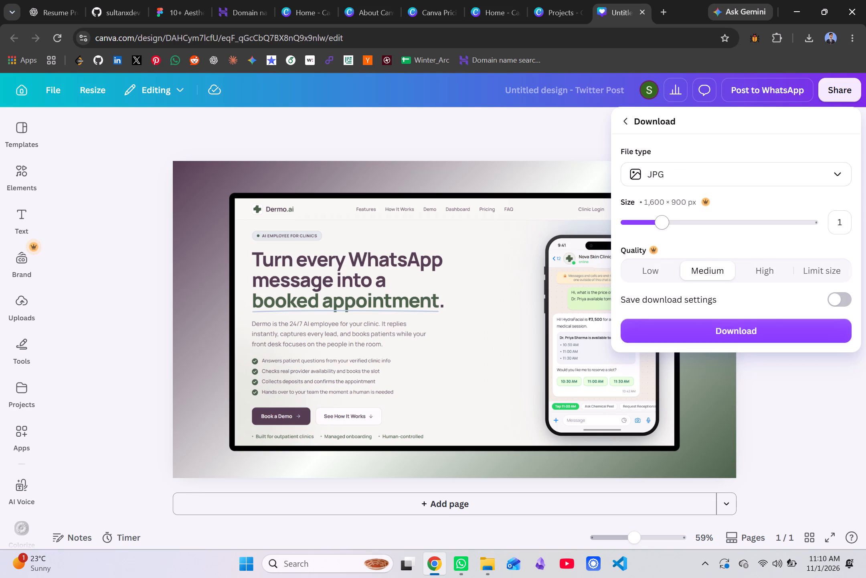
left_click_drag(663, 223, 625, 223)
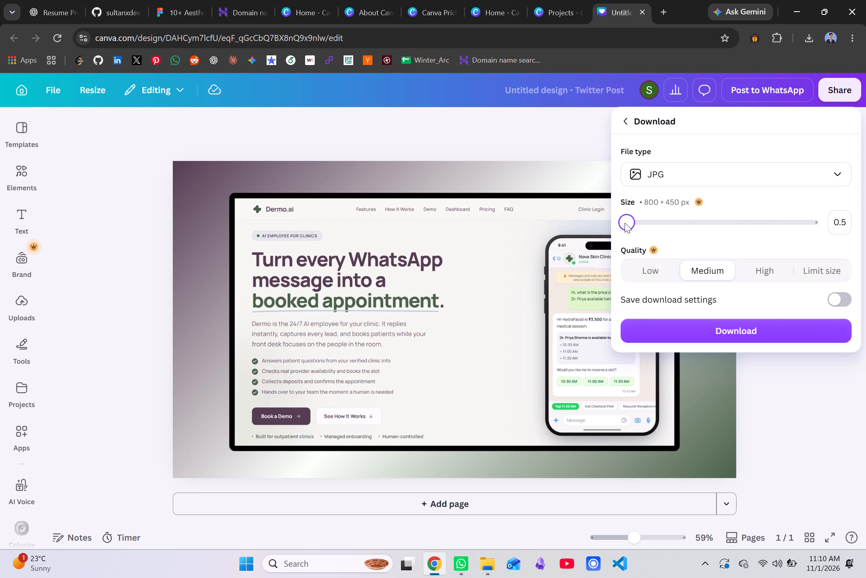
left_click_drag(625, 223, 667, 232)
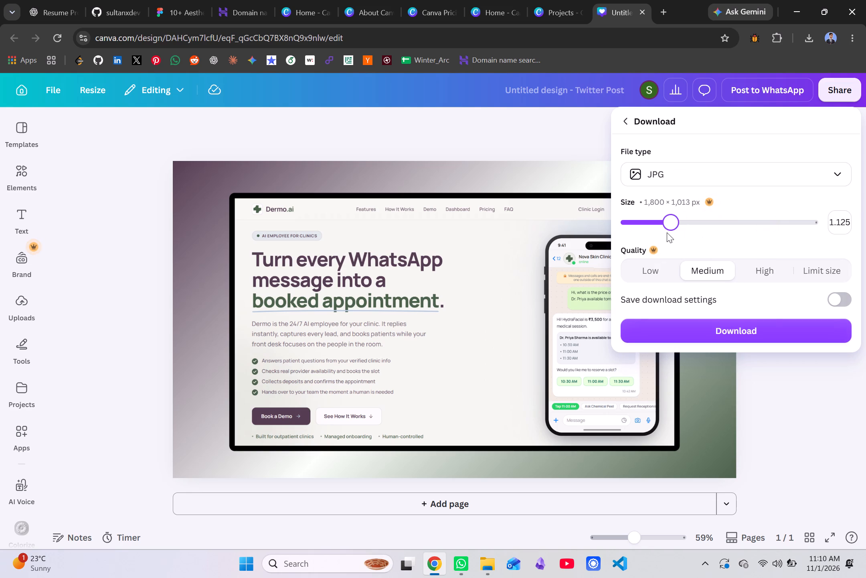
left_click_drag(667, 232, 665, 232)
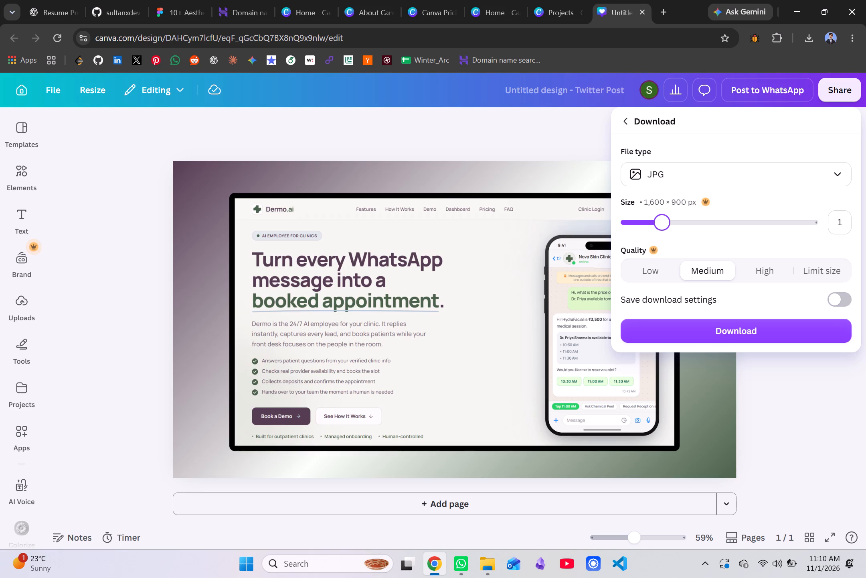
left_click(645, 269)
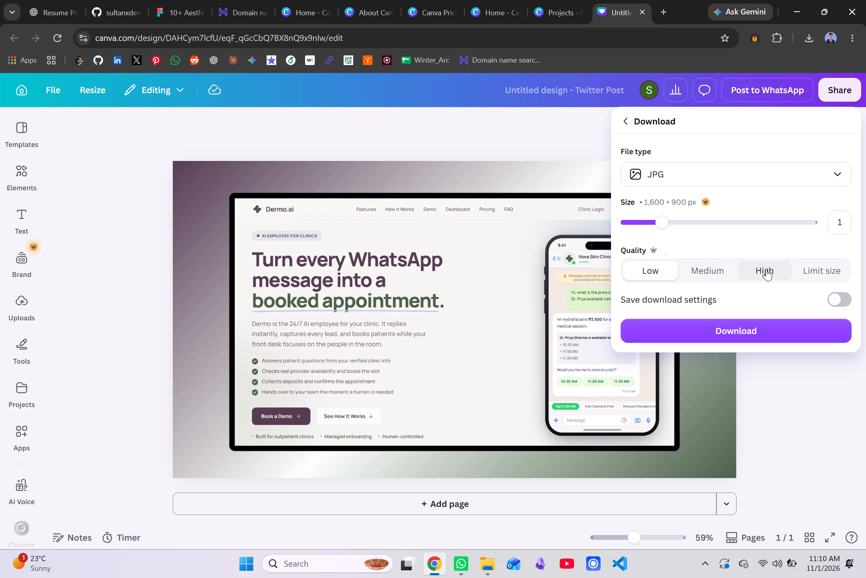
left_click(766, 269)
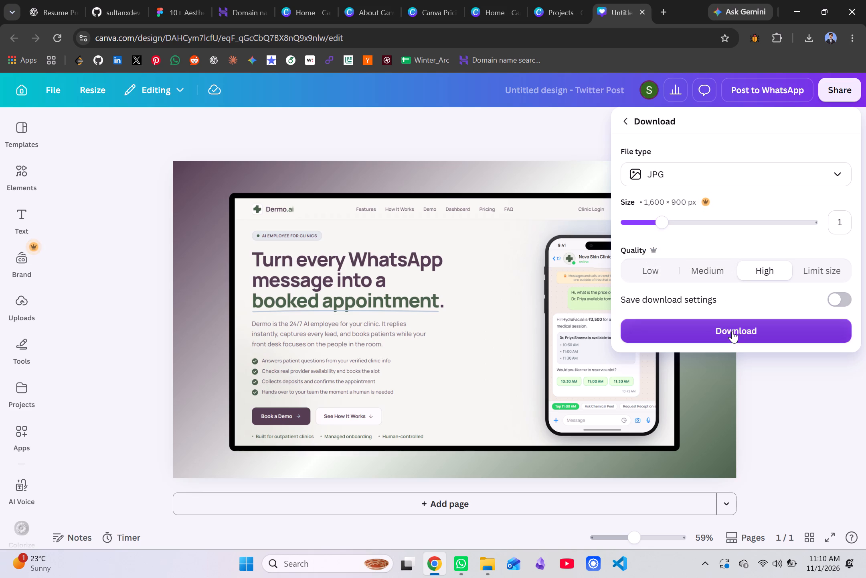
left_click(735, 332)
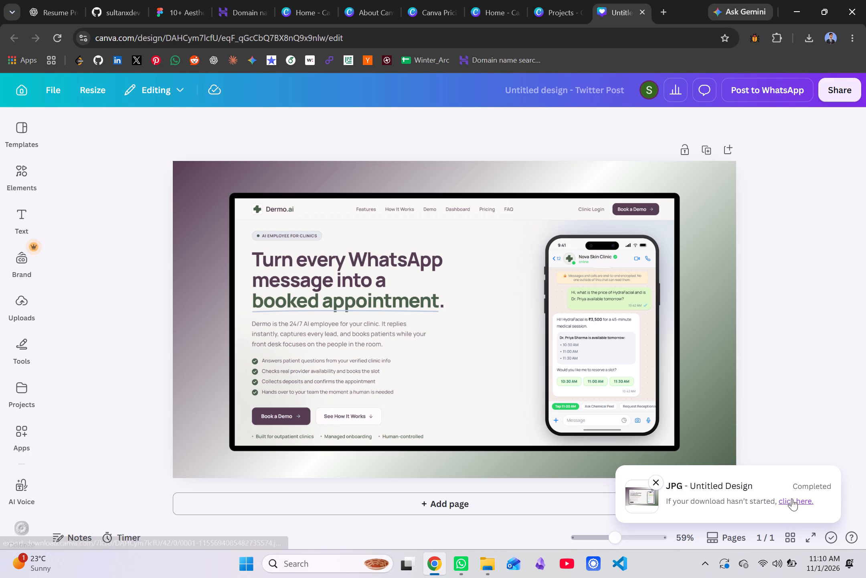
Download the exported JPG again using the fallback download link.
left_click(792, 499)
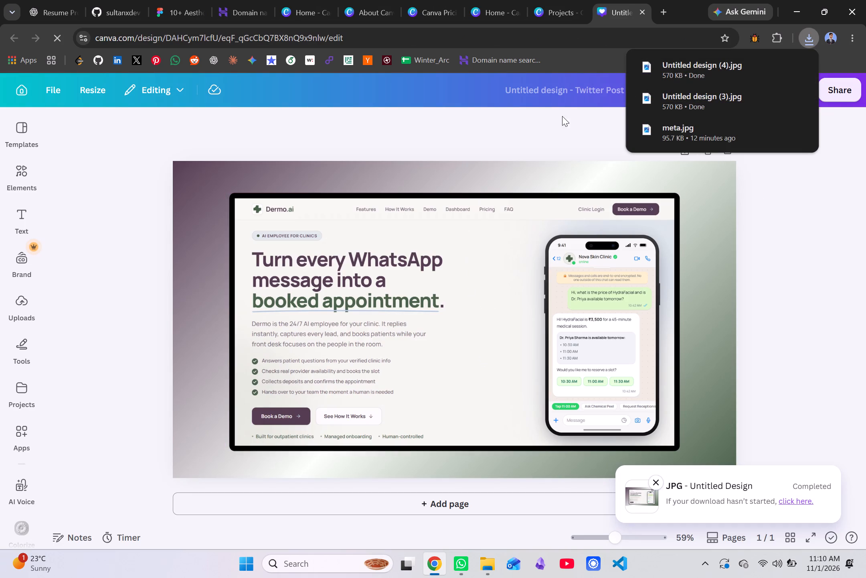
left_click(833, 249)
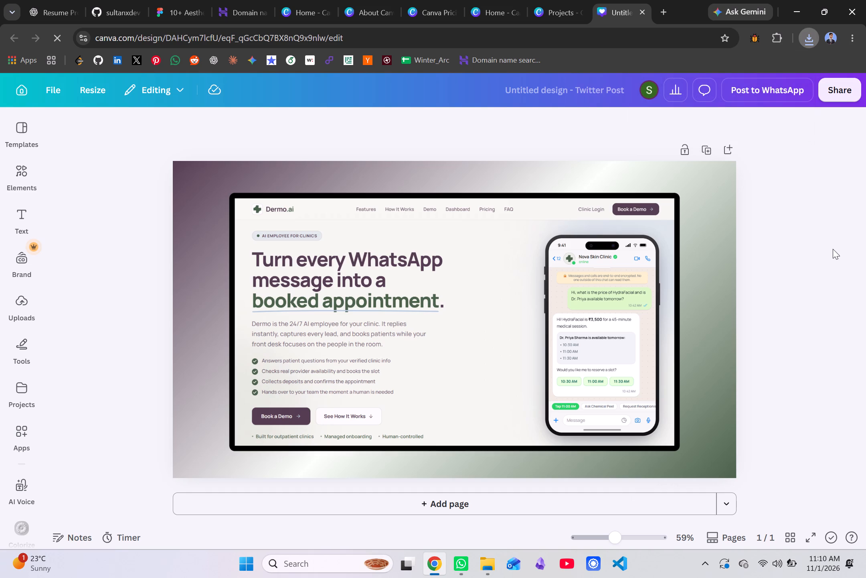
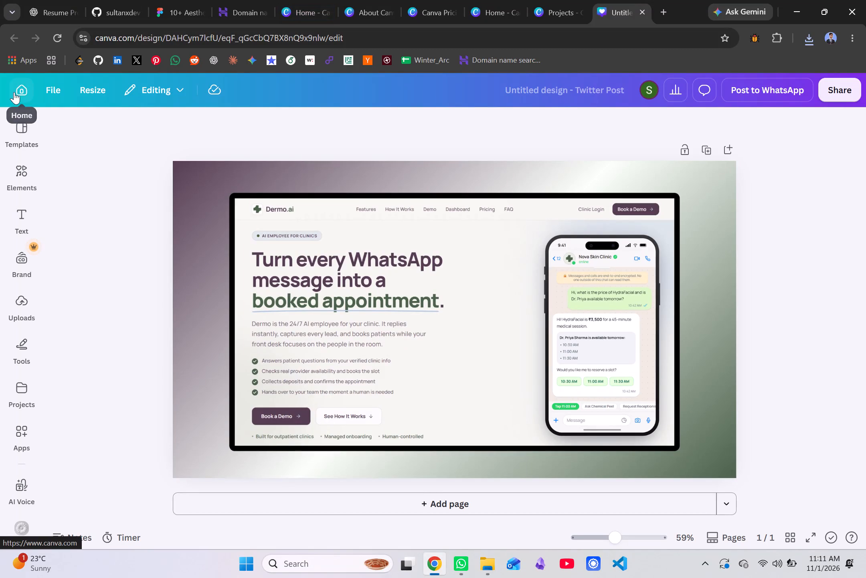
Return to the Canva home page and search for "instagram post".
left_click(16, 83)
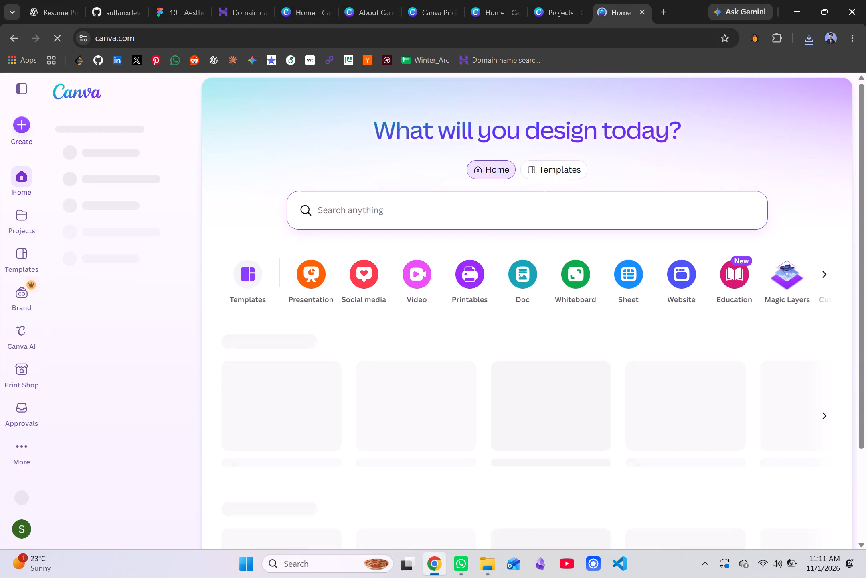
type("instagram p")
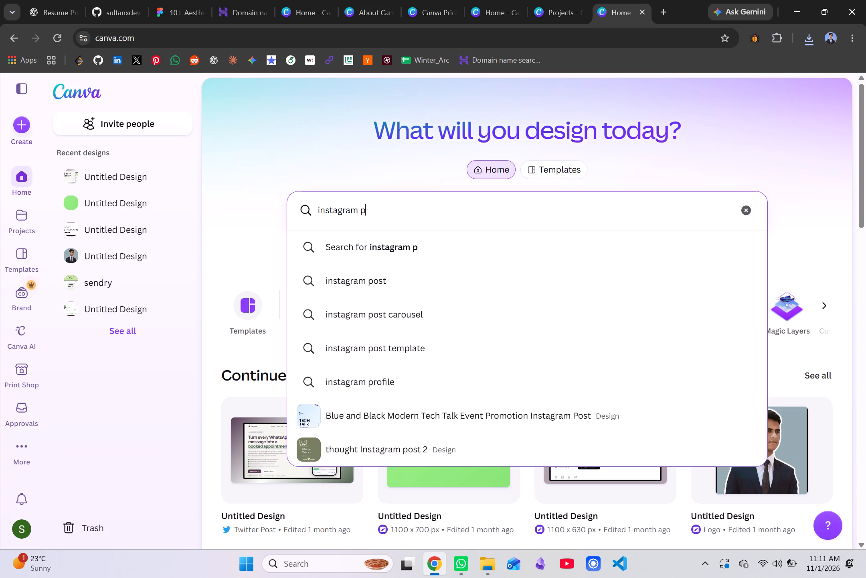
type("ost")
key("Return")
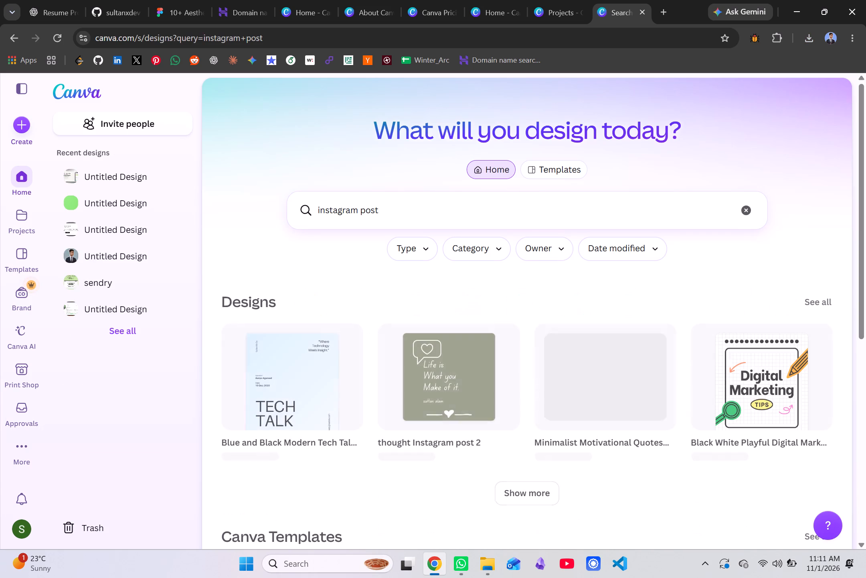
Look through the instagram post results, showing more of the existing designs and checking the Canva templates.
scroll(347, 213, "down", 1)
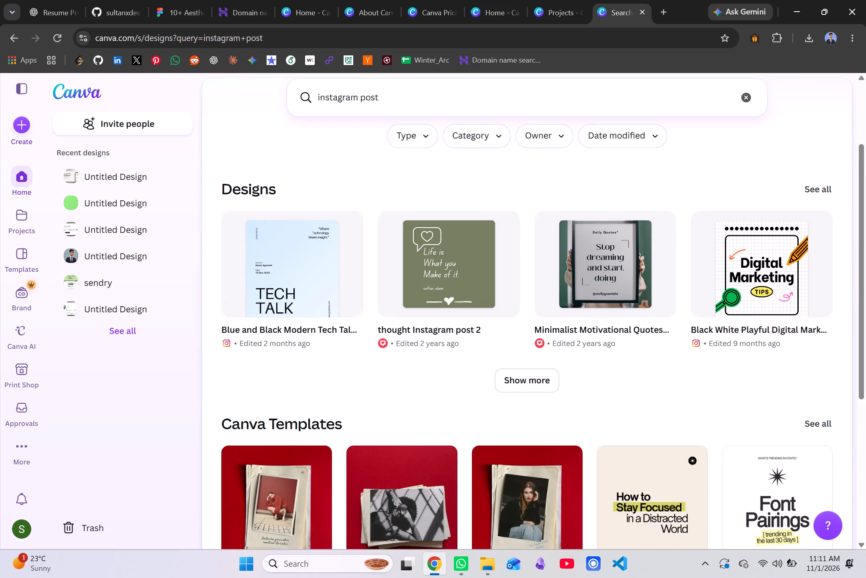
scroll(347, 213, "down", 4)
scroll(347, 213, "up", 1)
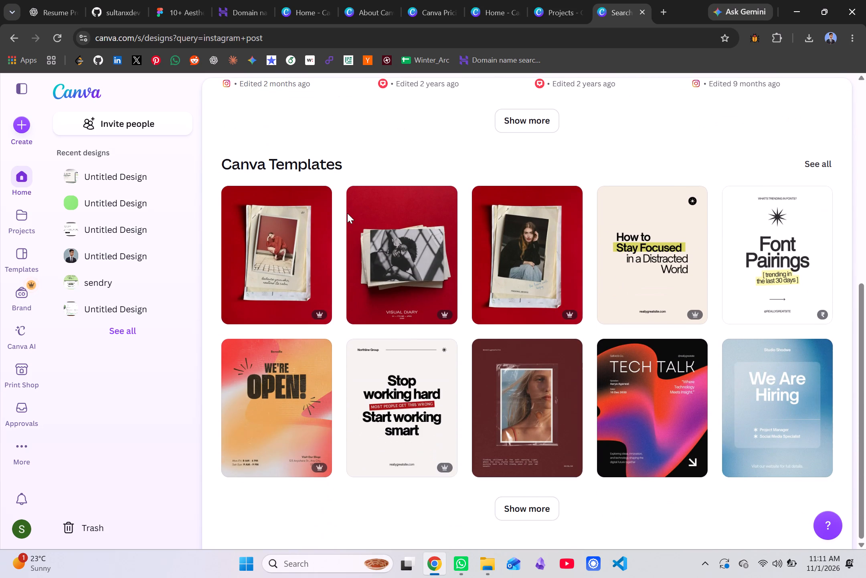
scroll(347, 213, "up", 1)
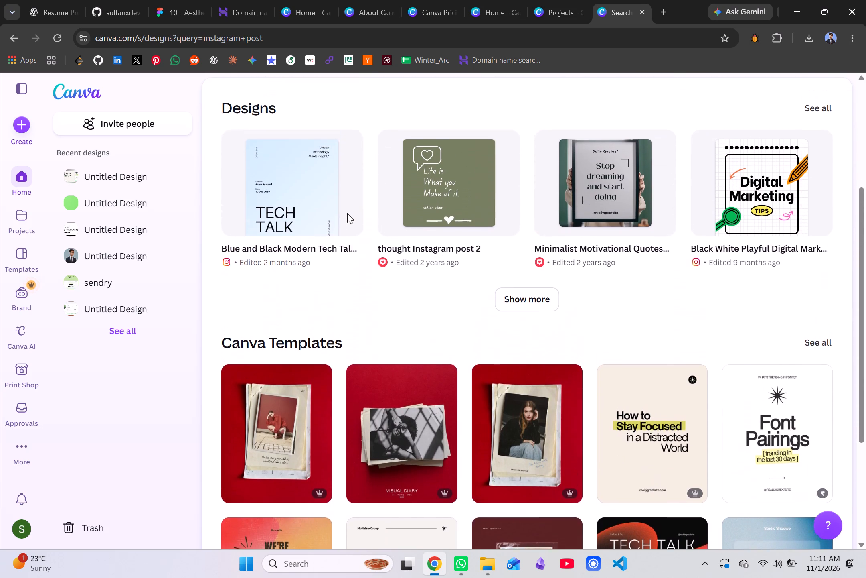
scroll(347, 213, "up", 1)
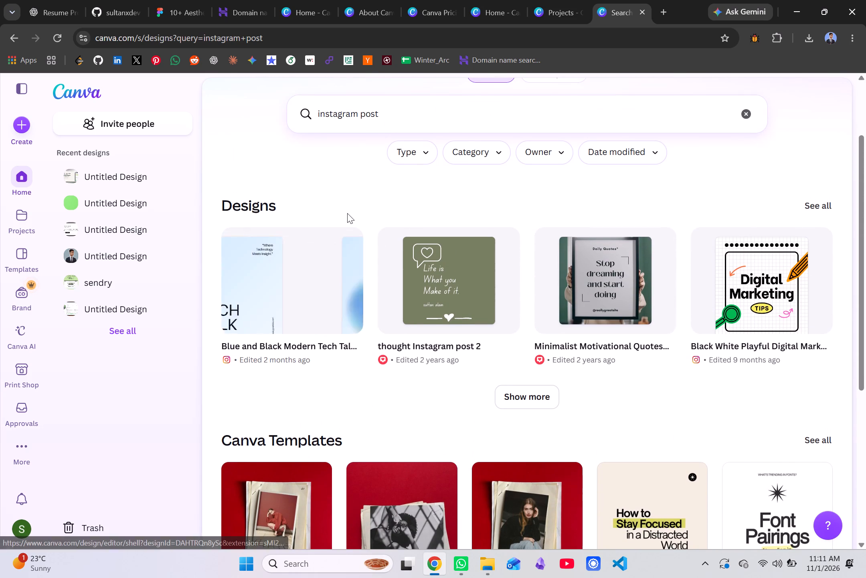
left_click(543, 399)
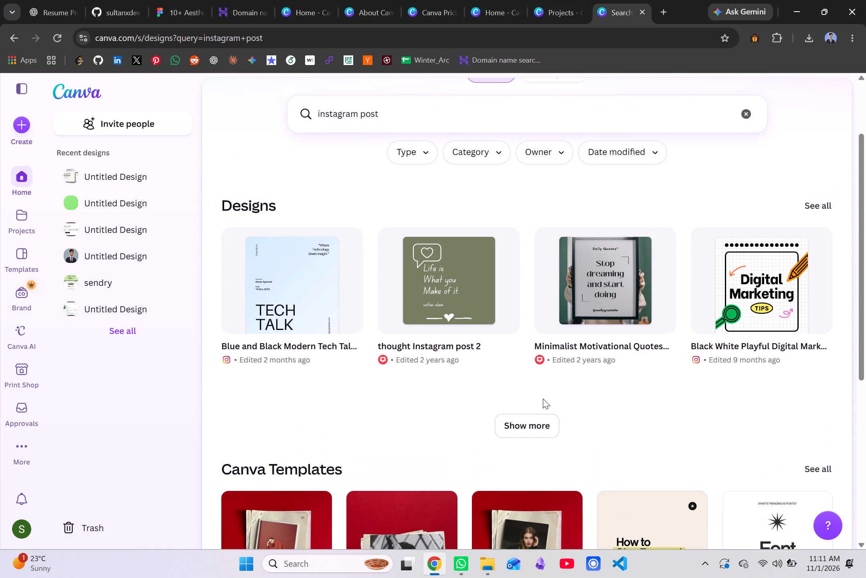
scroll(543, 399, "down", 6)
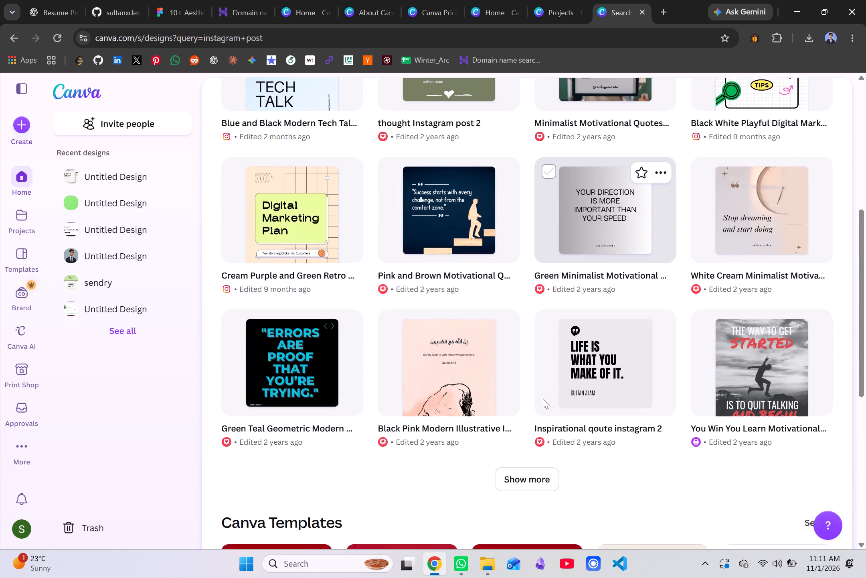
scroll(543, 399, "down", 10)
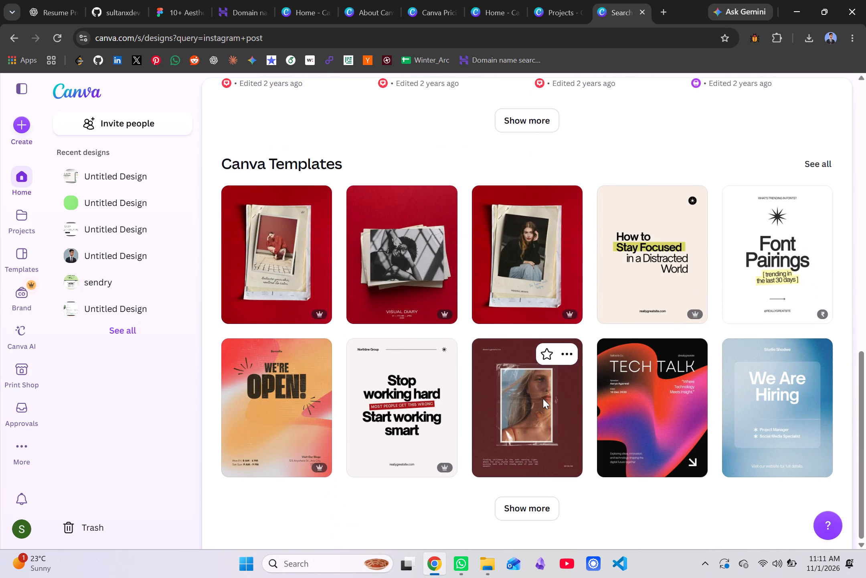
Refine the search to "asthetic instagram post".
scroll(543, 399, "up", 8)
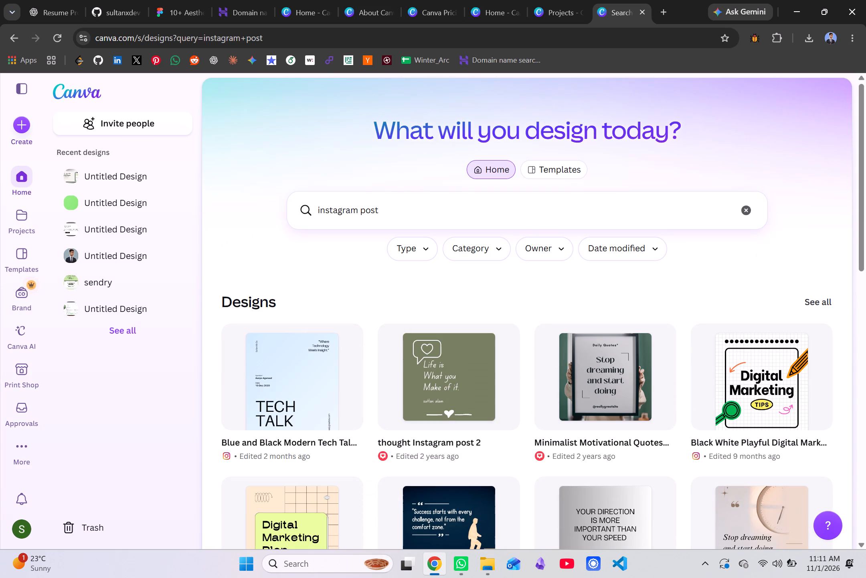
left_click(316, 205)
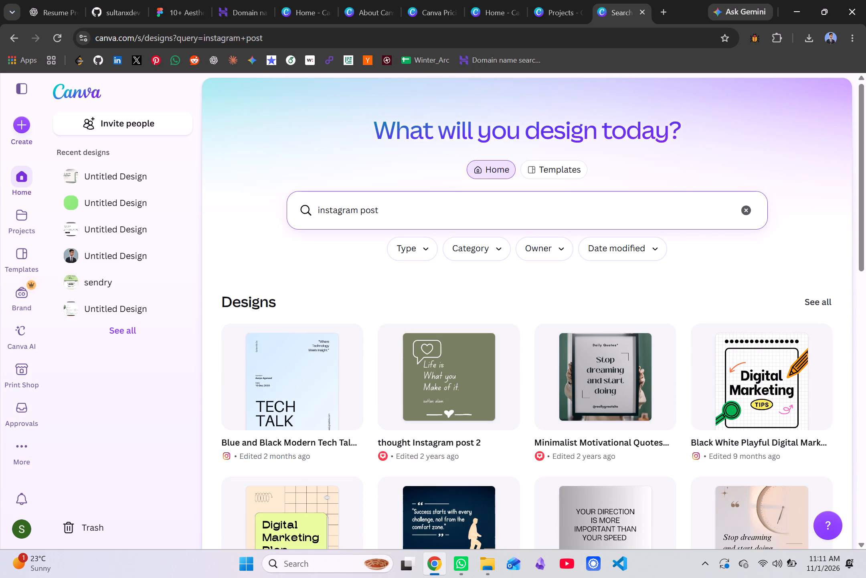
left_click(322, 211)
key("Left")
key("Left")
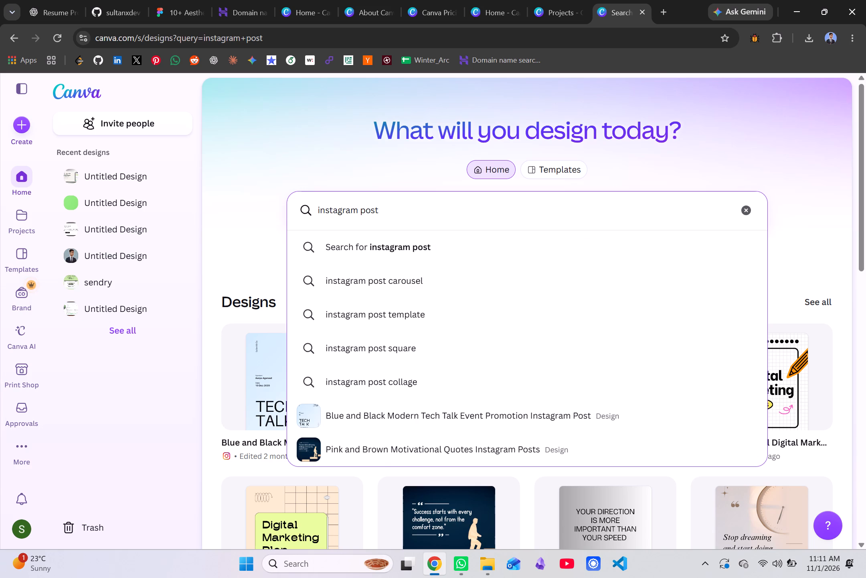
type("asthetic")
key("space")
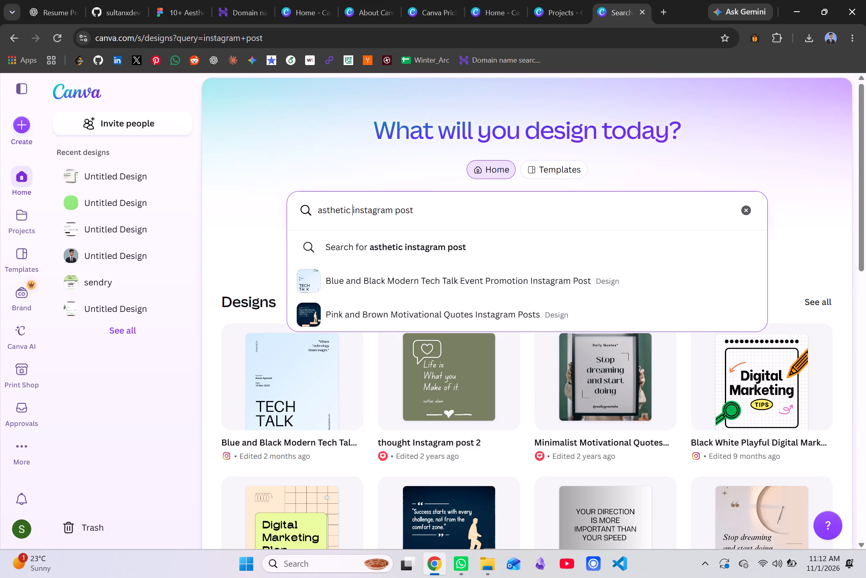
left_click(449, 210)
key("Return")
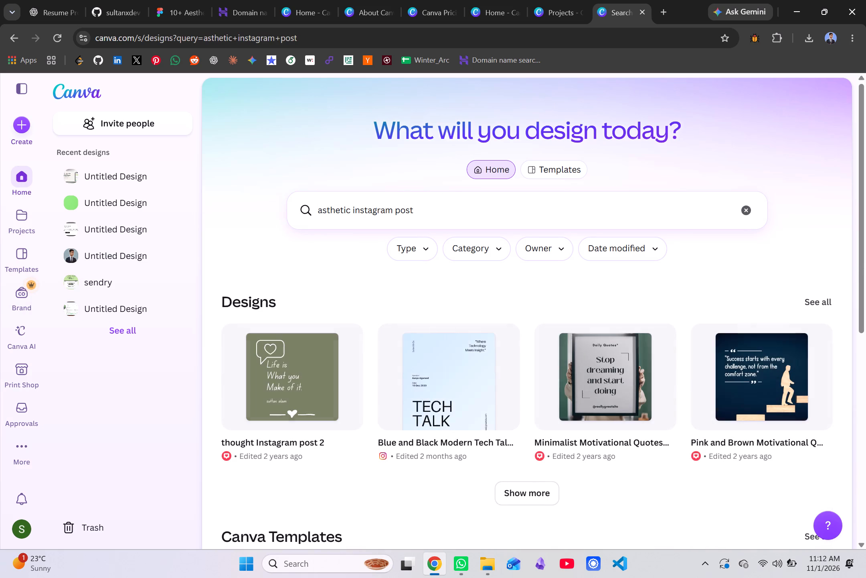
Look through the Canva templates for the asthetic instagram post search, showing more of them.
scroll(431, 216, "down", 4)
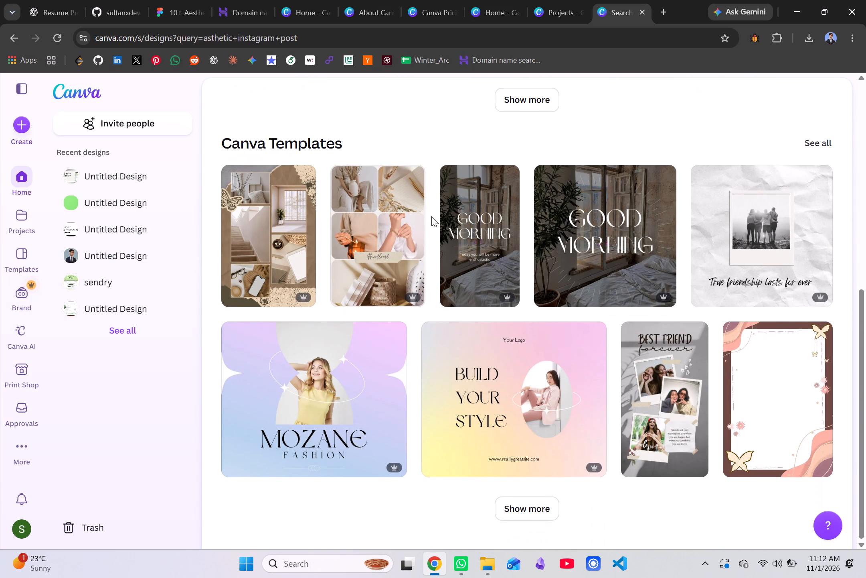
scroll(480, 289, "down", 4)
scroll(551, 341, "up", 3)
scroll(549, 345, "down", 3)
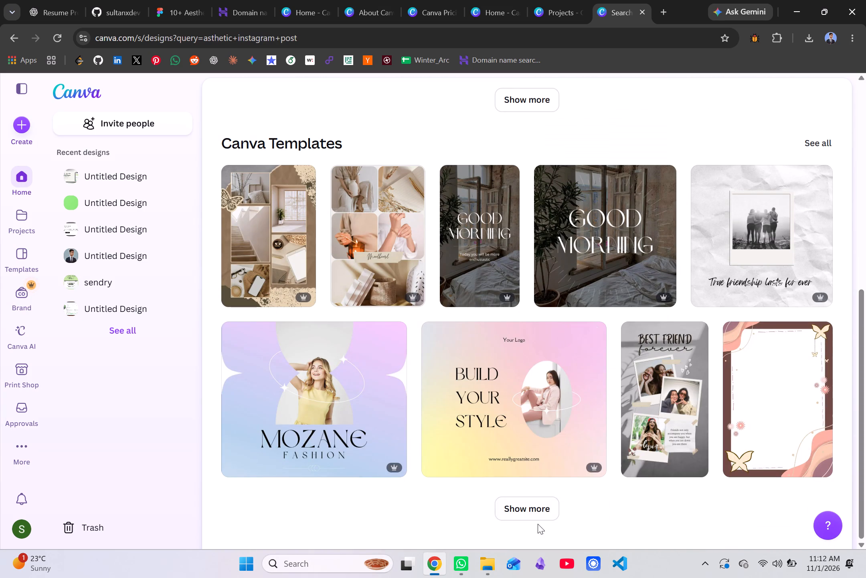
left_click(535, 517)
scroll(501, 429, "down", 7)
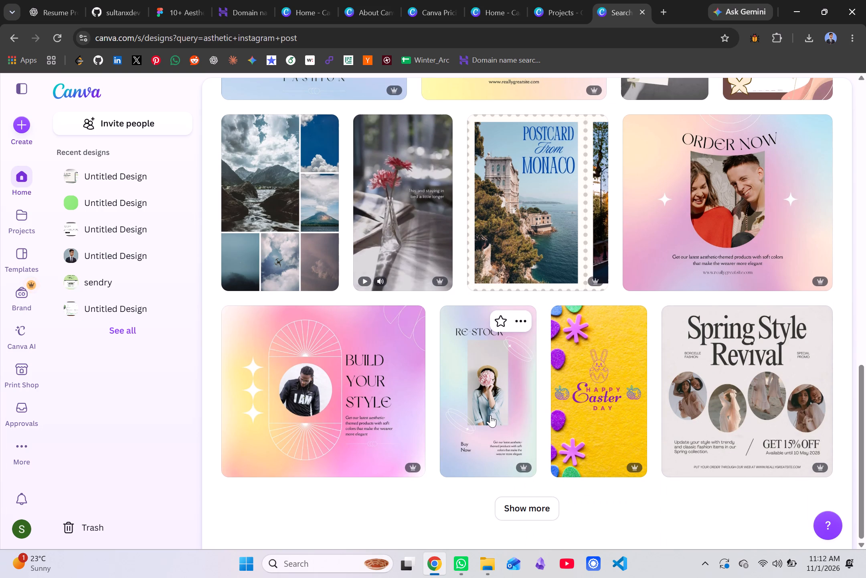
Extend the search to "asthetic instagram post indian" and look through the matching Canva templates.
scroll(313, 322, "up", 5)
left_click(418, 212)
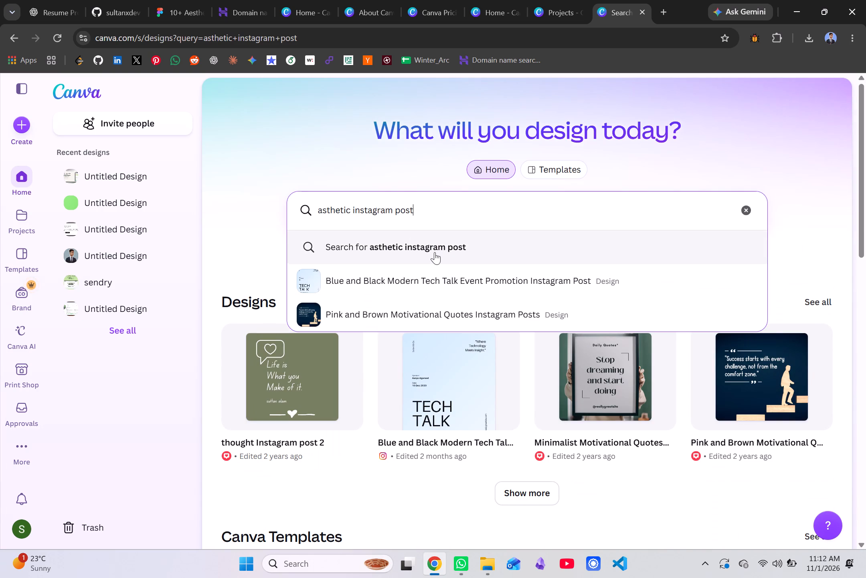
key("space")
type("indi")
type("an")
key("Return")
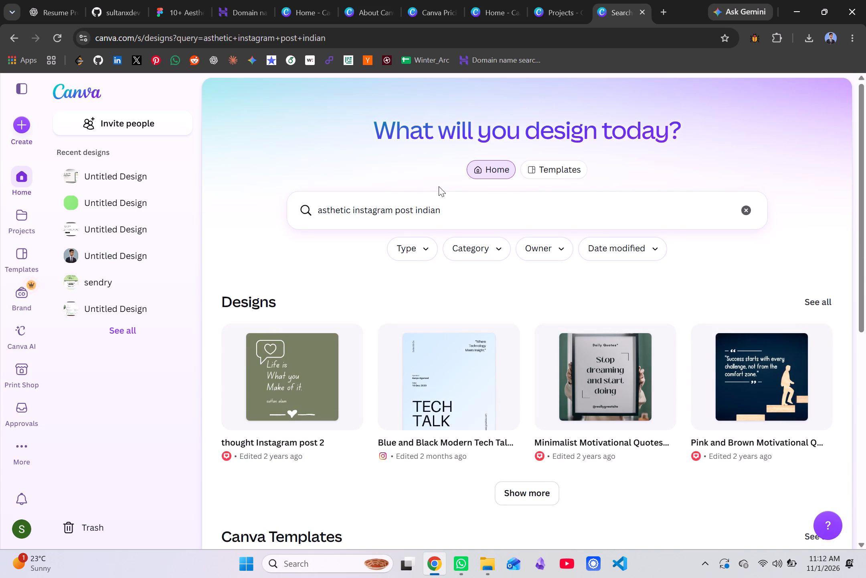
scroll(562, 287, "down", 4)
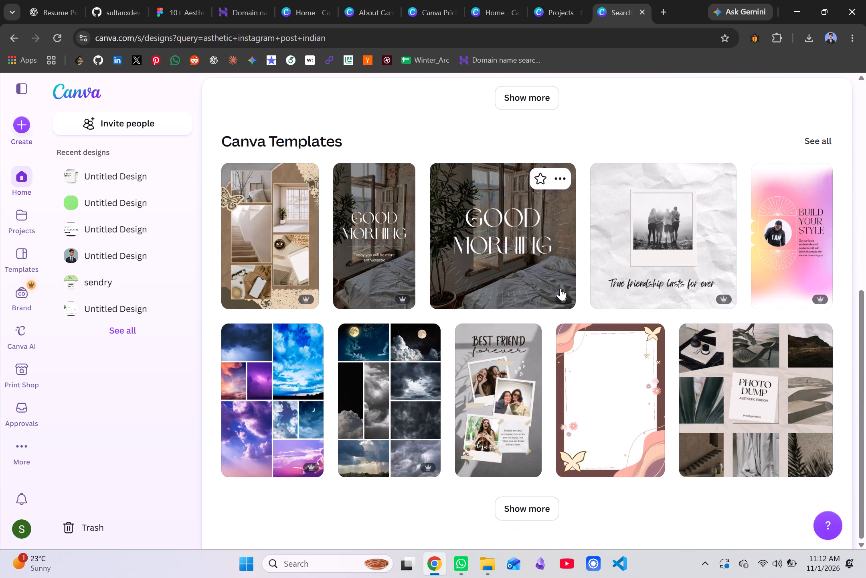
scroll(560, 288, "down", 2)
scroll(538, 302, "up", 5)
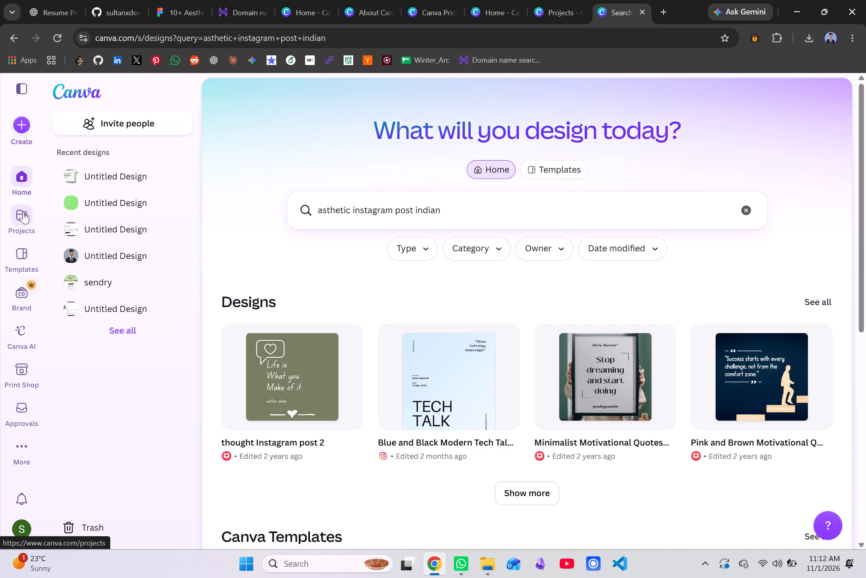
Open the Instagram Post category on the Canva Templates page.
left_click(21, 261)
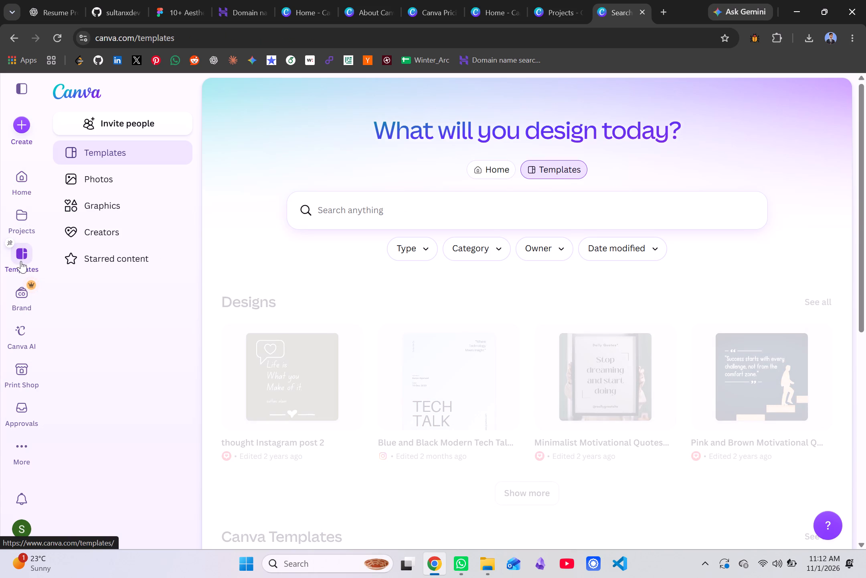
left_click(110, 154)
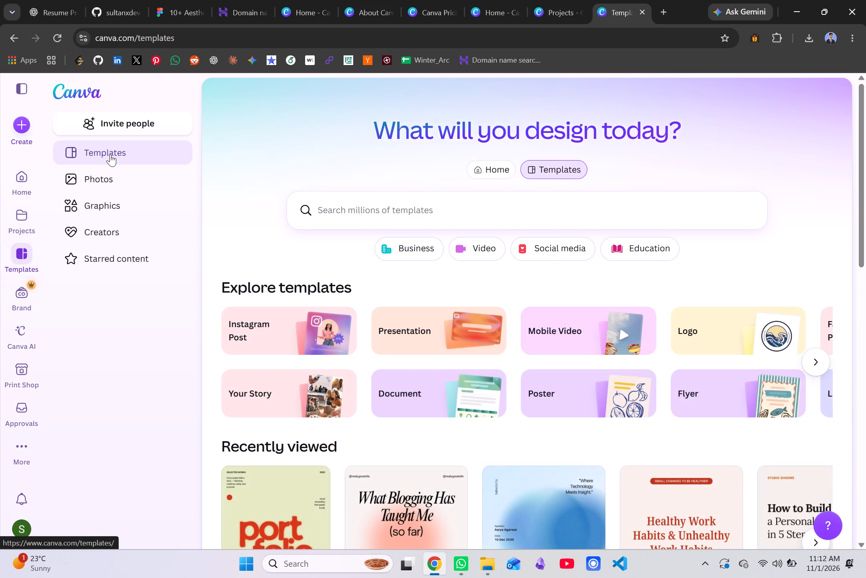
scroll(442, 299, "down", 1)
left_click(284, 163)
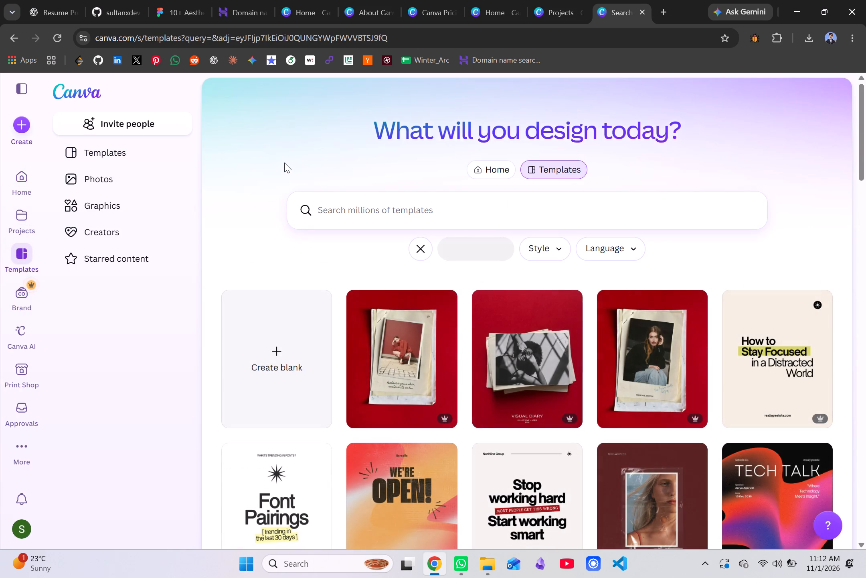
Browse the Canva template gallery and open the Today's Journaling photo template.
scroll(467, 248, "down", 1)
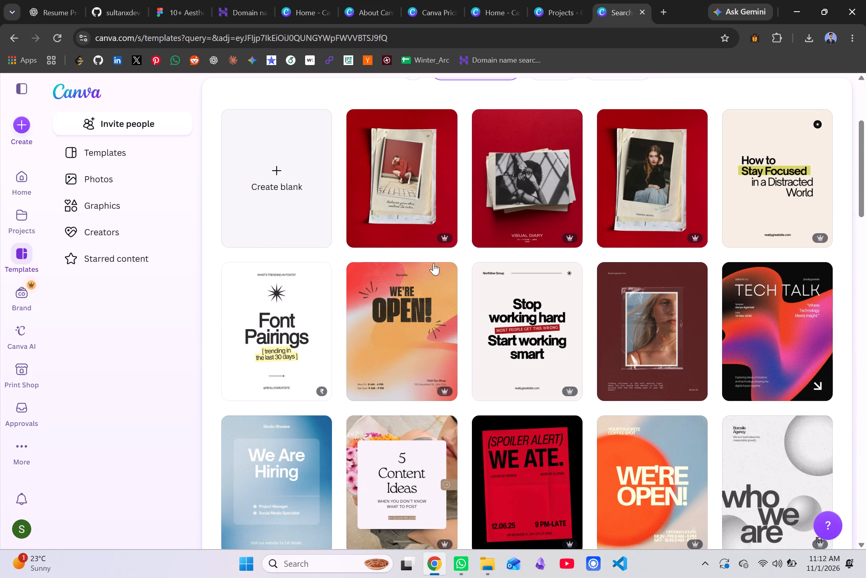
scroll(513, 375, "down", 1)
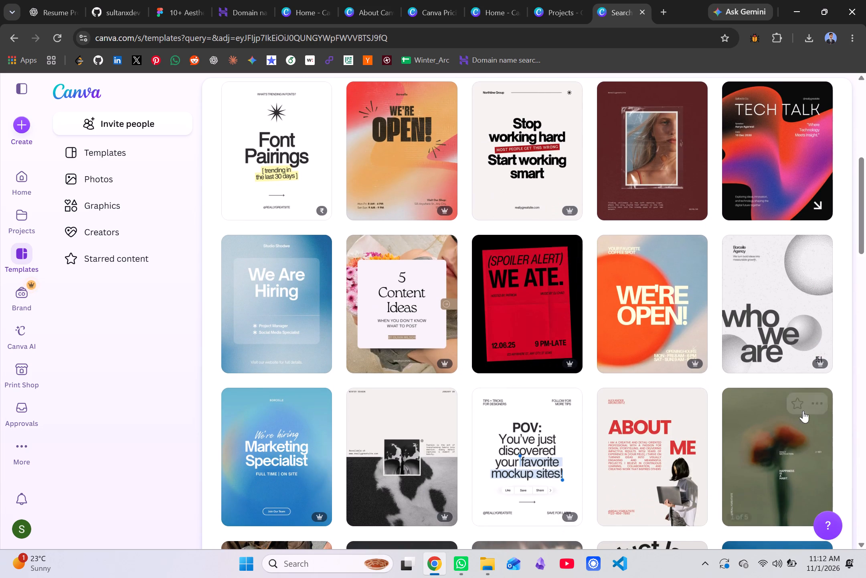
scroll(799, 414, "down", 1)
scroll(603, 350, "down", 1)
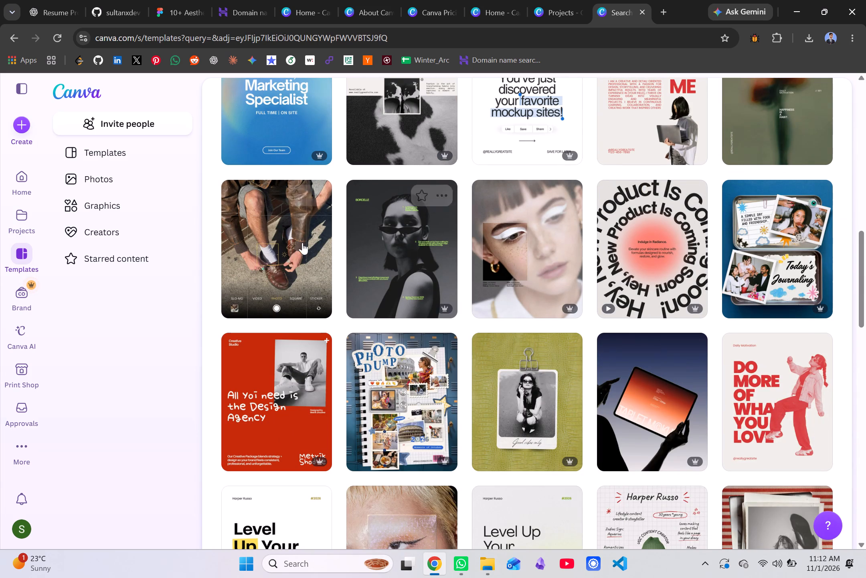
left_click(787, 256)
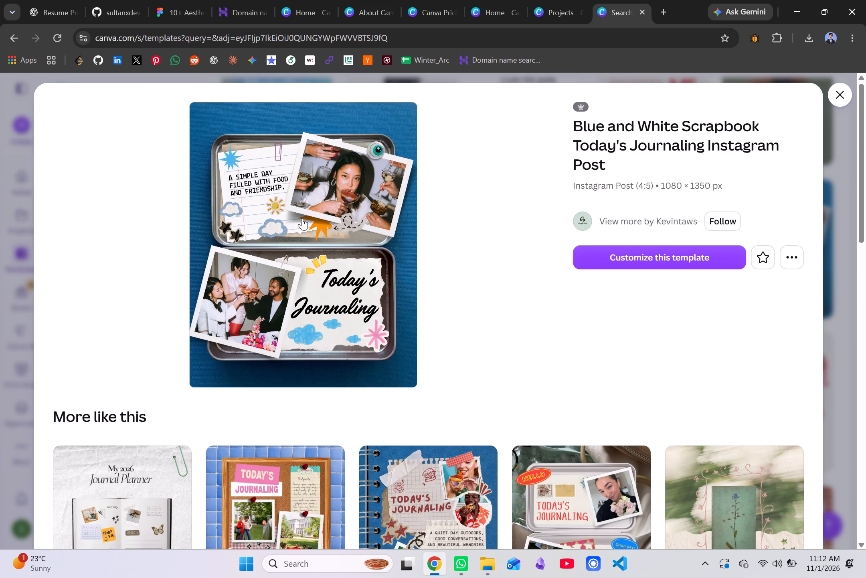
Find the Beige and Black Modern Photography Instagram Post among the similar templates and open it for customization.
scroll(302, 217, "down", 2)
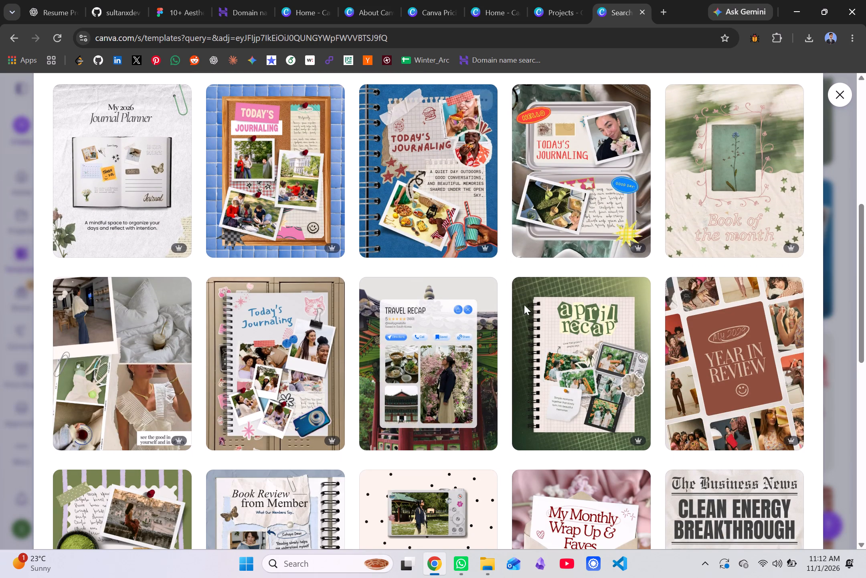
scroll(502, 291, "down", 2)
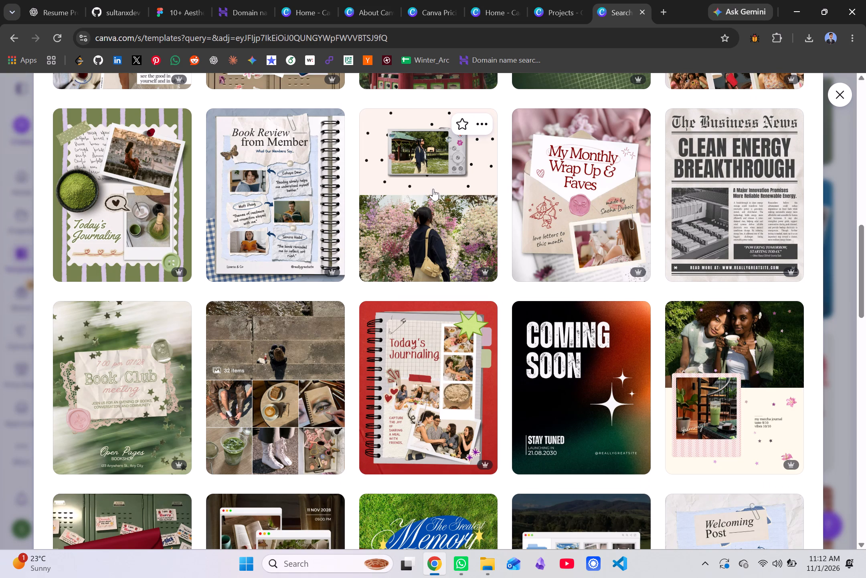
left_click(433, 189)
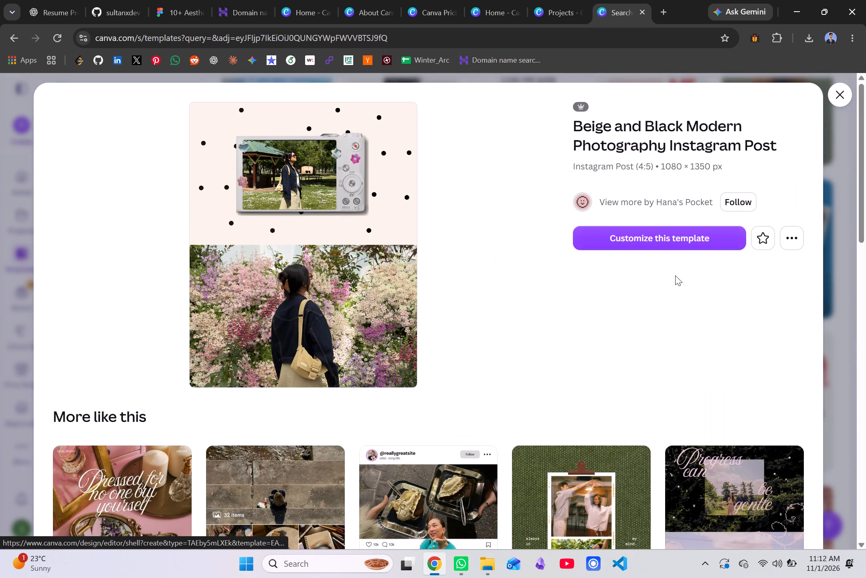
left_click(650, 247)
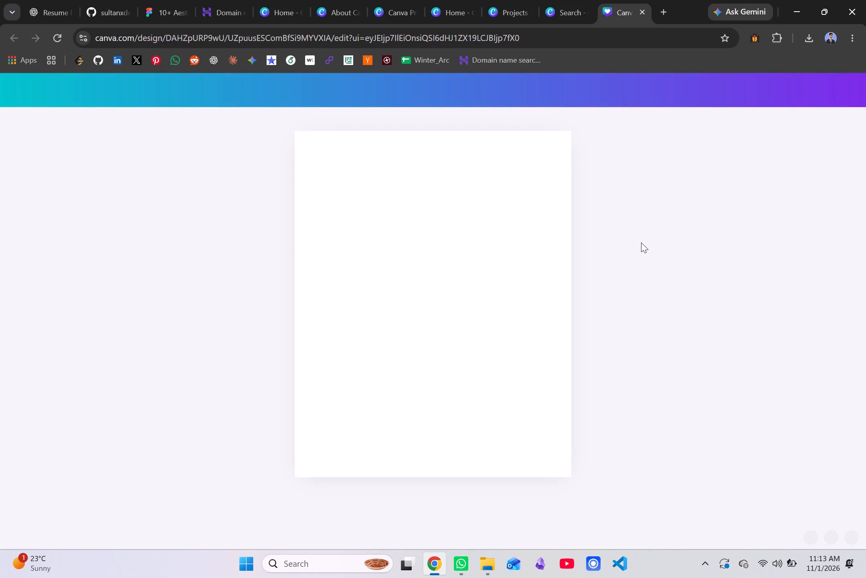
Delete the park photo shown on the camera's screen in the upper half of the post.
left_click(442, 237)
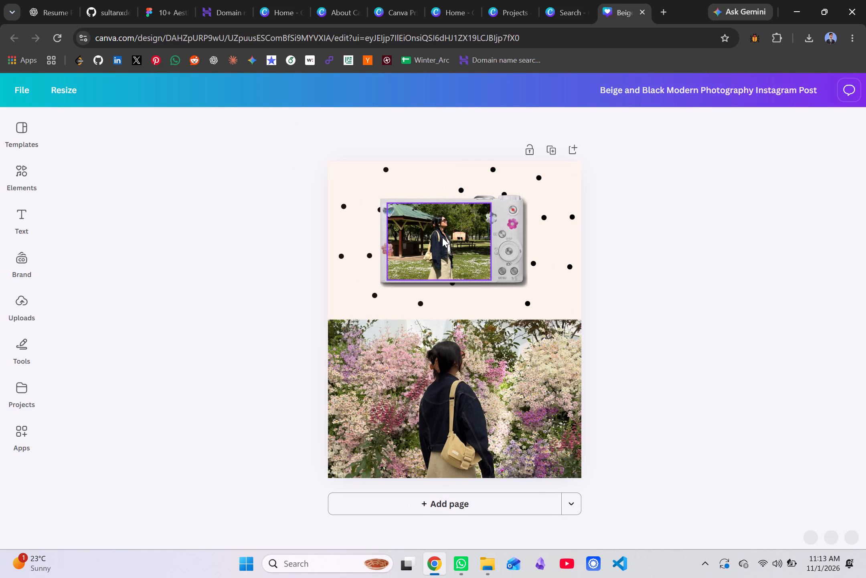
left_click(459, 177)
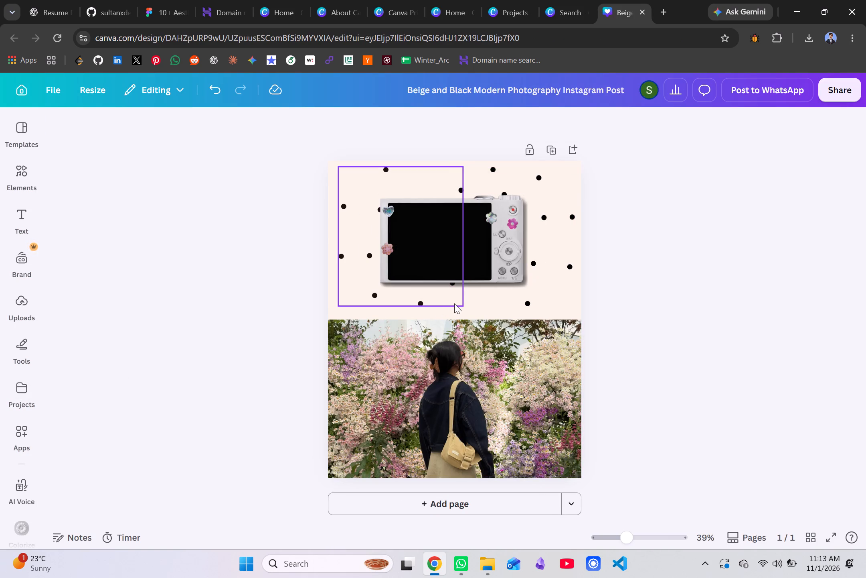
Replace the camera image with the uploaded portrait of the man in a dark suit.
left_click(463, 305)
left_click(435, 236)
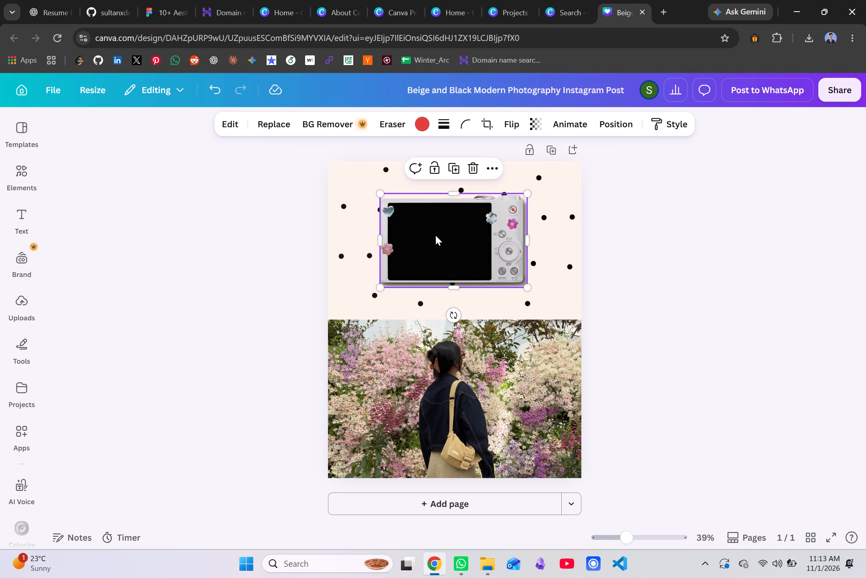
left_click(435, 235)
left_click(435, 234)
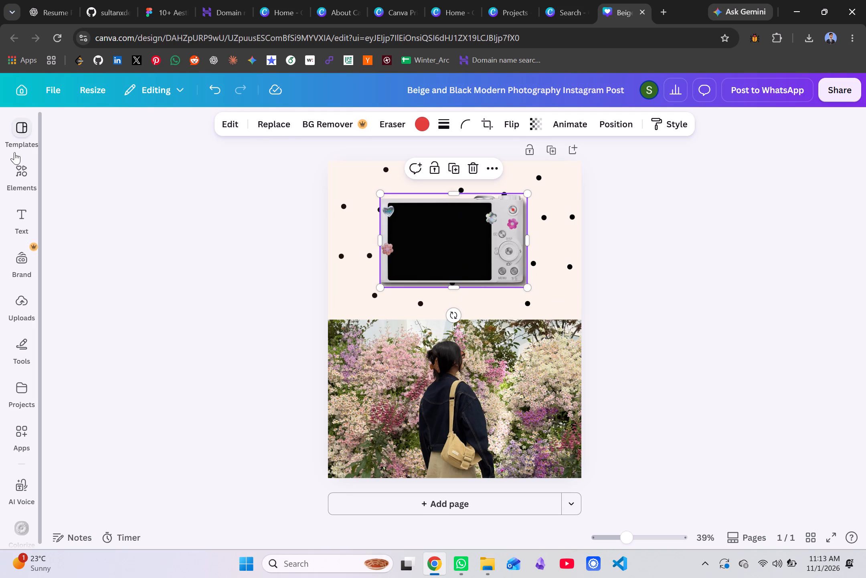
left_click(26, 310)
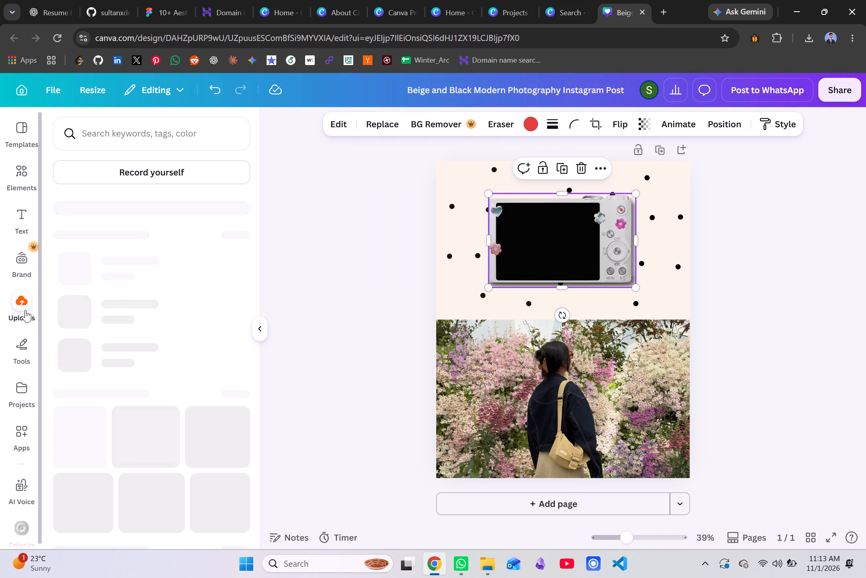
scroll(133, 328, "down", 1)
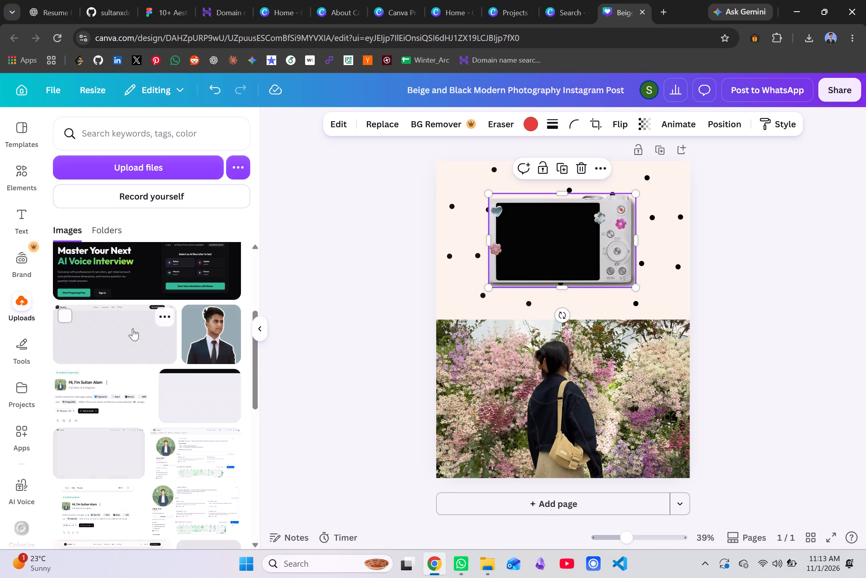
left_click_drag(198, 324, 532, 240)
Resize the portrait in the upper half of the post to about 570 px wide.
left_click_drag(486, 190, 524, 209)
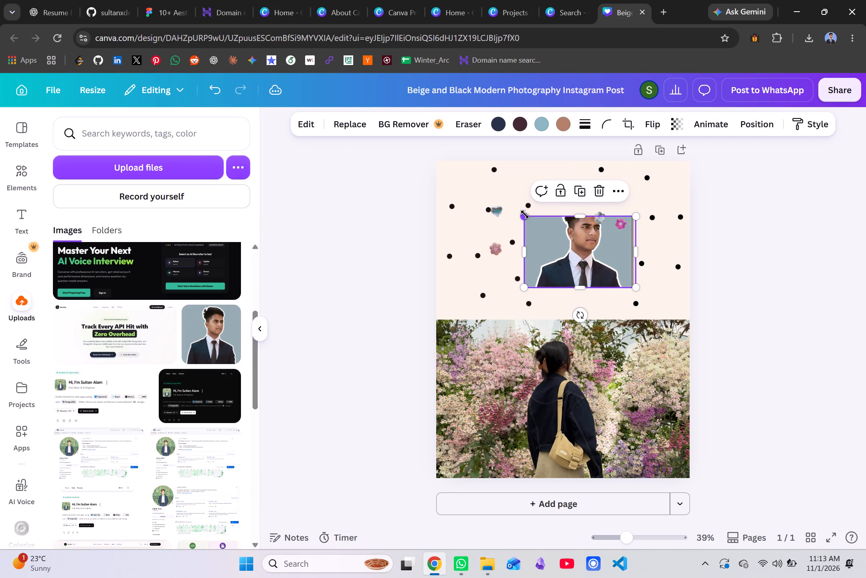
left_click_drag(525, 214, 496, 212)
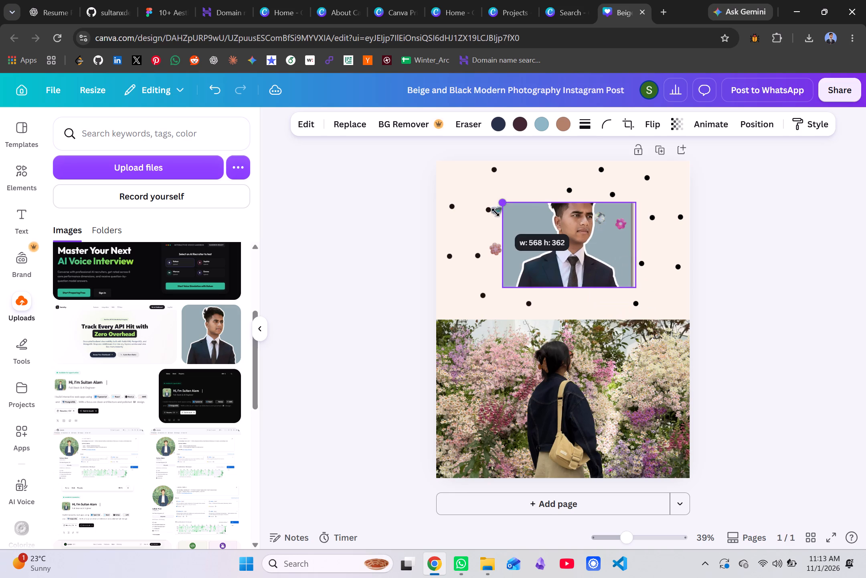
left_click_drag(496, 212, 494, 210)
Move the portrait down onto the flower garden photo in the lower half of the post.
scroll(520, 311, "down", 1)
left_click(571, 374)
left_click_drag(568, 222, 568, 265)
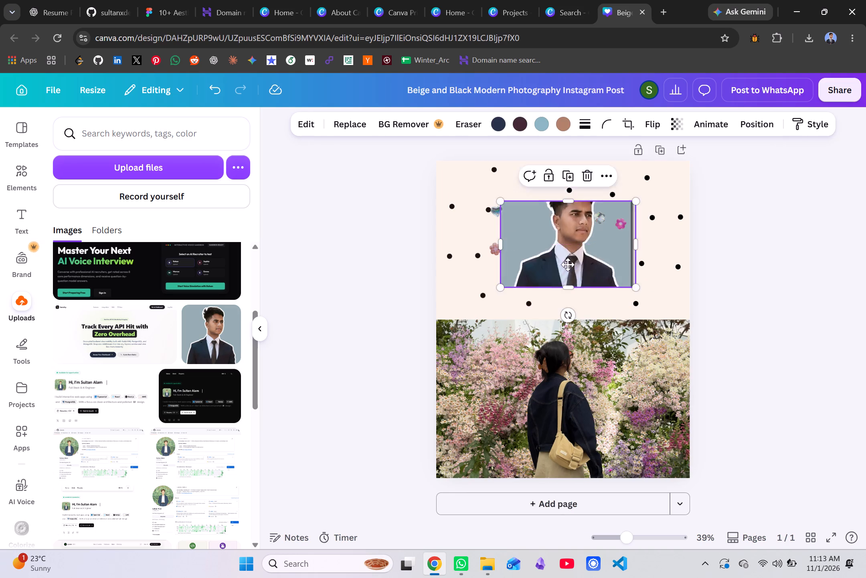
left_click_drag(568, 265, 560, 391)
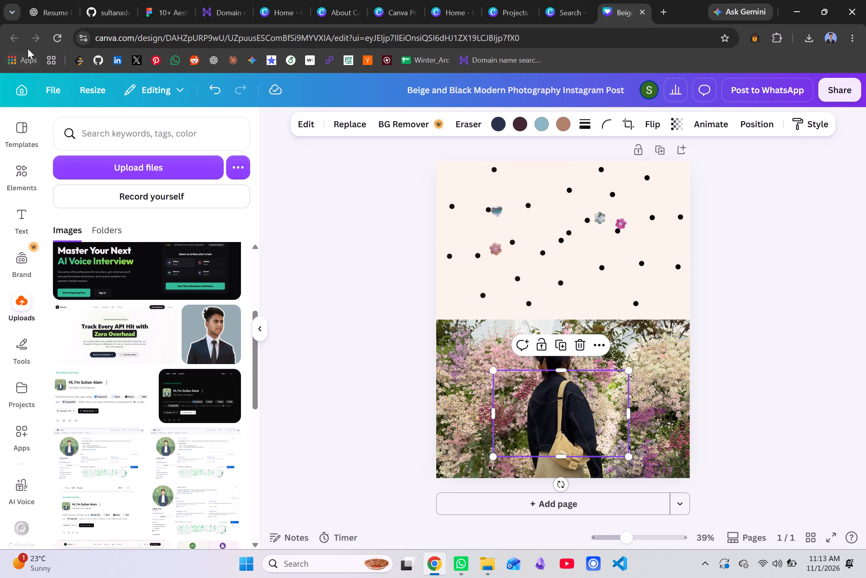
Return to the template gallery and open the White and Grey Minimal Social Media Photo Dump Instagram Post preview.
left_click(576, 0)
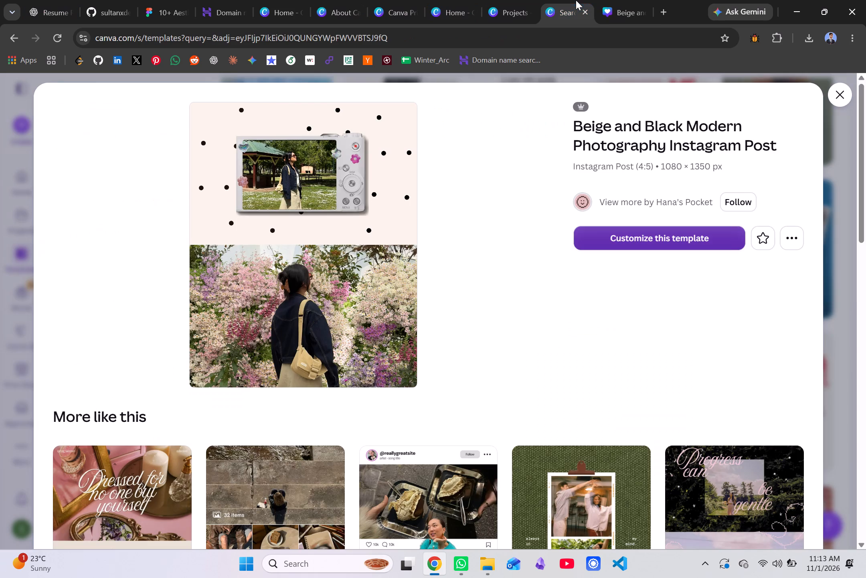
scroll(502, 315, "down", 2)
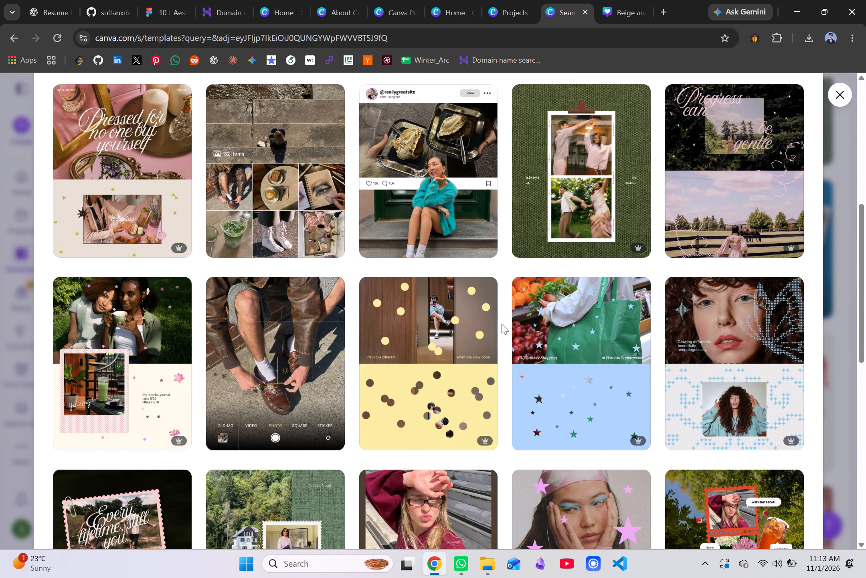
left_click(421, 161)
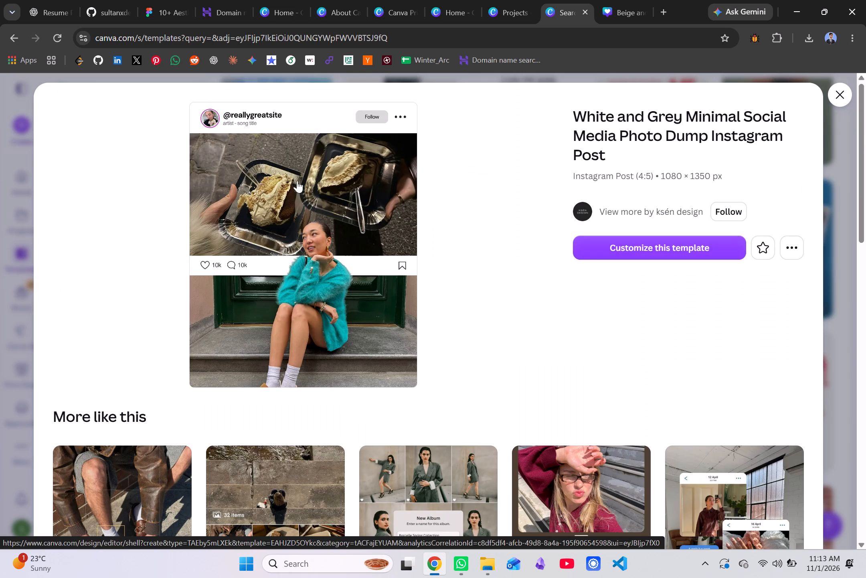
Look through the templates similar to the White and Grey Minimal Photo Dump post, and close its preview.
scroll(425, 305, "down", 1)
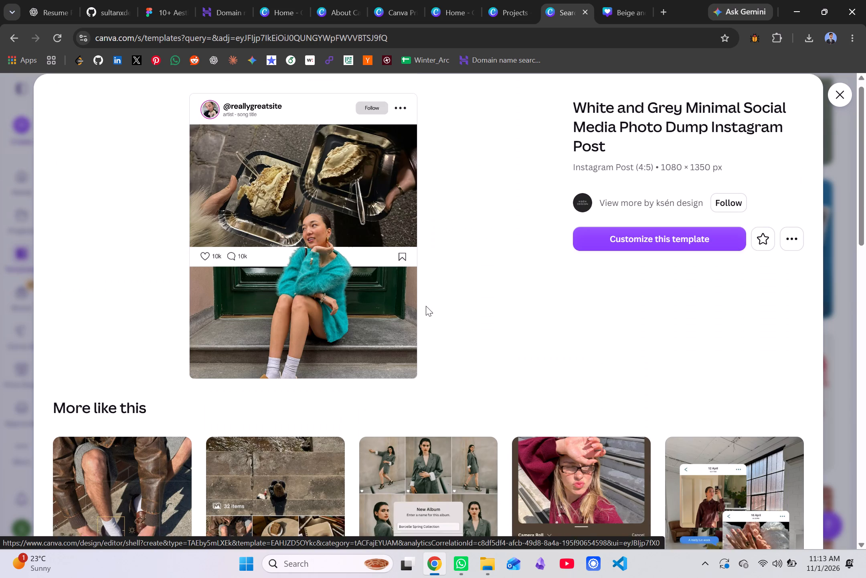
scroll(426, 306, "down", 4)
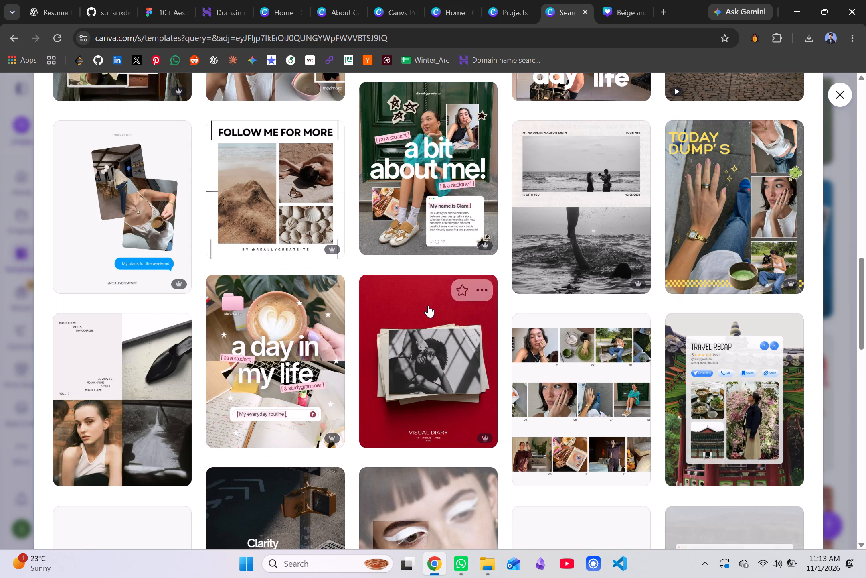
scroll(429, 304, "down", 1)
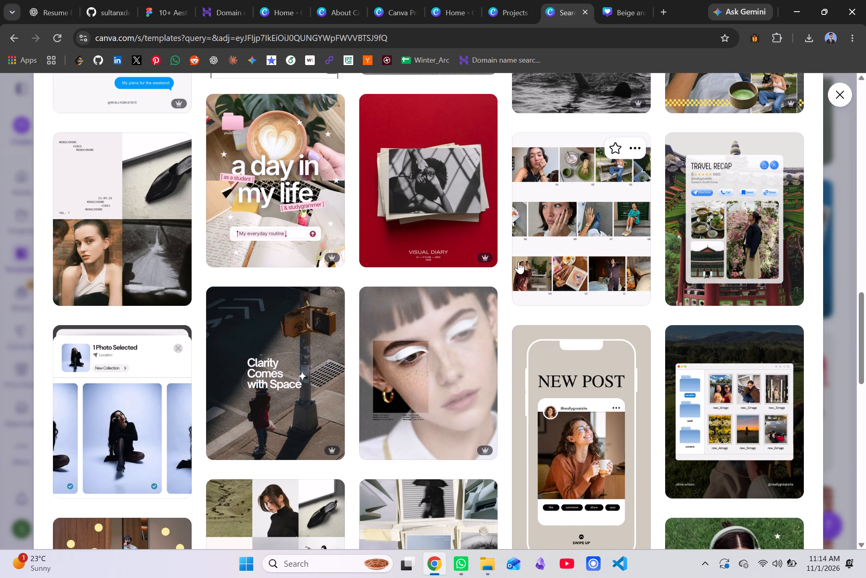
scroll(320, 162, "down", 3)
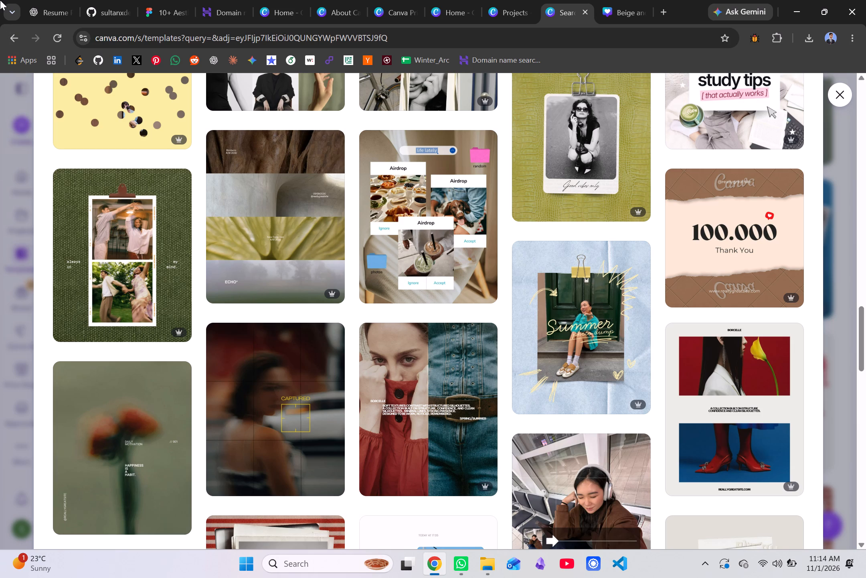
scroll(422, 391, "up", 3)
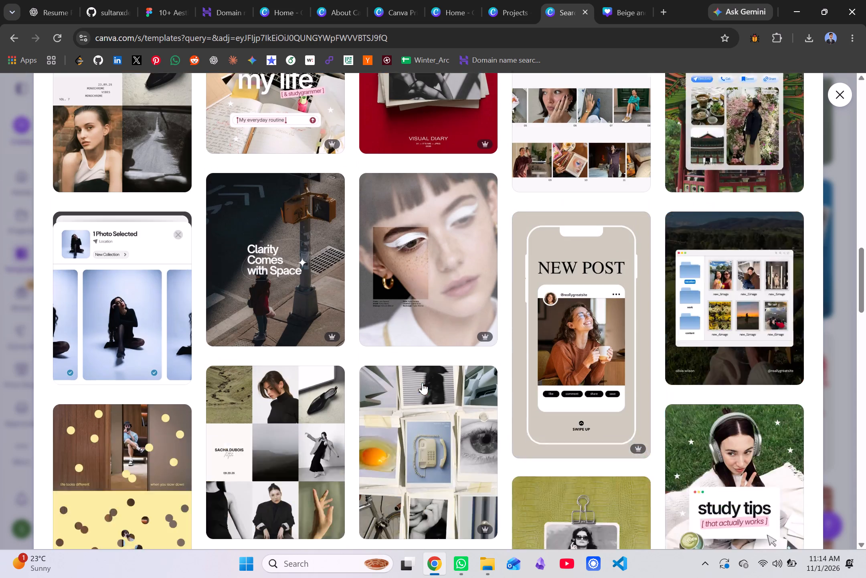
scroll(421, 371, "up", 3)
scroll(453, 379, "up", 9)
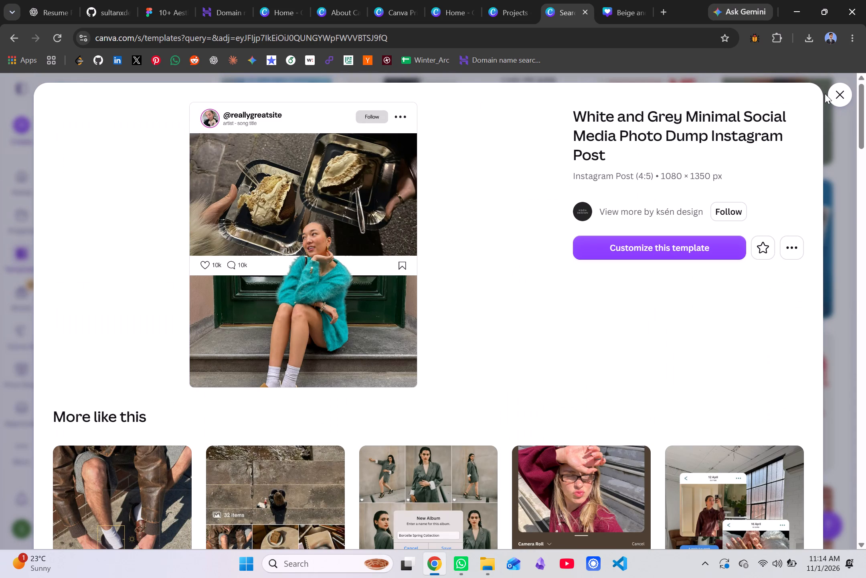
left_click(836, 93)
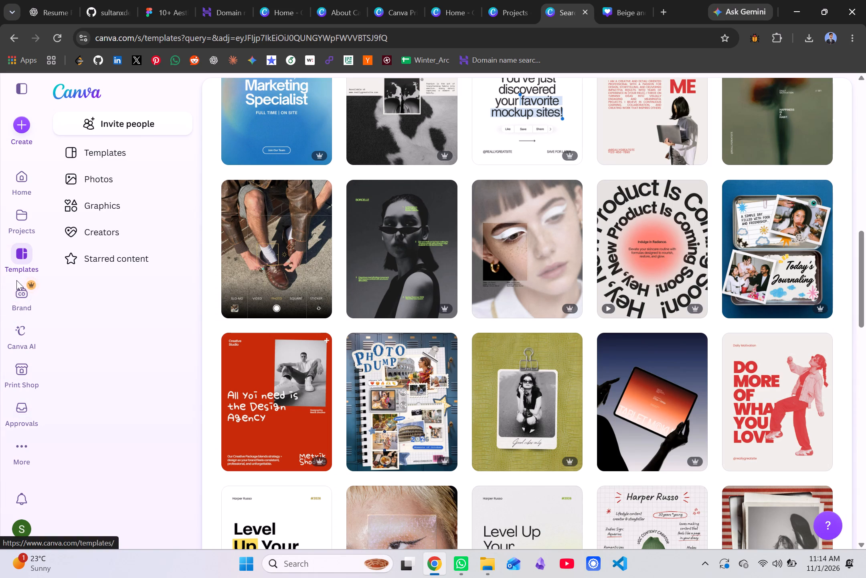
Open the Brand Kit page.
left_click(16, 287)
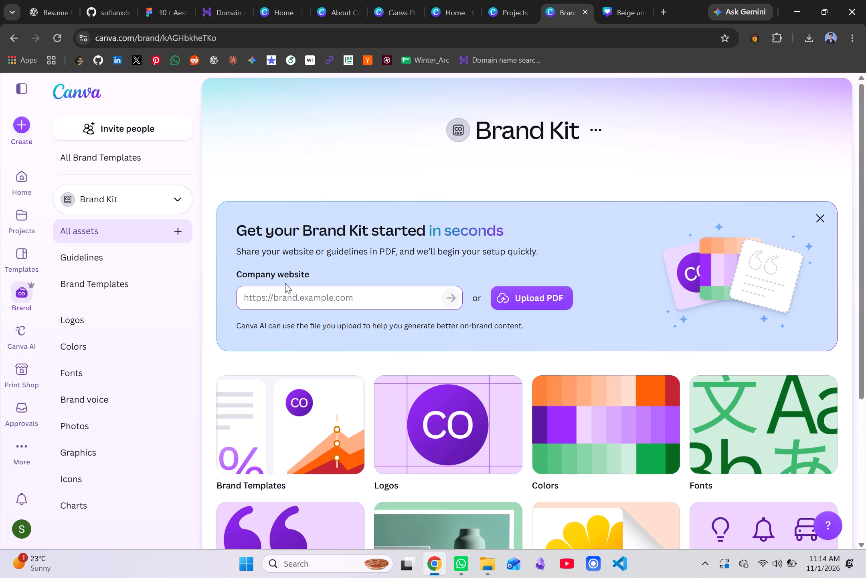
Create the Brand Kit automatically from the company website sultanx.dev.
type("sulat")
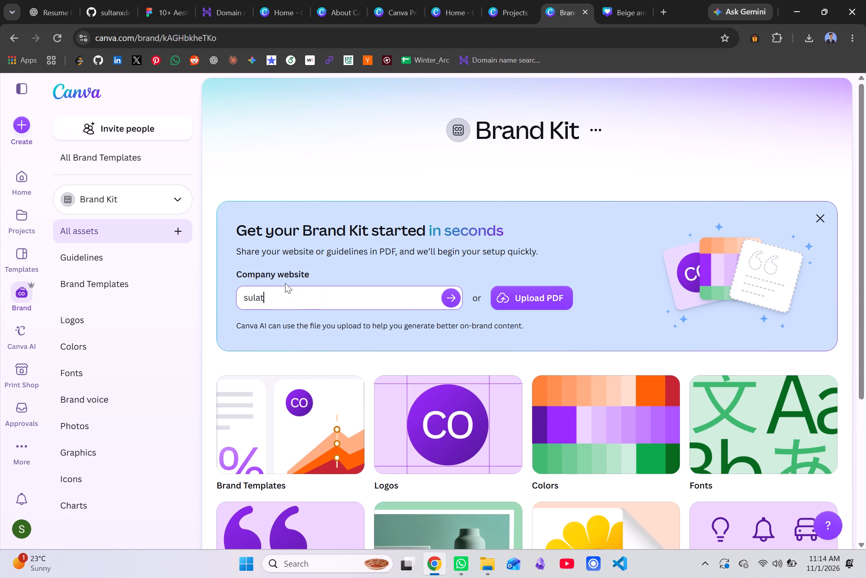
key("BackSpace")
key("BackSpace")
type("tan")
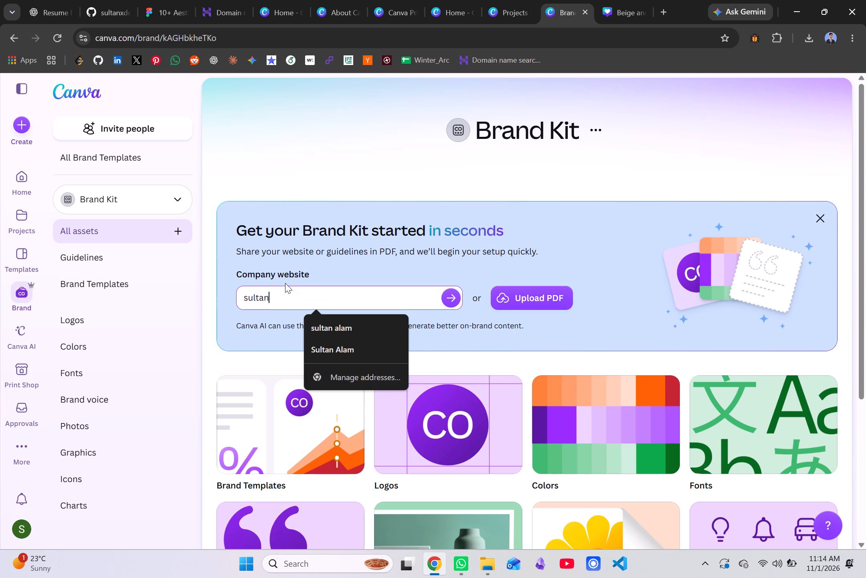
type("x.dev")
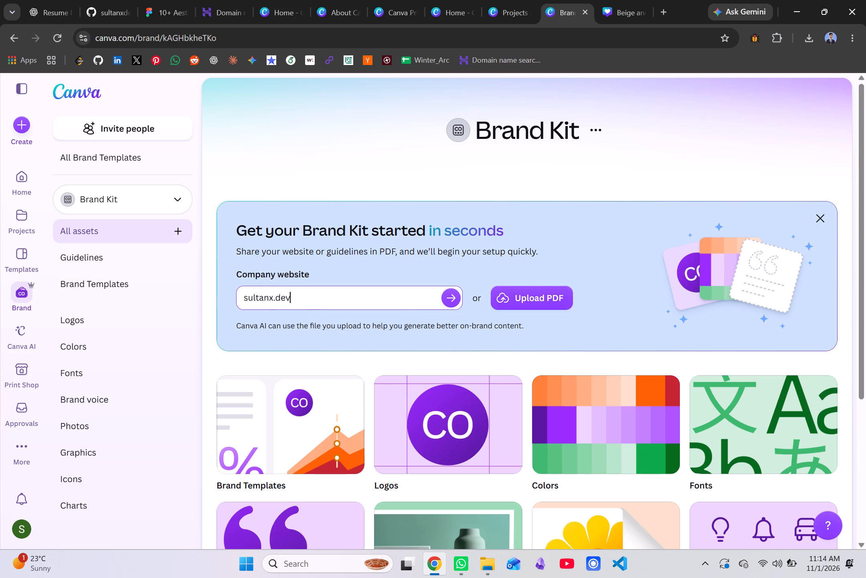
left_click(455, 294)
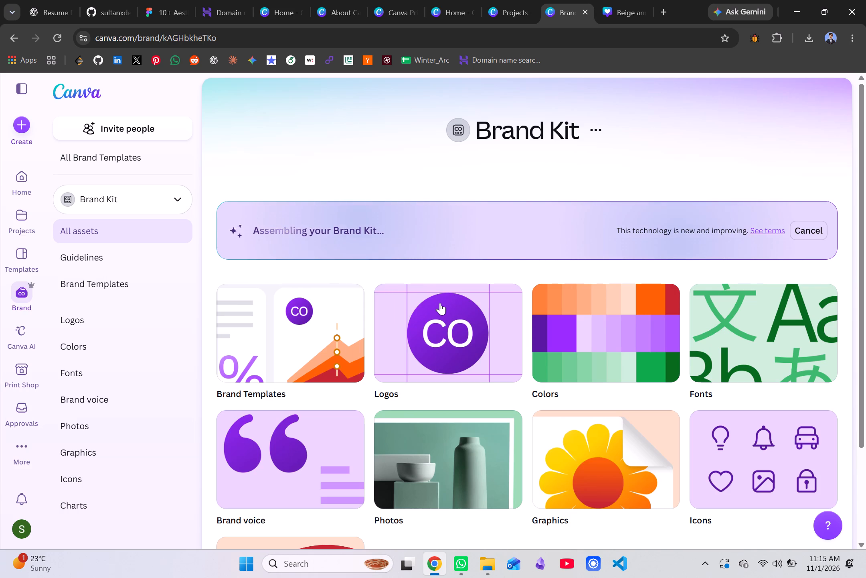
scroll(436, 309, "down", 2)
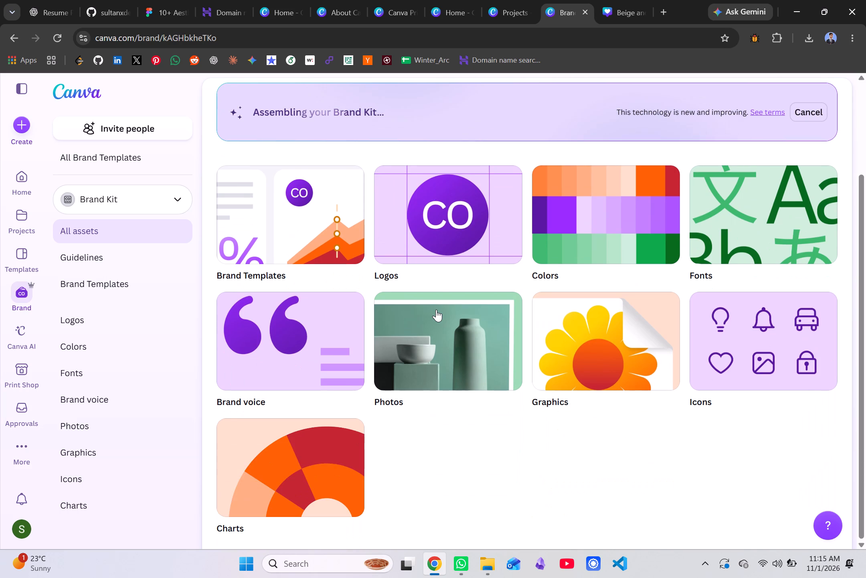
scroll(436, 309, "down", 1)
scroll(436, 309, "up", 2)
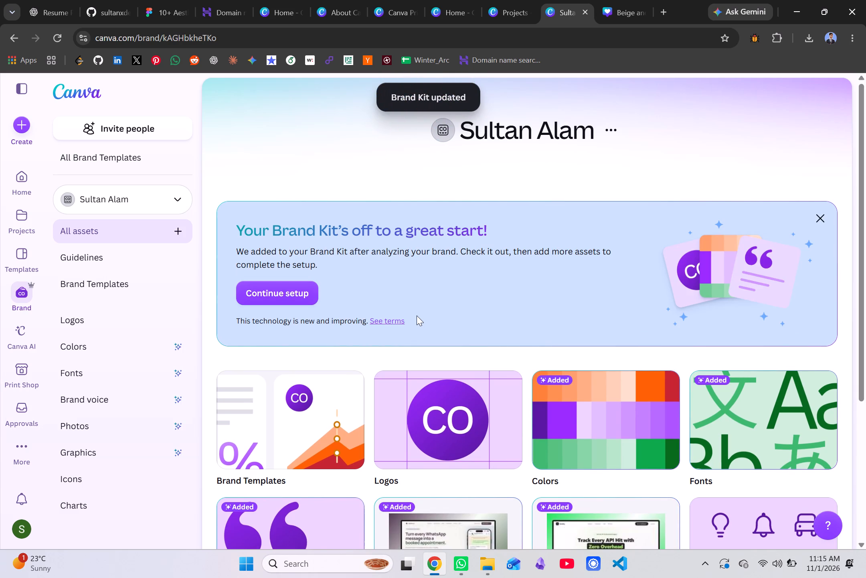
Continue the Brand Kit setup into Colors and look over the color guidelines, Brand Palette and Themes section.
left_click(287, 291)
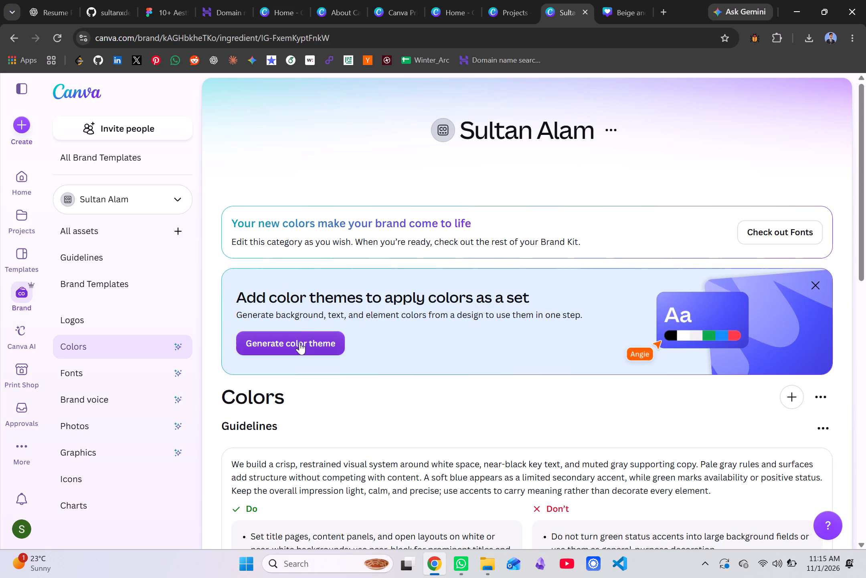
scroll(283, 344, "down", 1)
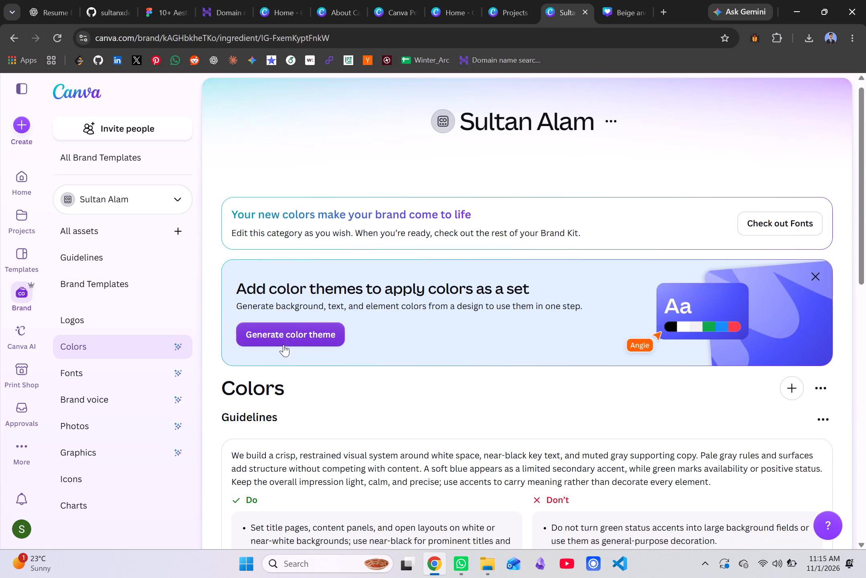
scroll(283, 344, "down", 2)
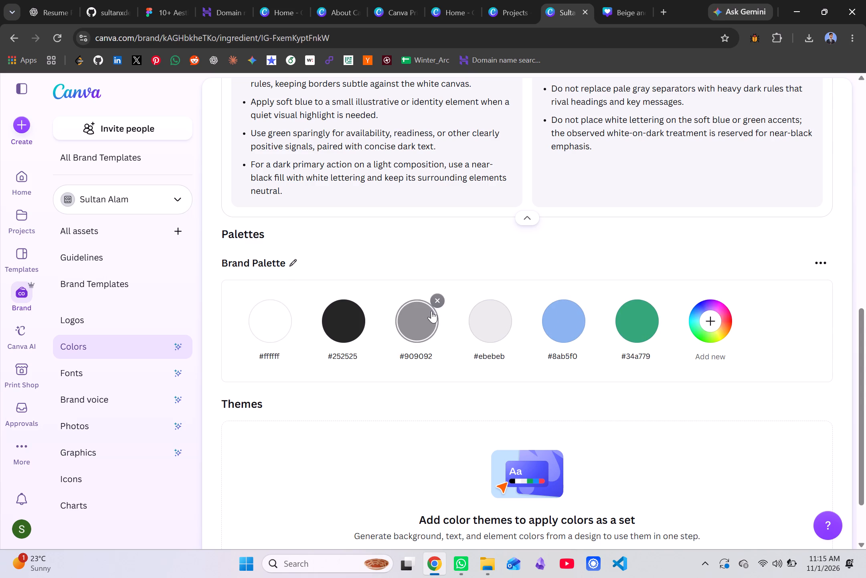
scroll(376, 391, "down", 1)
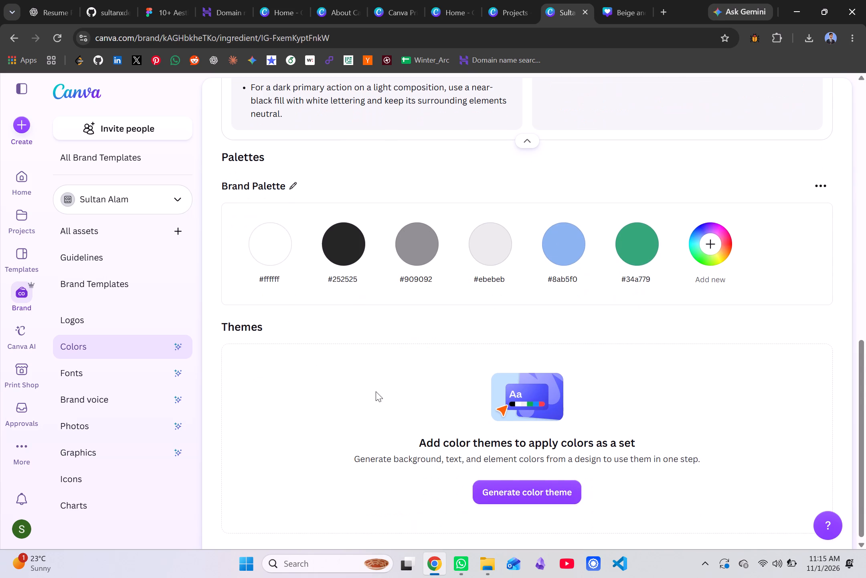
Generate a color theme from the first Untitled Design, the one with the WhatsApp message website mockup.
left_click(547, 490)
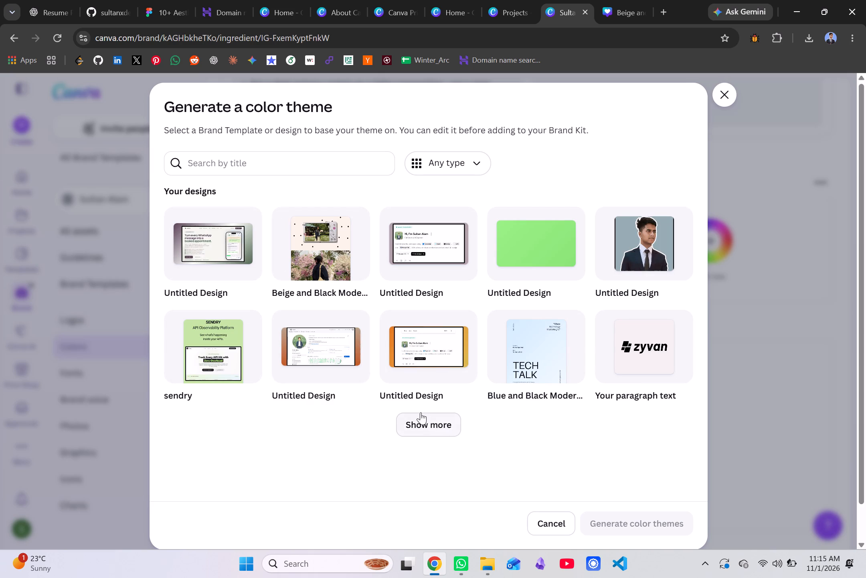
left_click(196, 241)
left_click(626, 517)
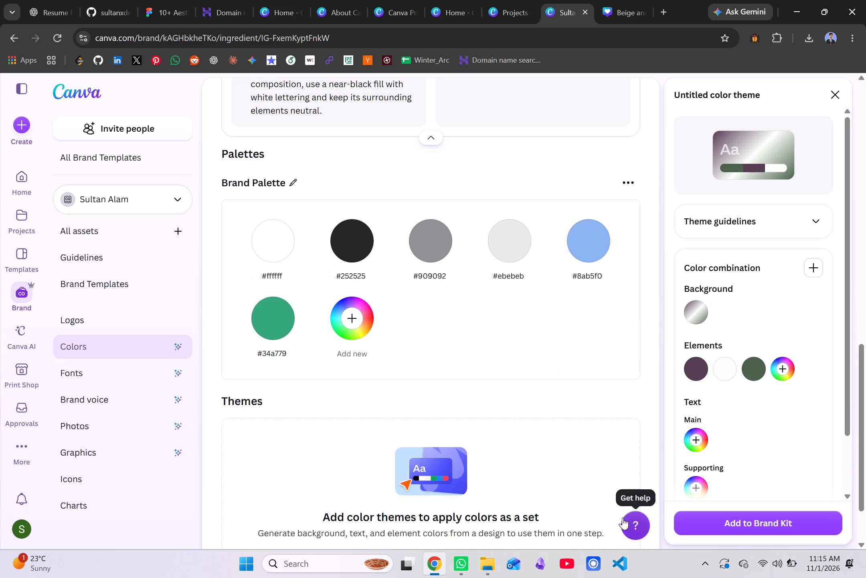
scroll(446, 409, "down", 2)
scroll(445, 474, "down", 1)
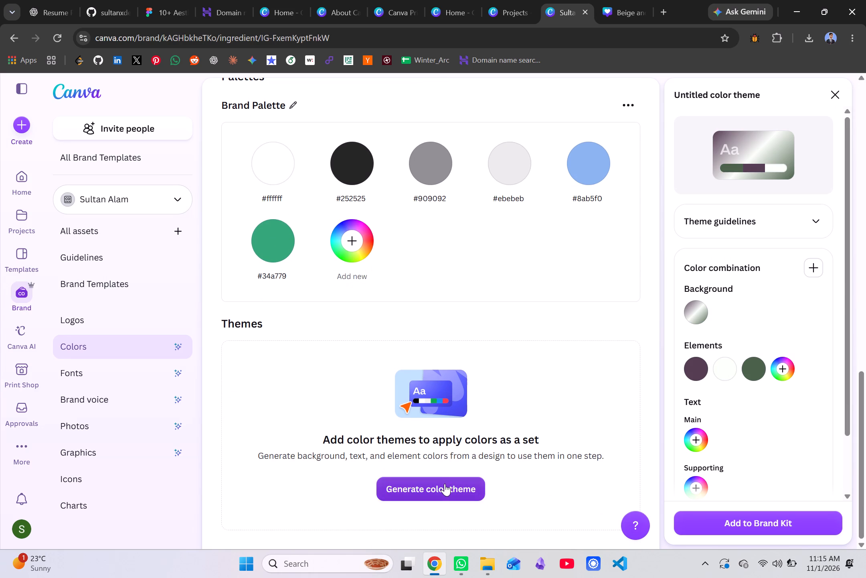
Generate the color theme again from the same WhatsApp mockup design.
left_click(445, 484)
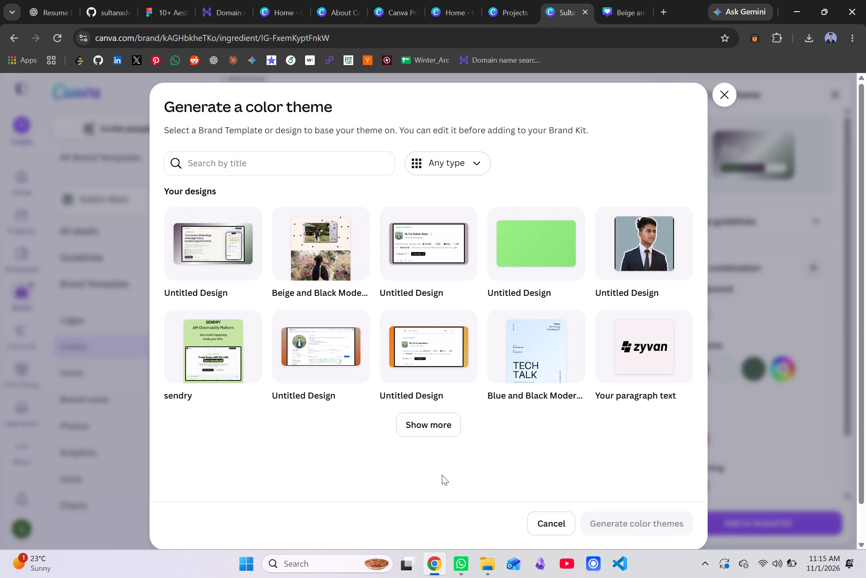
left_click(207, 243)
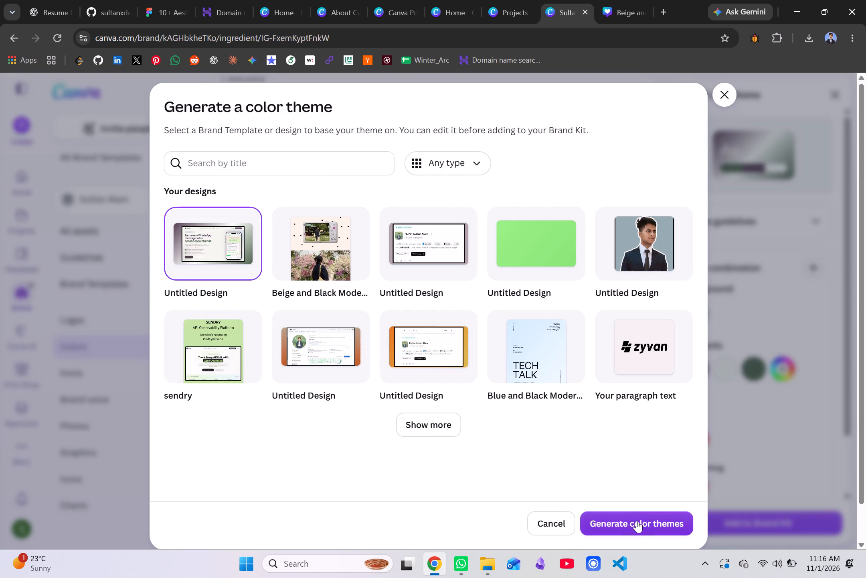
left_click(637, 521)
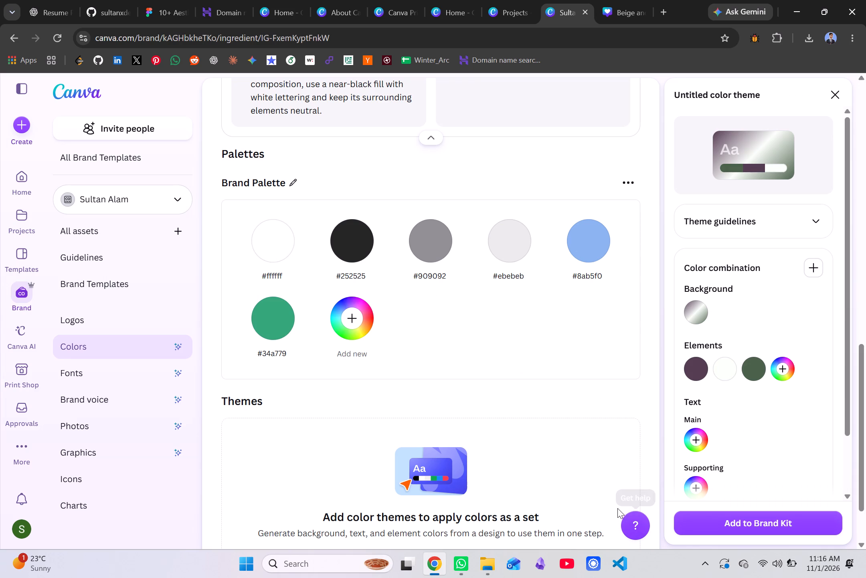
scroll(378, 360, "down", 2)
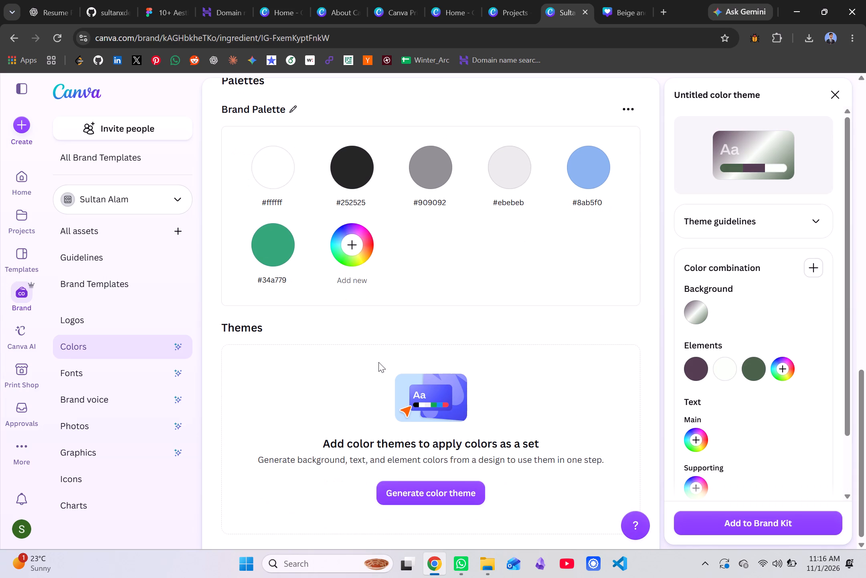
Generate a color theme from the WhatsApp message mockup design once more and add it to the Brand Kit.
scroll(703, 371, "up", 2)
scroll(708, 229, "up", 2)
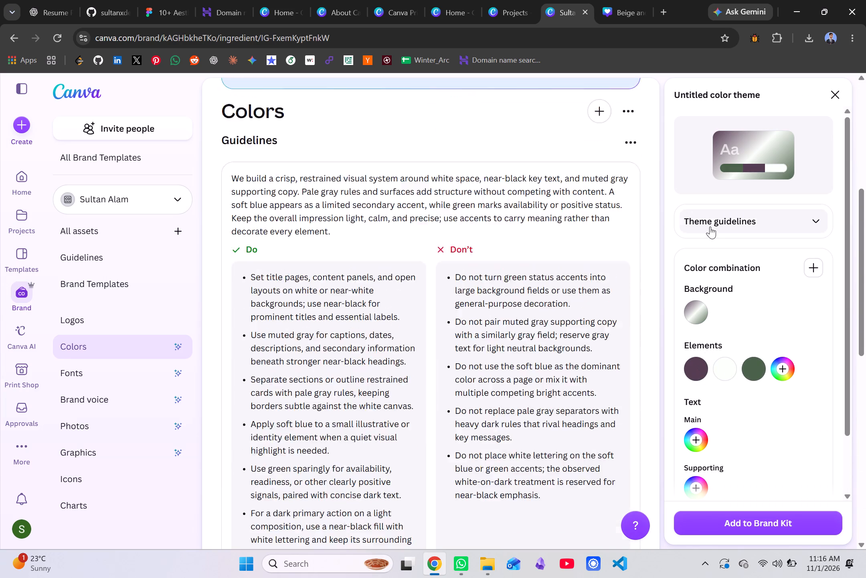
left_click(314, 256)
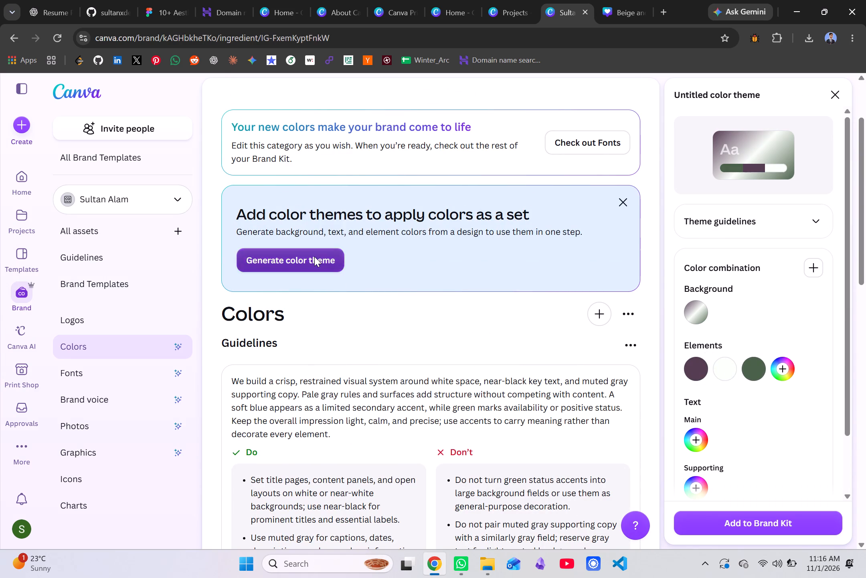
left_click(193, 212)
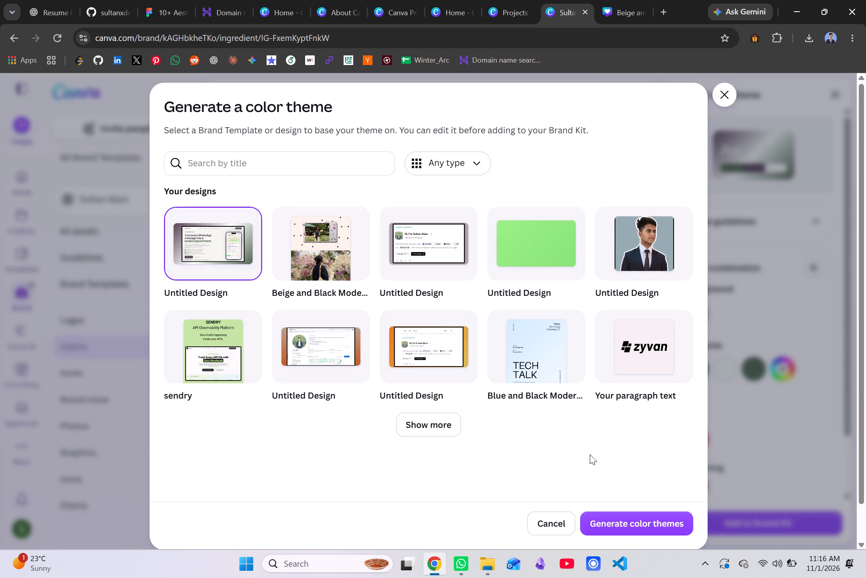
left_click(632, 515)
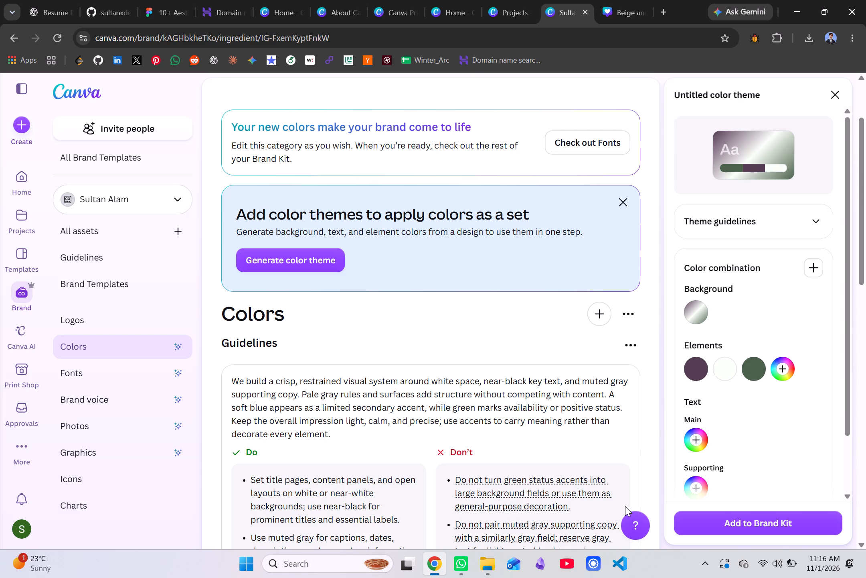
scroll(345, 339, "down", 4)
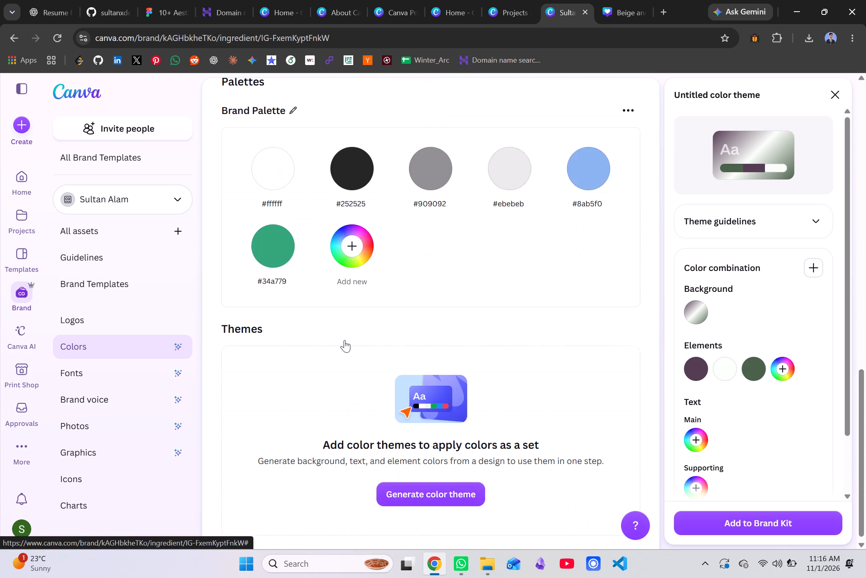
scroll(344, 340, "down", 3)
left_click(776, 525)
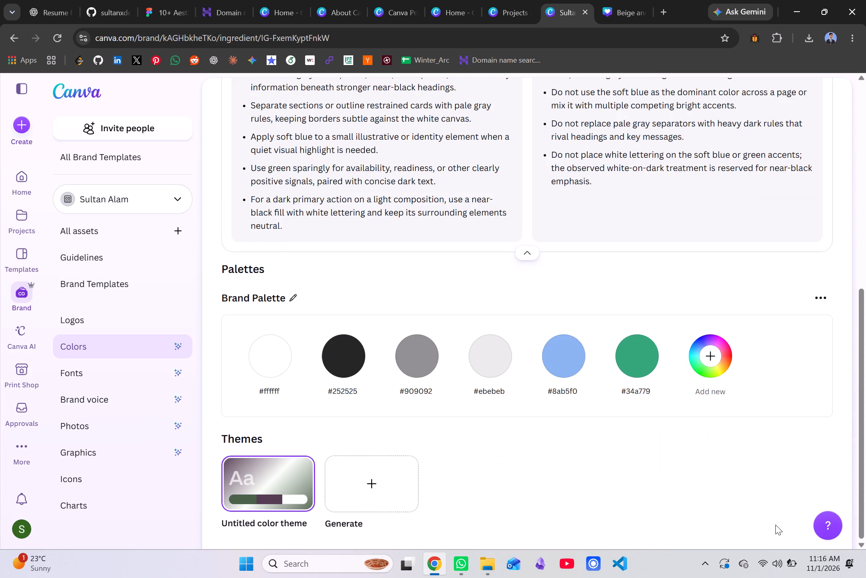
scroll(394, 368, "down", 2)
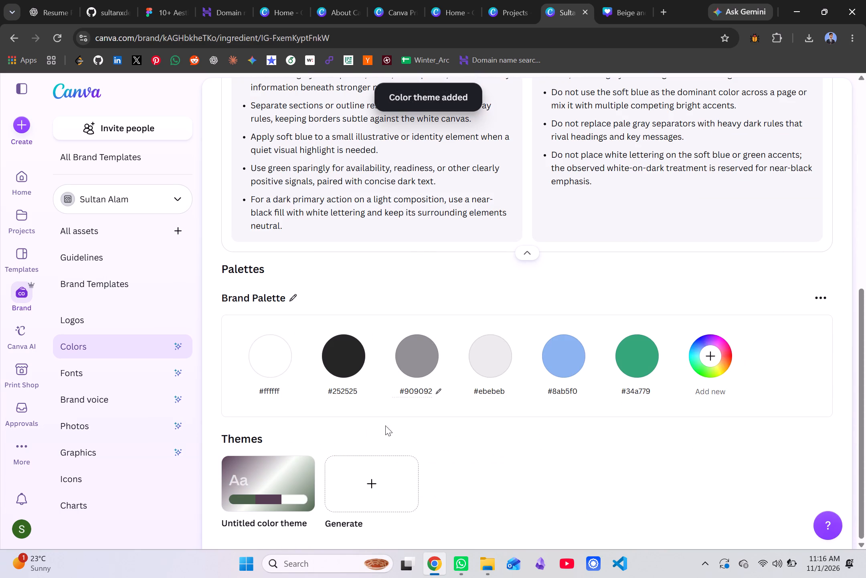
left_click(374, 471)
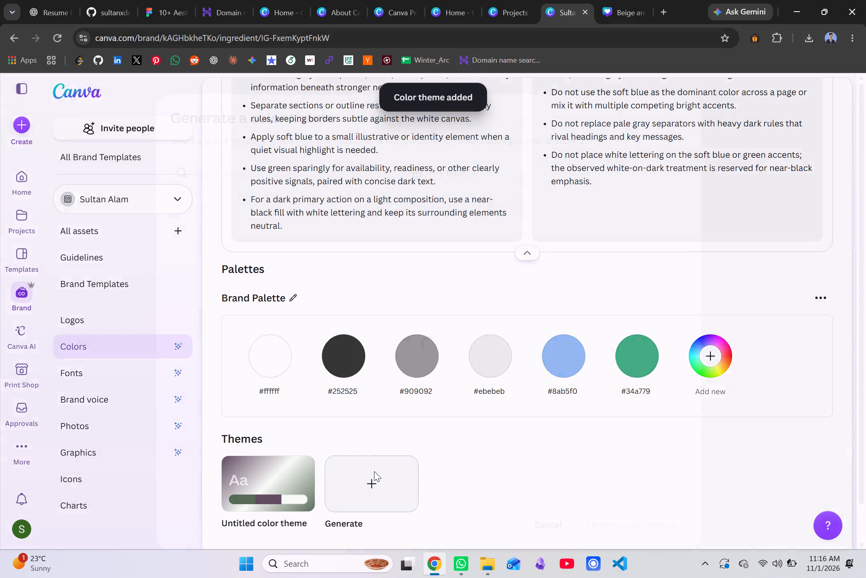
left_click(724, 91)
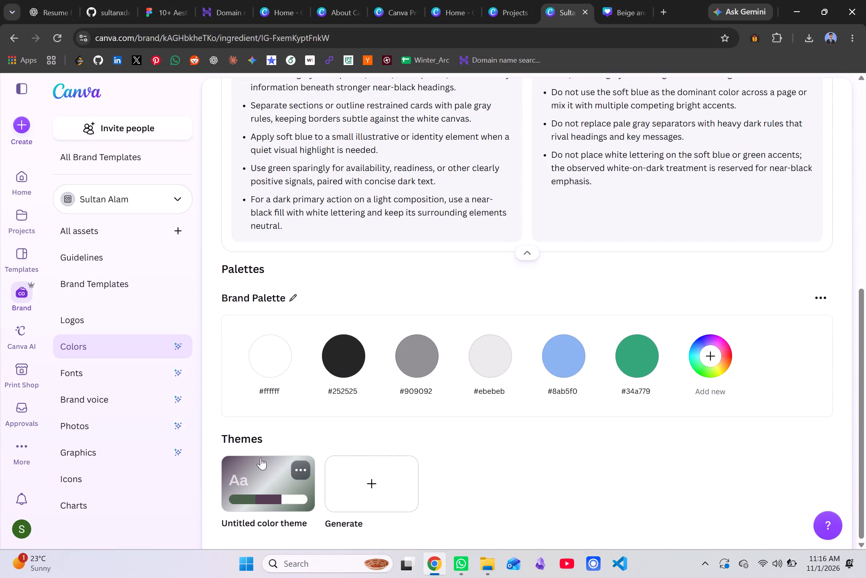
Review the color guidelines, move on to the Brand Kit's Fonts, and look through its guidelines and text styles.
scroll(517, 374, "up", 2)
scroll(547, 404, "down", 1)
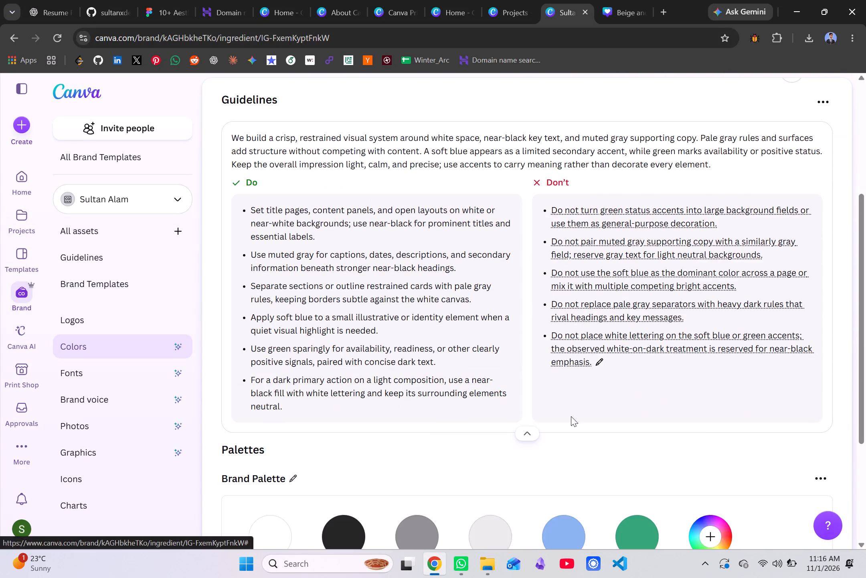
scroll(596, 520, "down", 1)
scroll(332, 329, "up", 2)
scroll(349, 342, "down", 1)
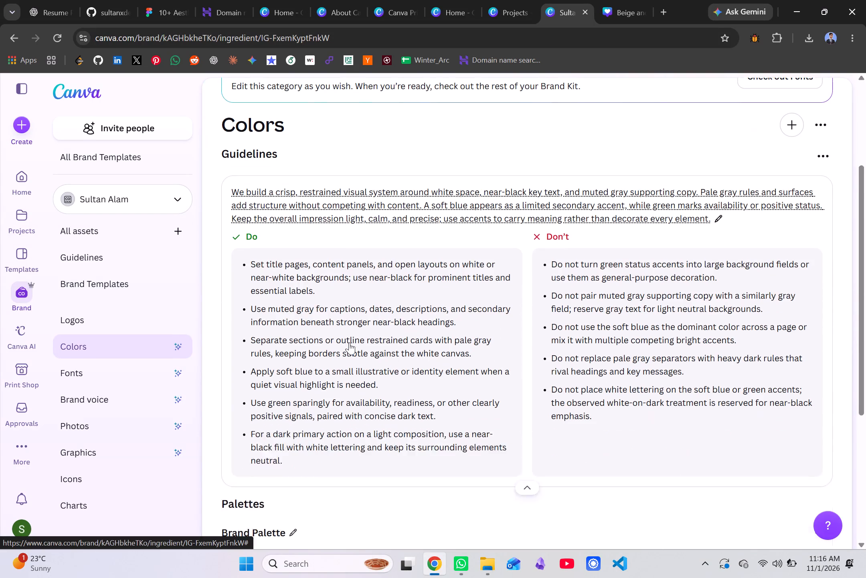
scroll(354, 344, "up", 2)
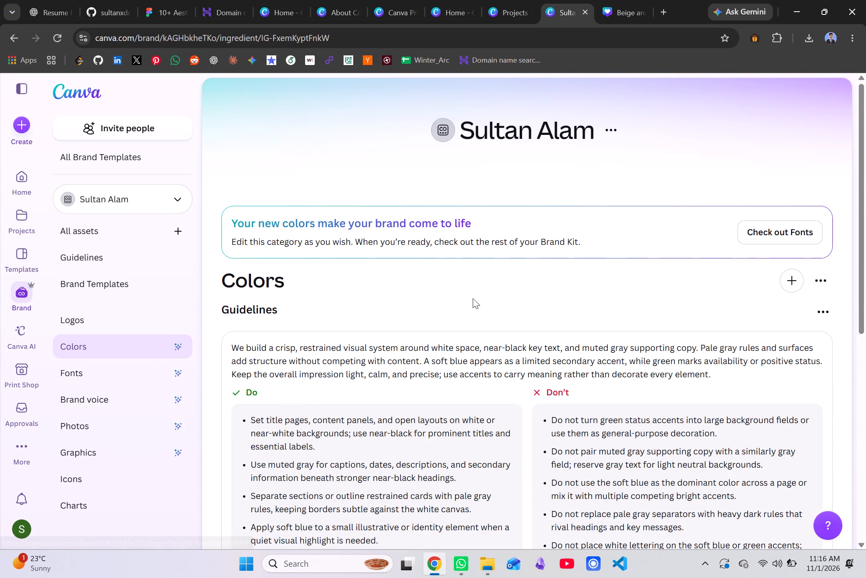
left_click(785, 229)
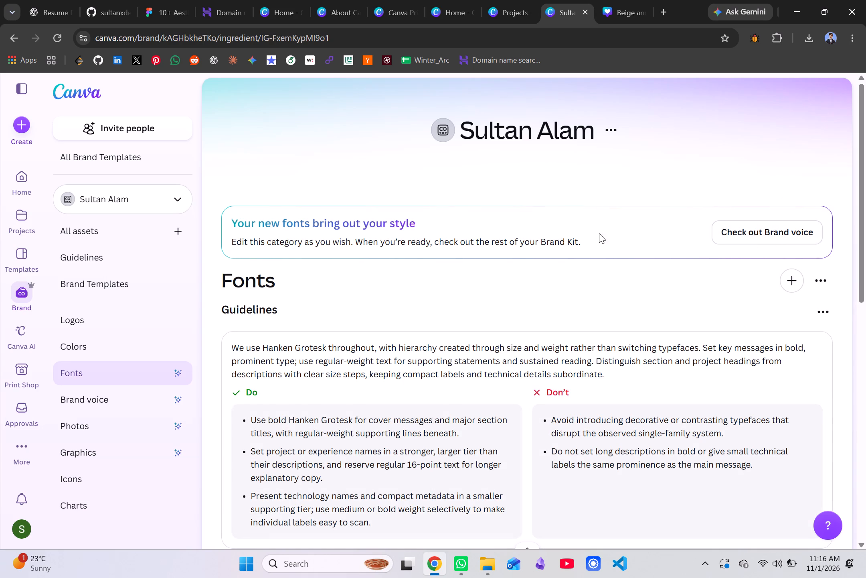
scroll(307, 300, "down", 3)
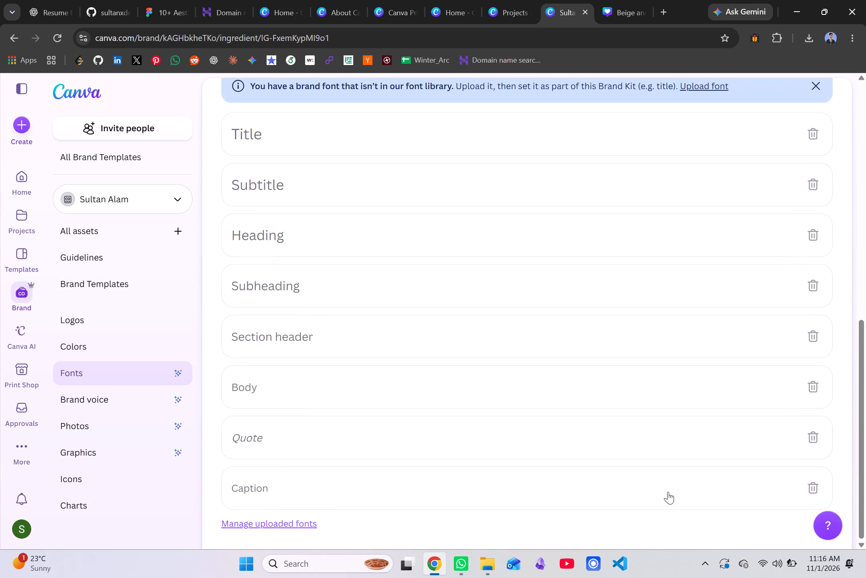
Leave the Fonts guidelines and open the Brand Kit's Logos section.
scroll(461, 361, "up", 1)
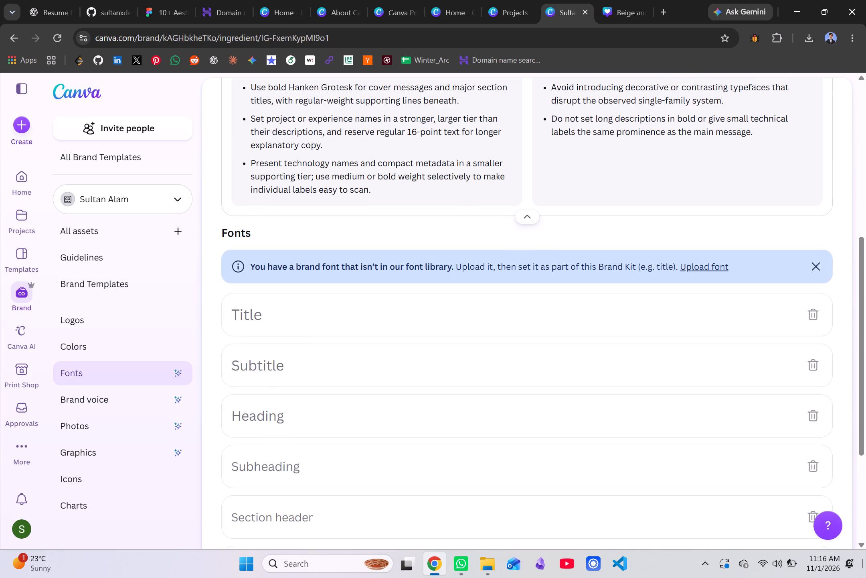
left_click(65, 324)
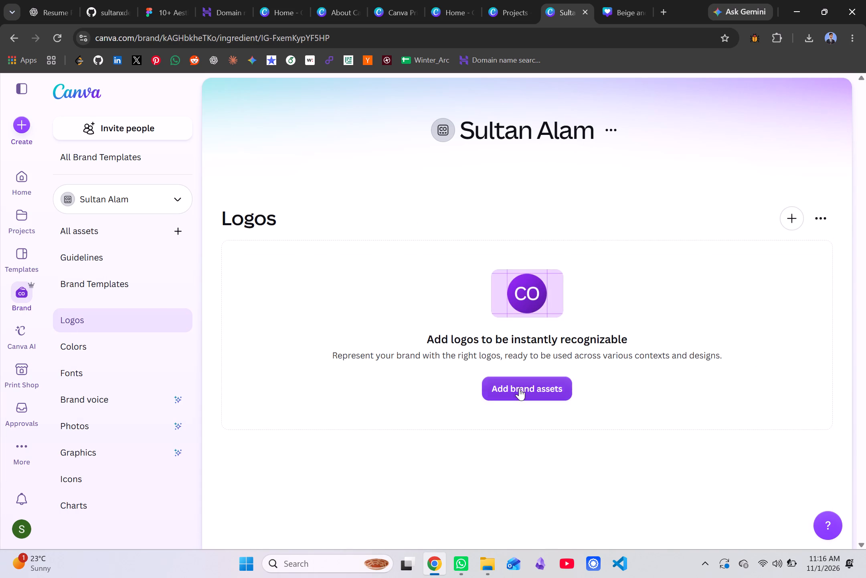
Search the design types for "logo", and start a blank 2000 × 2000 px Logo design from the popular types.
left_click(22, 119)
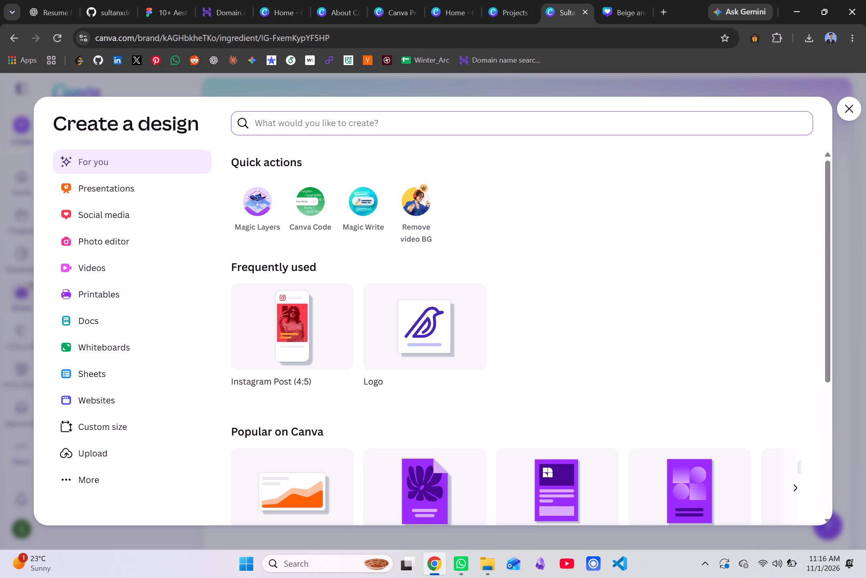
type("logo")
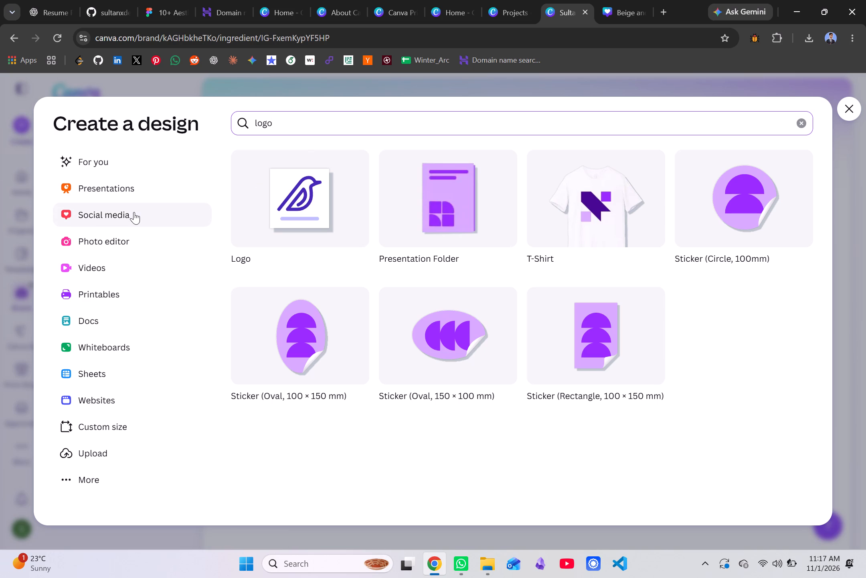
scroll(100, 320, "down", 3)
left_click(100, 478)
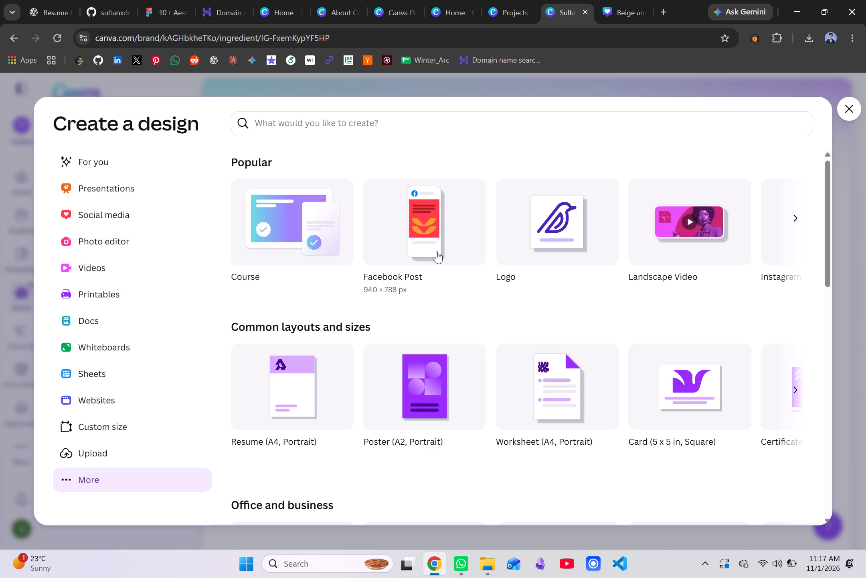
scroll(492, 232, "down", 1)
scroll(503, 252, "up", 2)
left_click(550, 218)
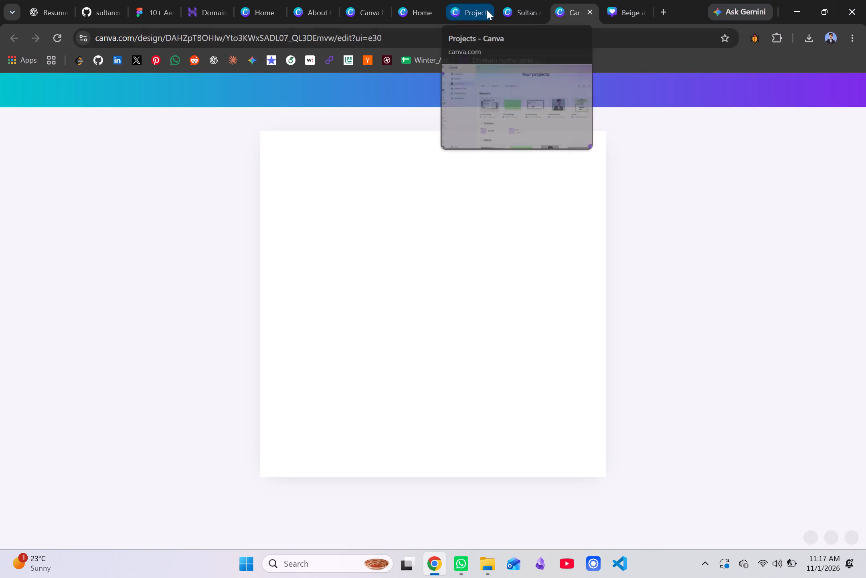
Close the unneeded Projects, About Canva and both Home browser tabs, keeping the pricing, Brand Kit and design tabs open.
left_click(487, 10)
left_click(486, 10)
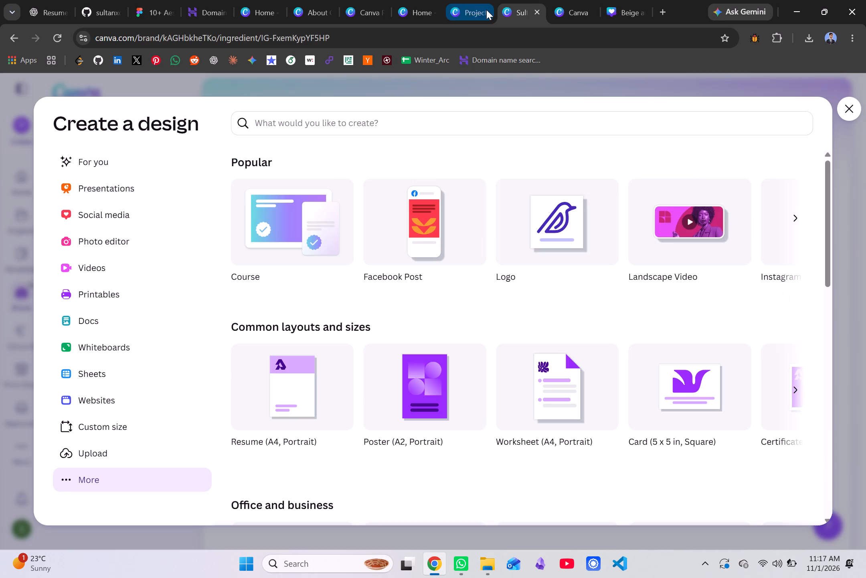
left_click(267, 13)
left_click(277, 12)
left_click(276, 12)
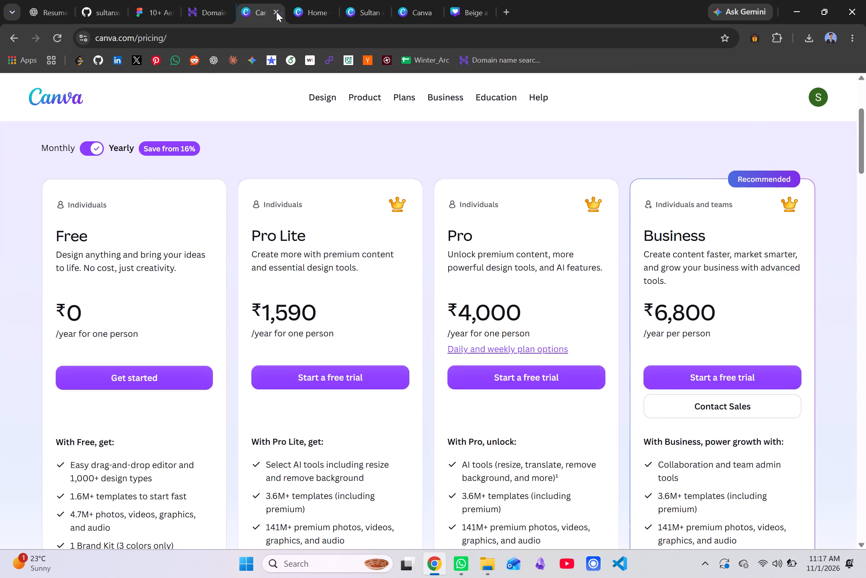
left_click(459, 9)
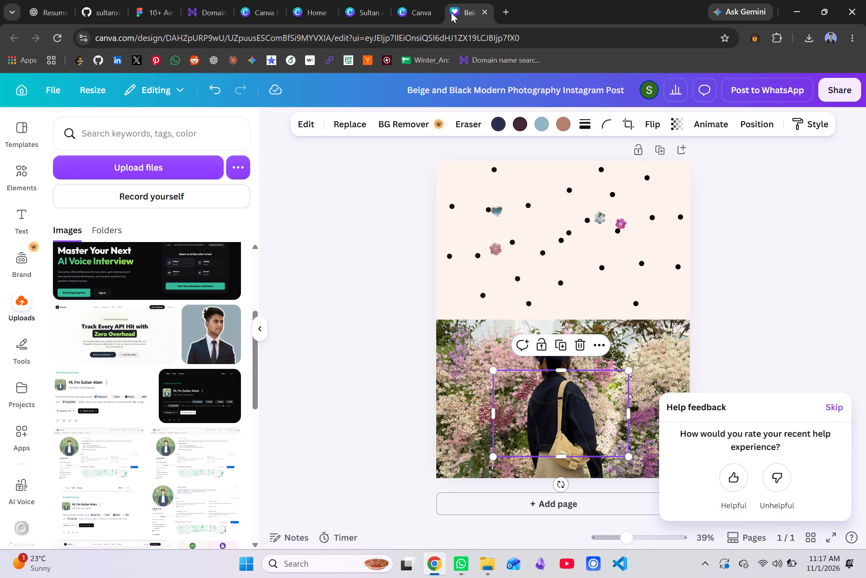
left_click(403, 7)
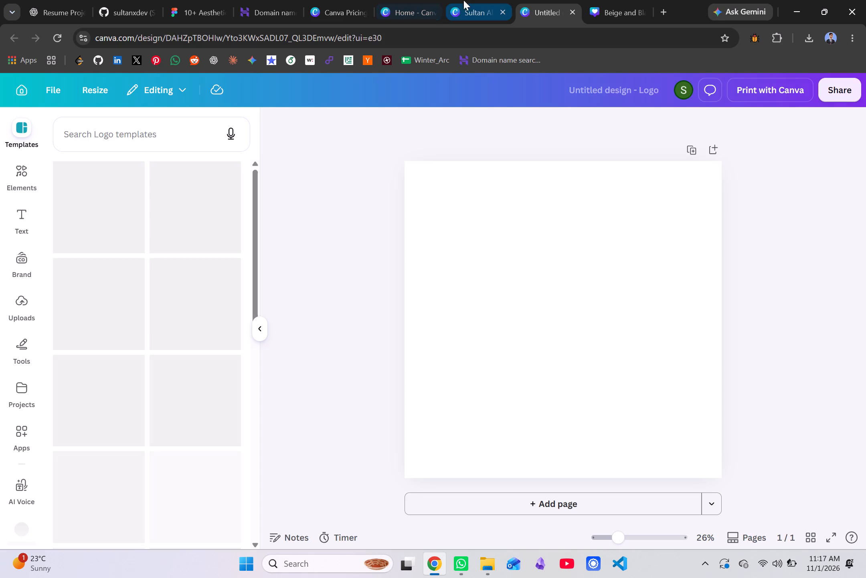
left_click(405, 10)
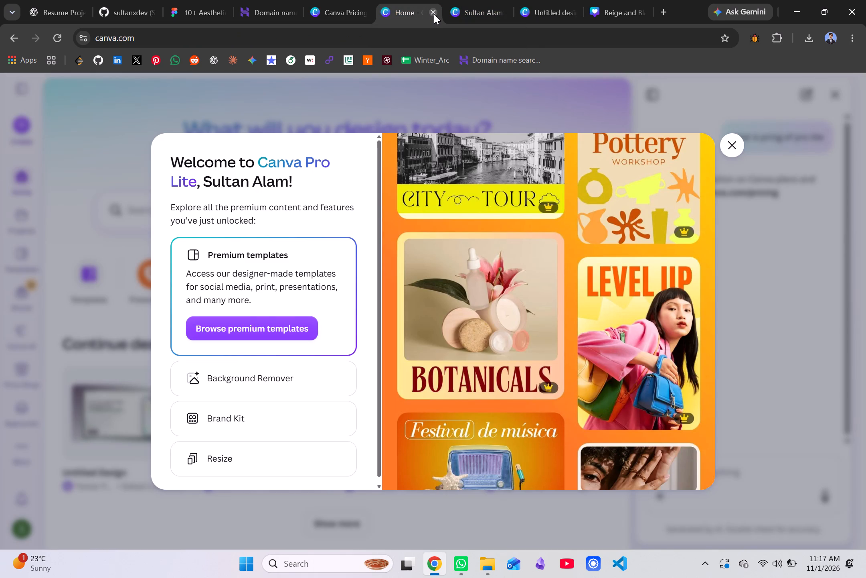
left_click(434, 14)
Compare the yearly prices and included features of the Free, Pro Lite, Pro and Business plans on the Canva pricing page.
left_click(355, 12)
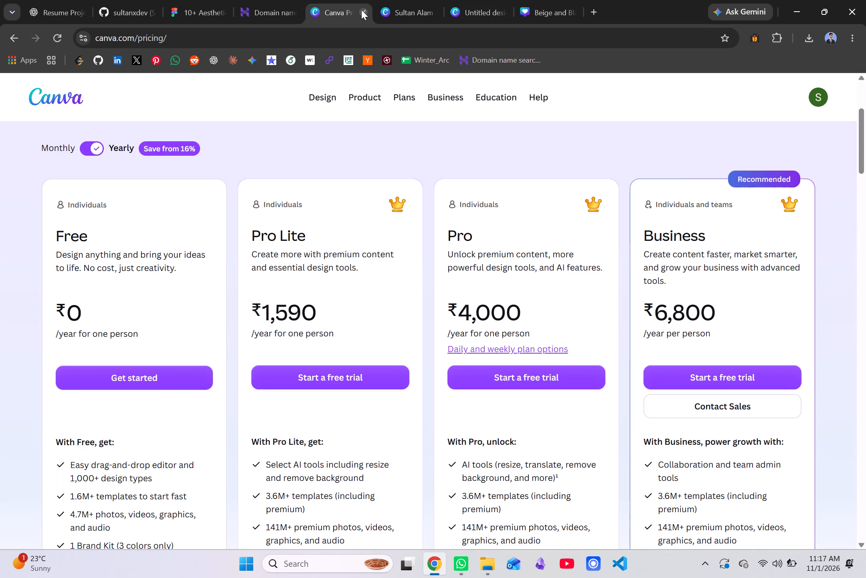
scroll(366, 65, "down", 1)
scroll(486, 277, "down", 2)
scroll(494, 271, "up", 1)
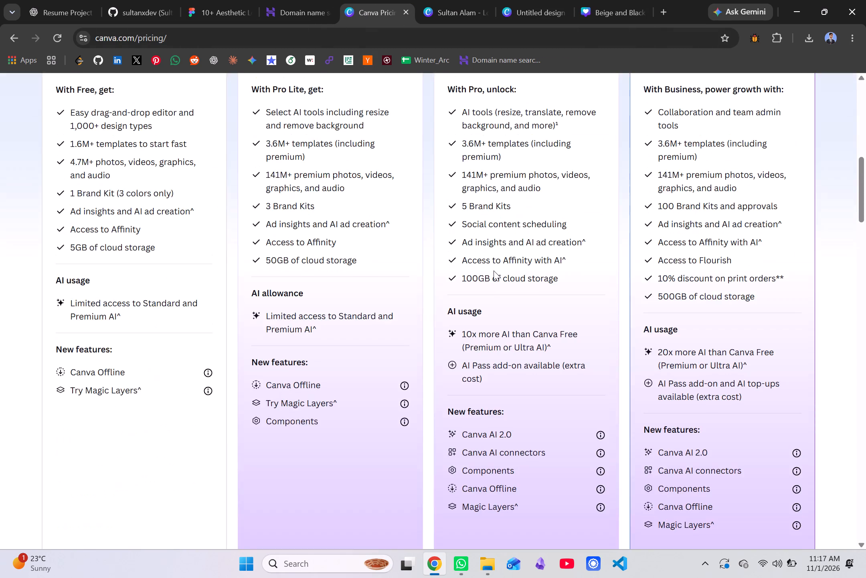
scroll(494, 271, "up", 1)
scroll(507, 318, "down", 2)
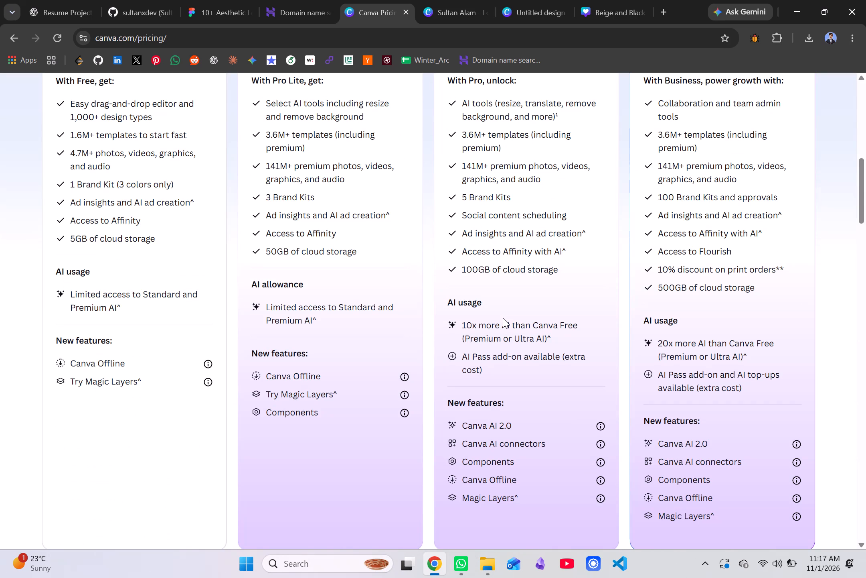
scroll(503, 317, "left", 1)
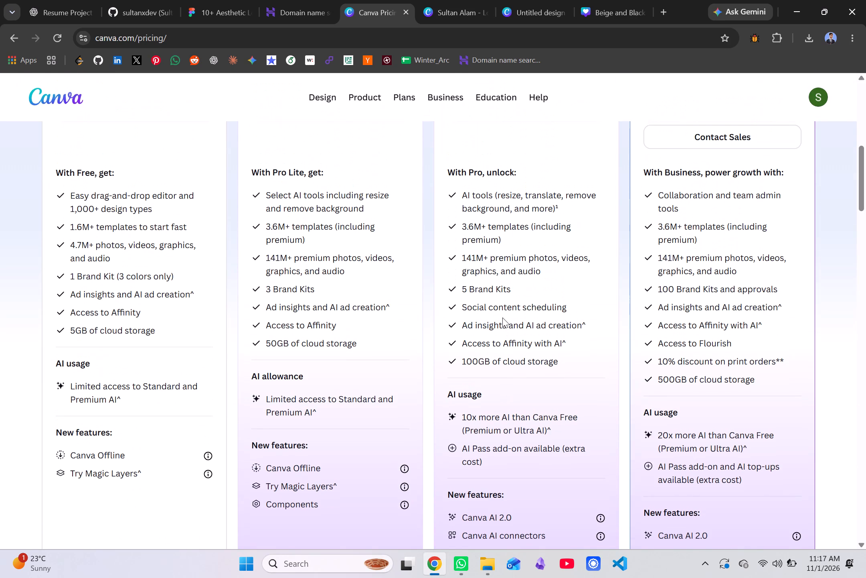
scroll(502, 317, "left", 1)
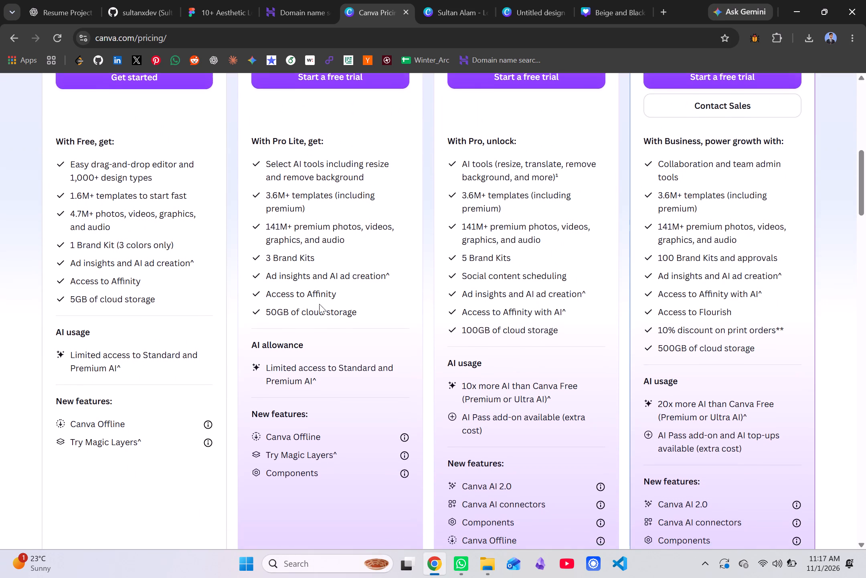
scroll(319, 304, "left", 1)
scroll(476, 384, "left", 1)
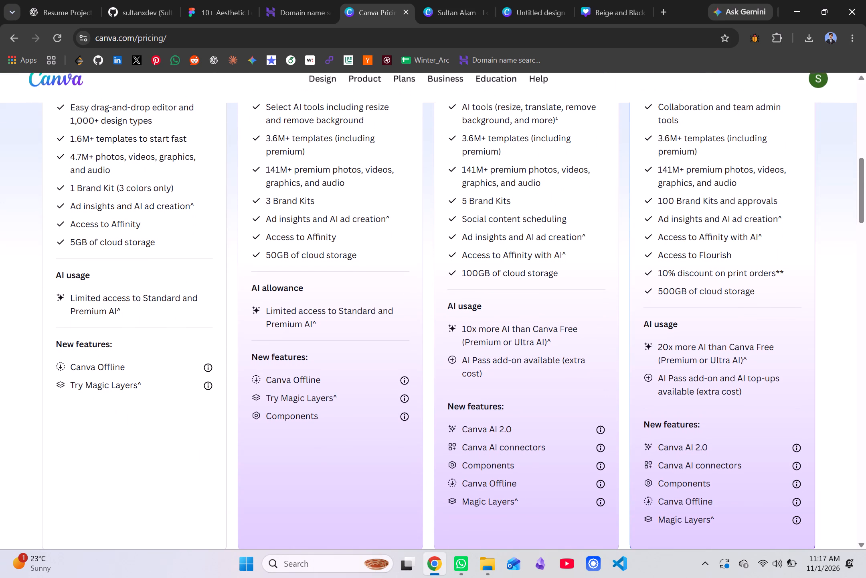
scroll(473, 375, "left", 1)
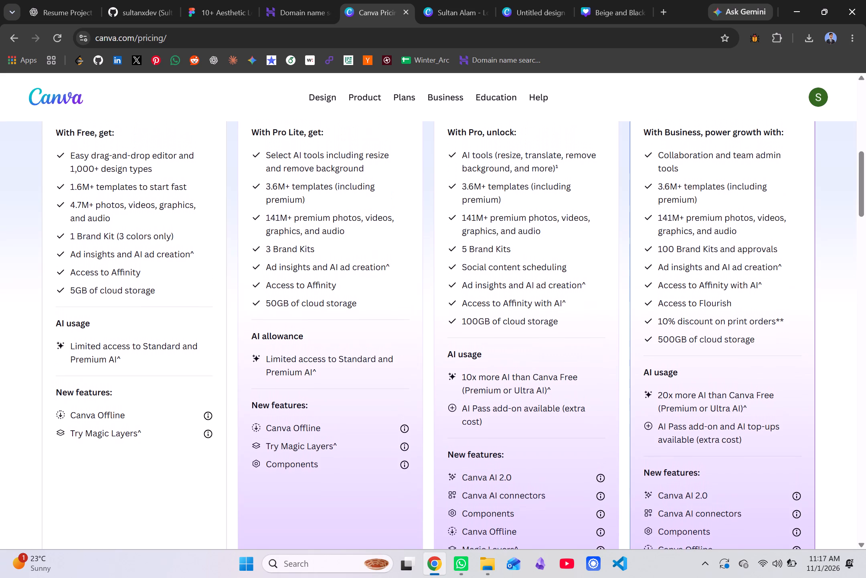
scroll(462, 368, "left", 1)
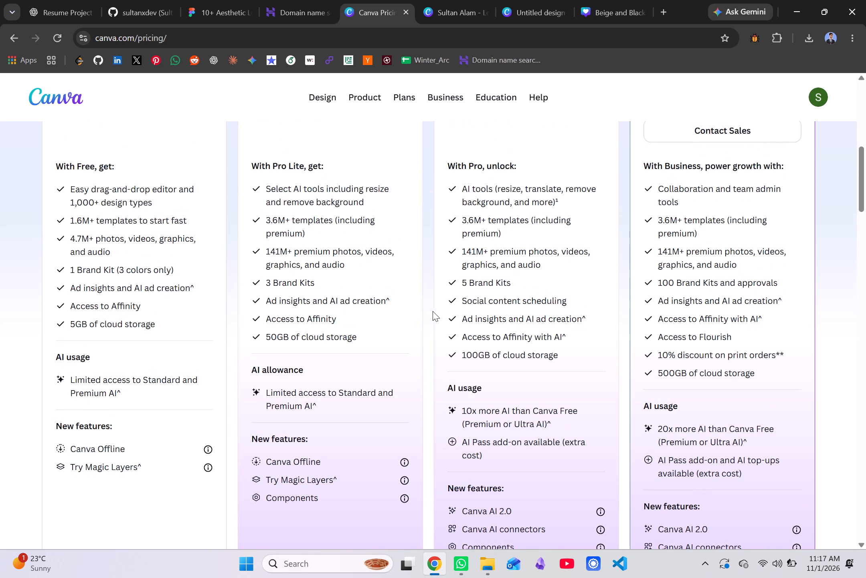
scroll(420, 311, "left", 1)
scroll(314, 280, "left", 2)
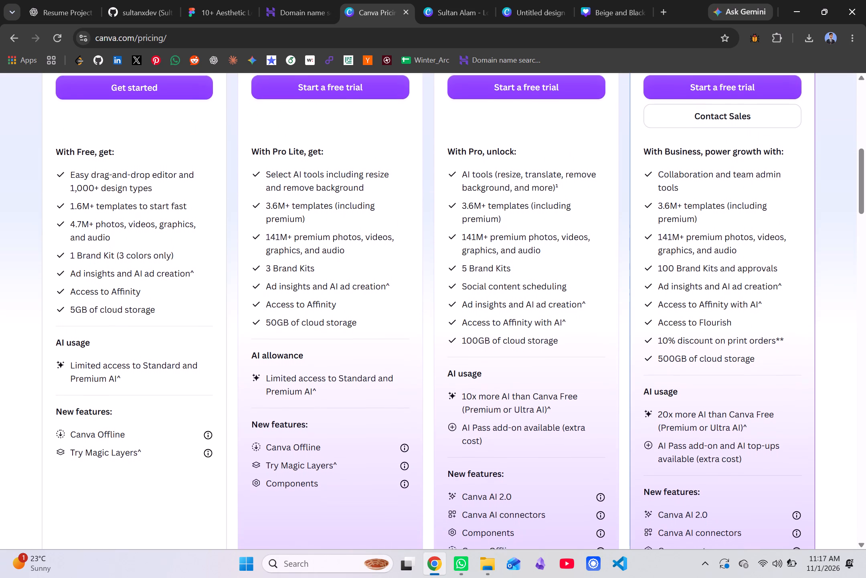
scroll(314, 280, "left", 1)
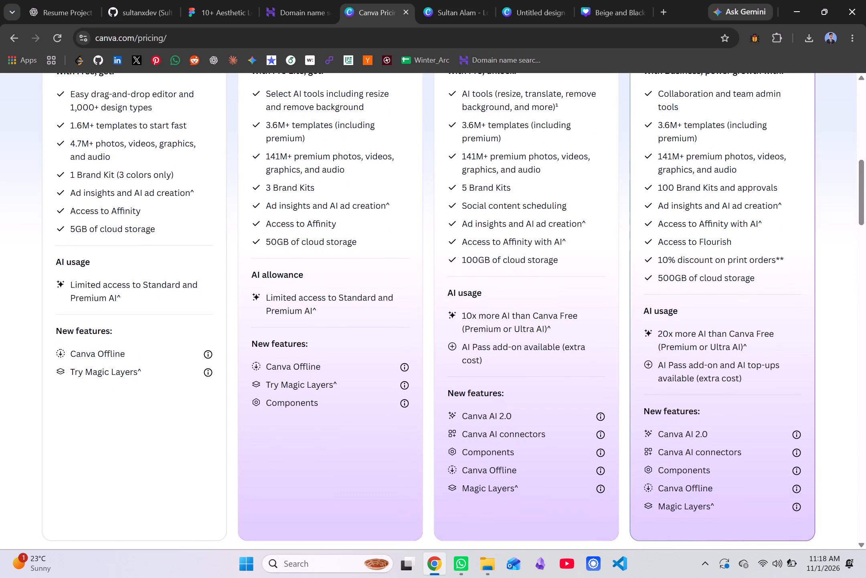
scroll(314, 280, "left", 2)
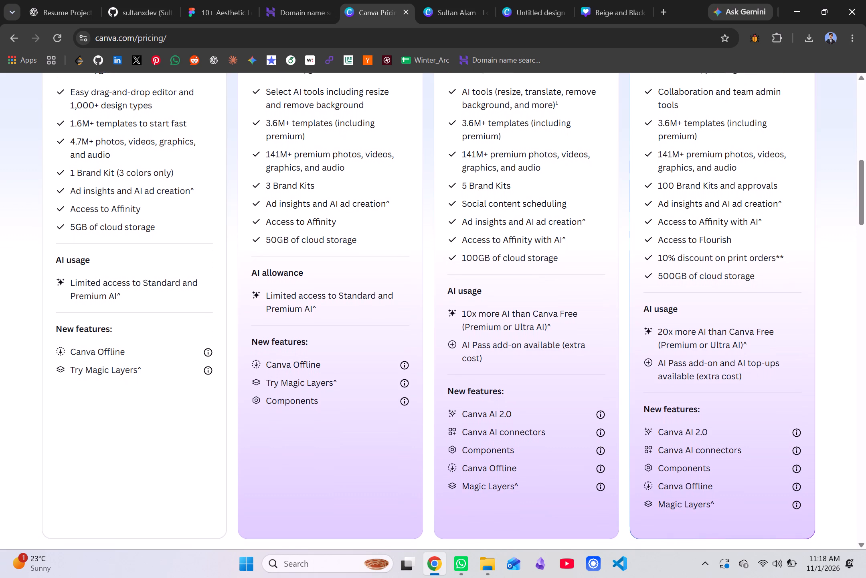
scroll(314, 280, "left", 1)
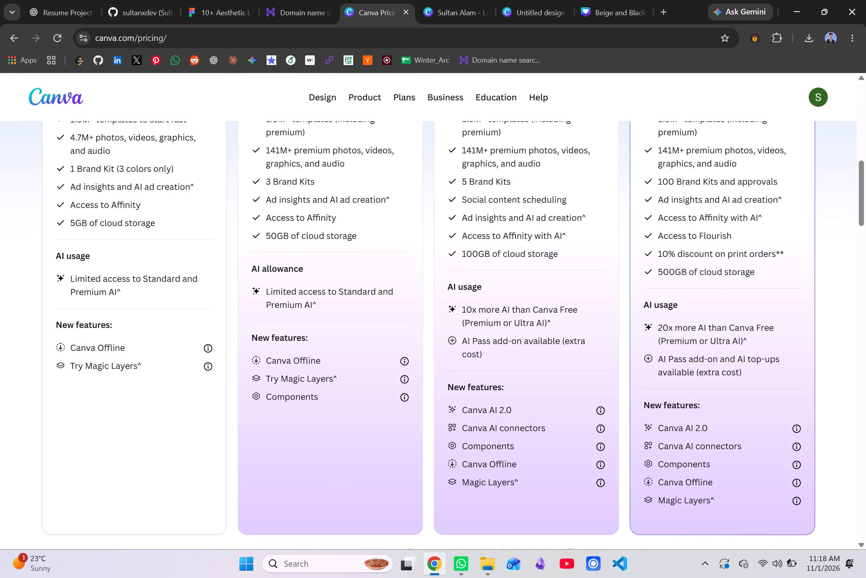
scroll(462, 306, "left", 1)
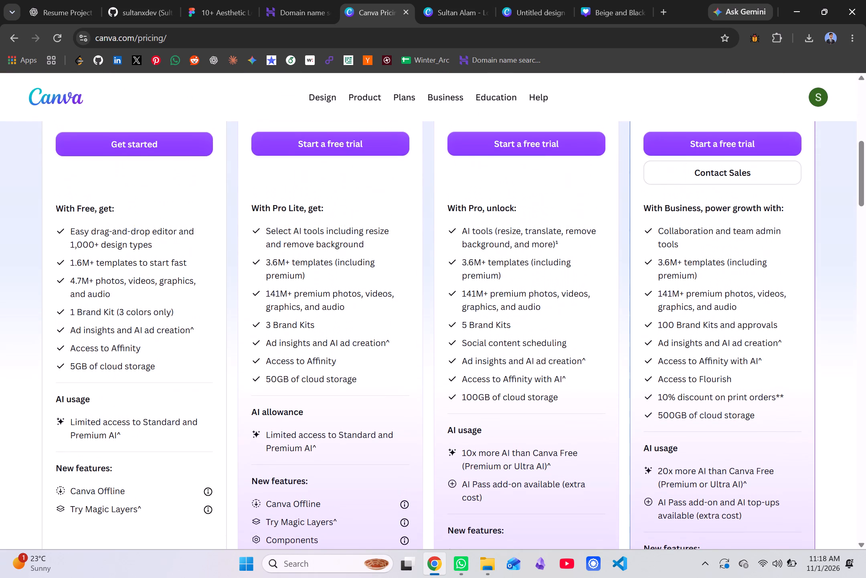
scroll(678, 343, "left", 1)
scroll(572, 327, "left", 1)
scroll(516, 393, "left", 1)
scroll(516, 398, "up", 1)
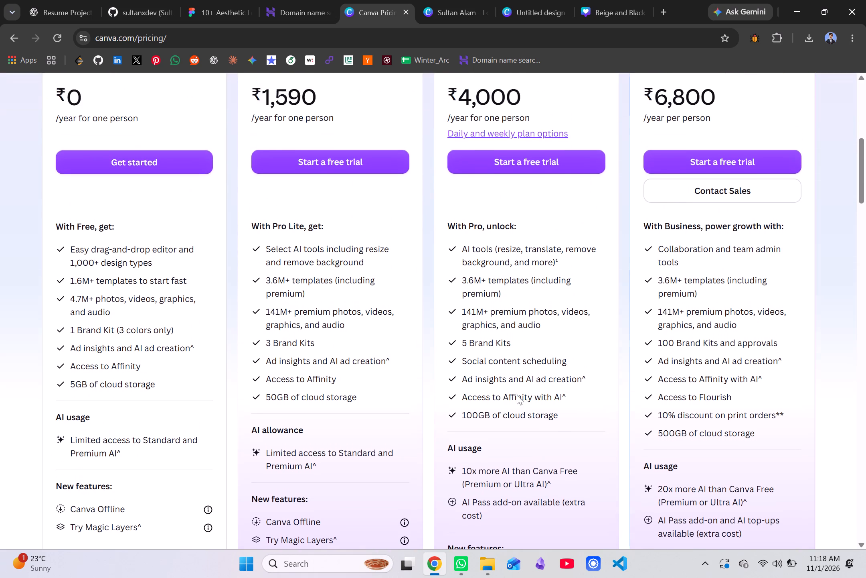
scroll(517, 395, "up", 8)
scroll(327, 337, "up", 1)
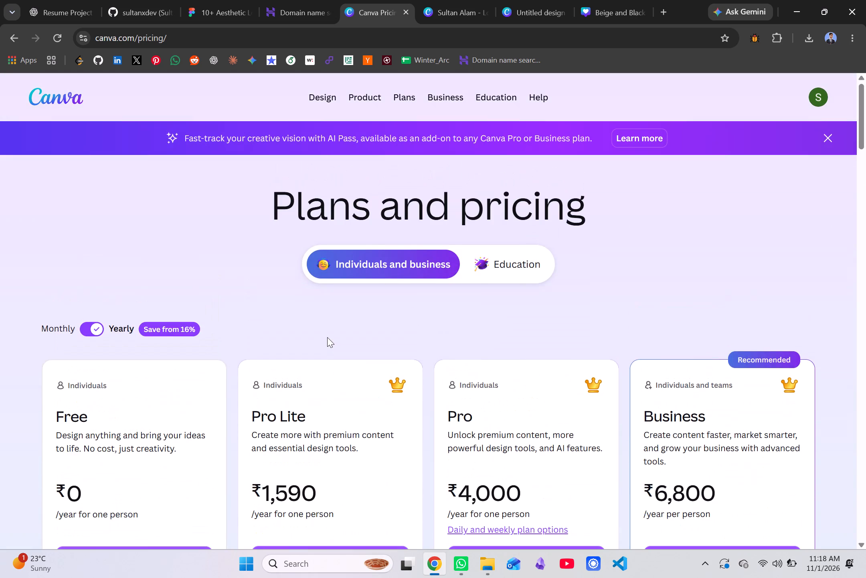
scroll(327, 337, "up", 2)
Show the Education plans and read through the Teachers, Schools and Districts, and Campus features.
left_click(511, 269)
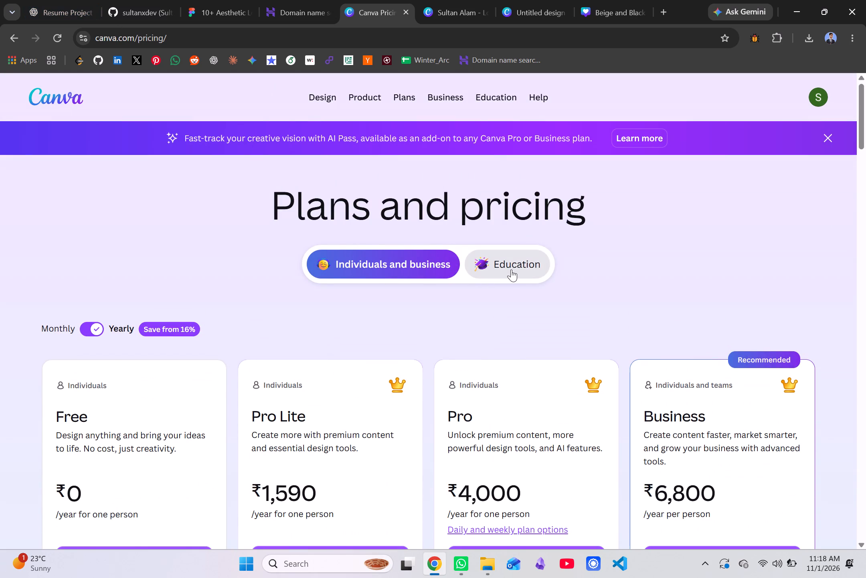
scroll(459, 291, "down", 2)
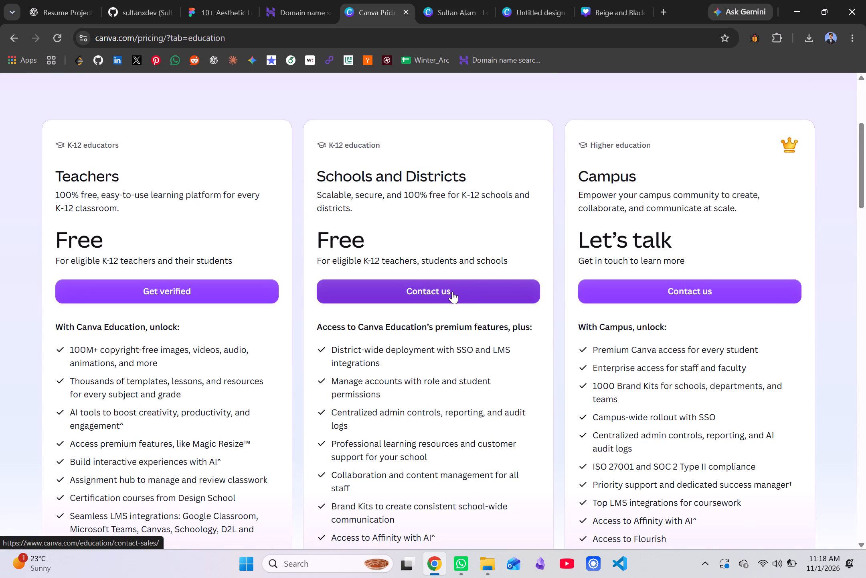
scroll(452, 291, "down", 4)
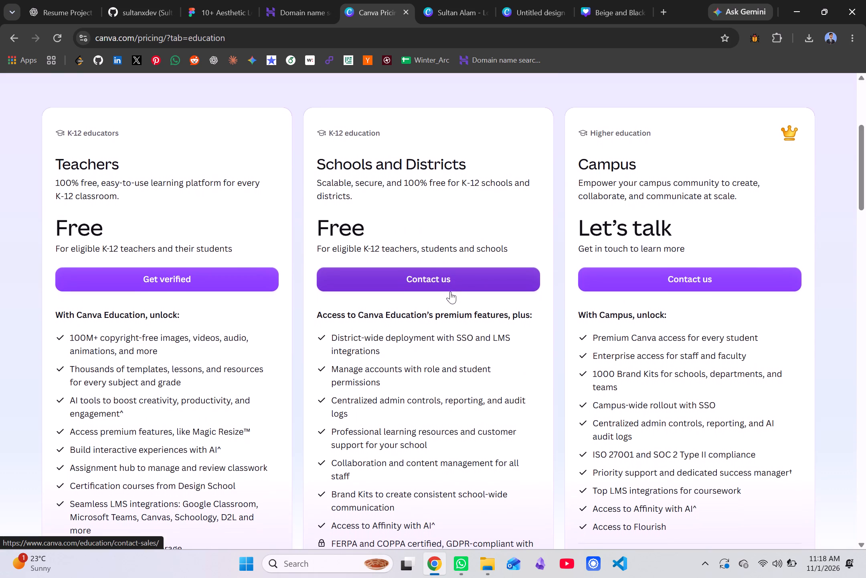
scroll(450, 291, "down", 3)
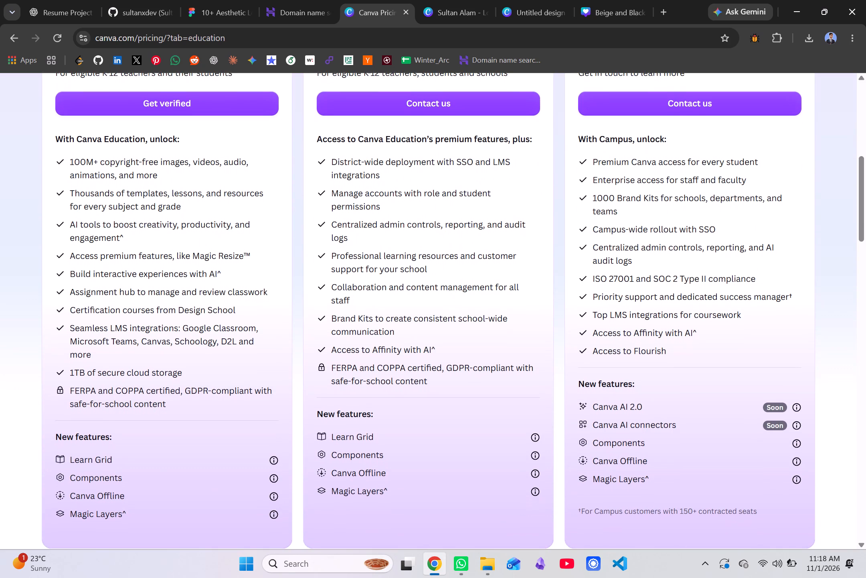
scroll(445, 291, "down", 1)
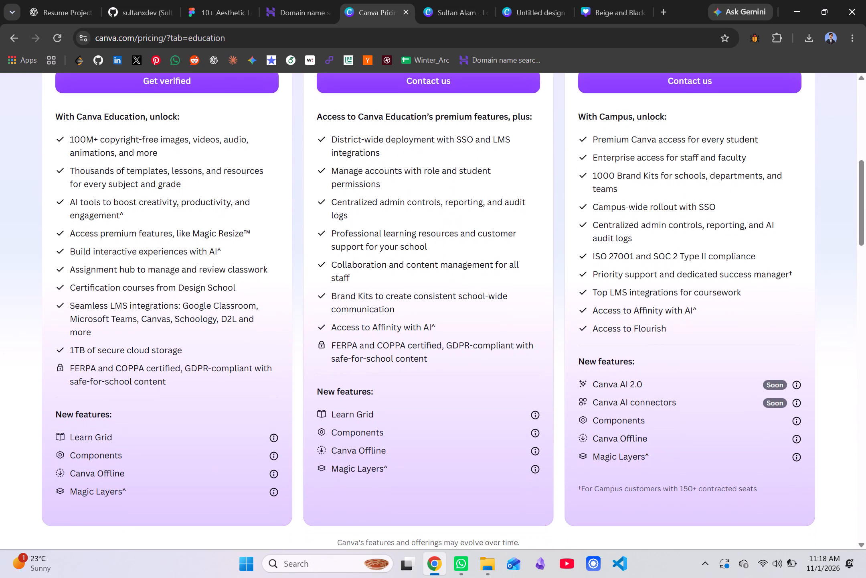
scroll(445, 291, "up", 10)
Return to the untitled Logo design and look through the suggested logo templates for a suitable style.
left_click(531, 0)
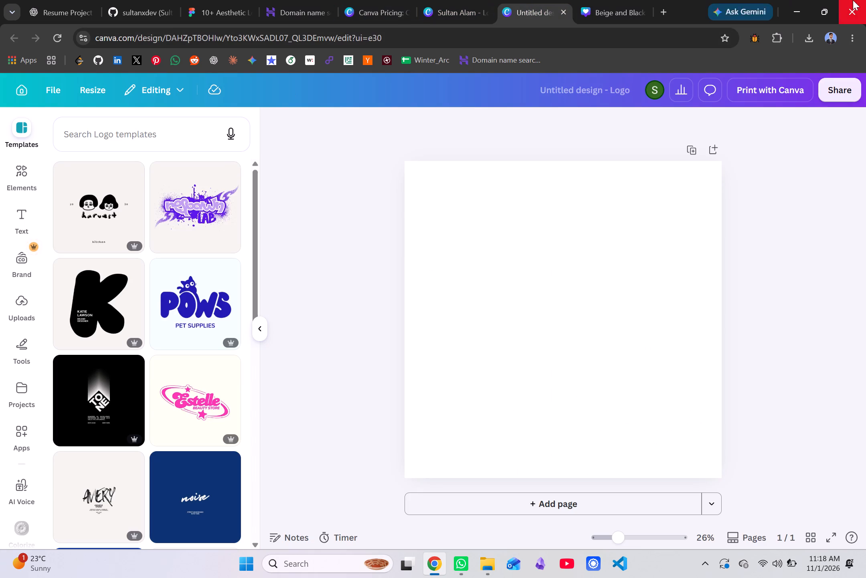
scroll(180, 374, "down", 1)
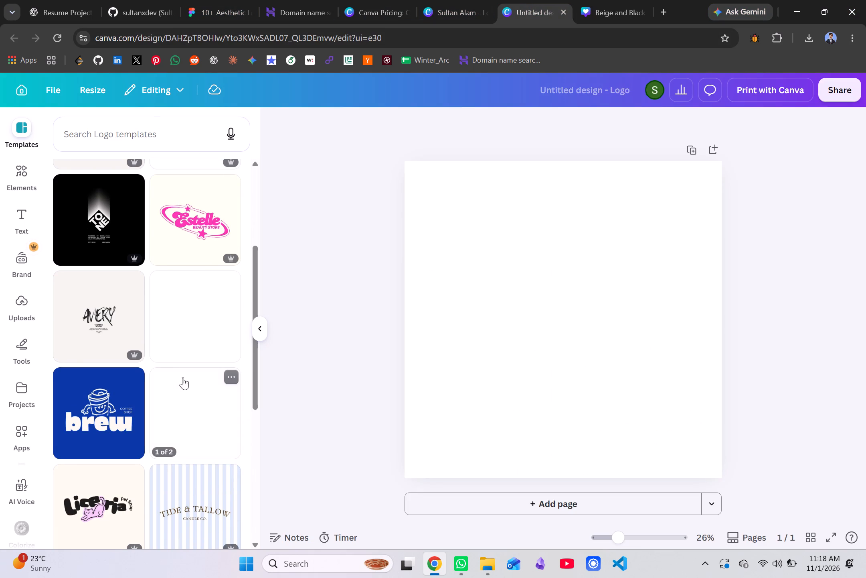
scroll(194, 405, "down", 1)
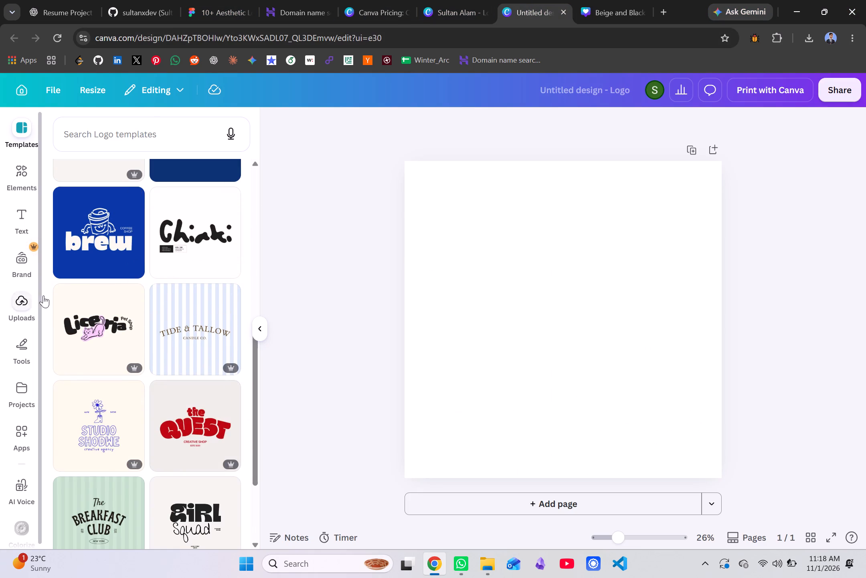
scroll(169, 358, "down", 1)
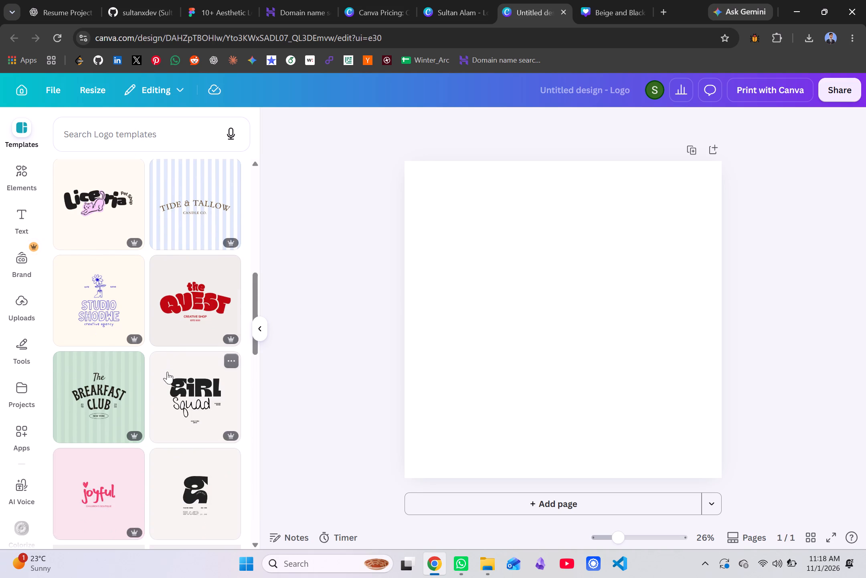
scroll(167, 372, "down", 1)
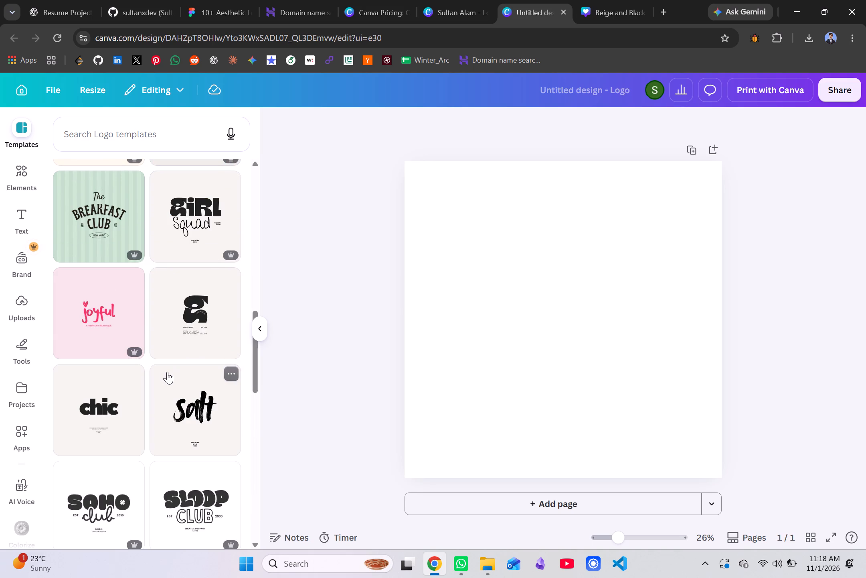
scroll(167, 372, "down", 2)
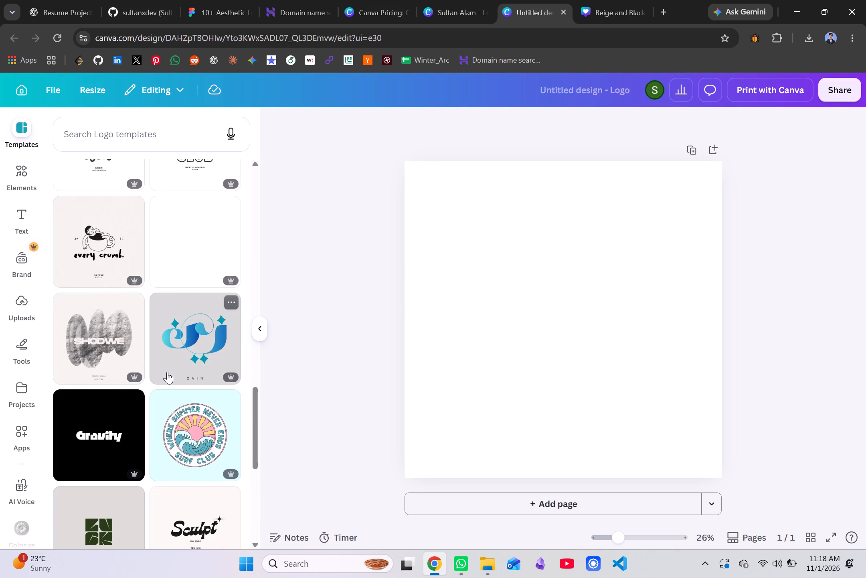
scroll(156, 349, "down", 2)
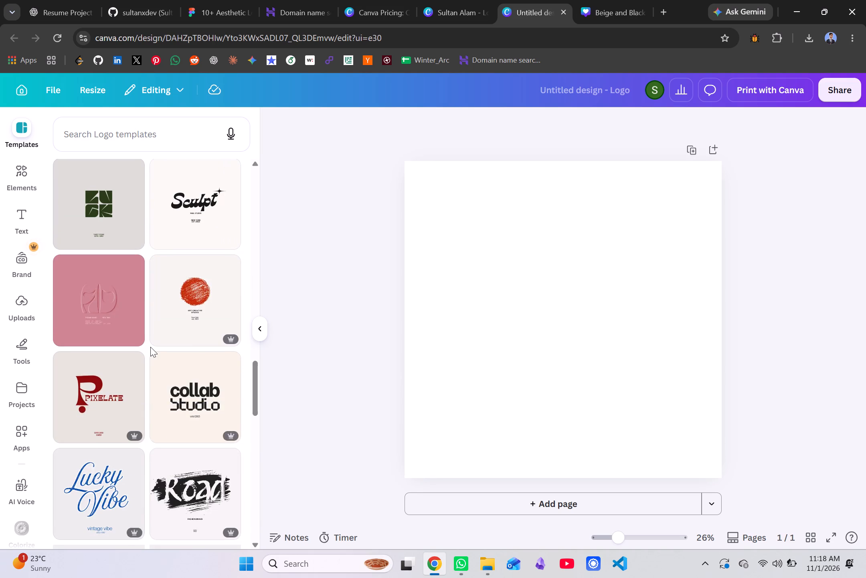
scroll(150, 347, "down", 3)
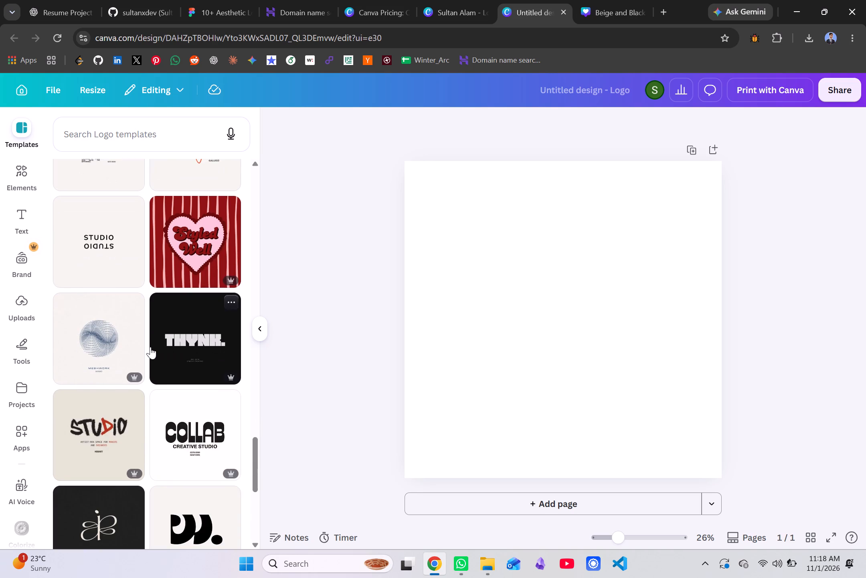
scroll(150, 347, "down", 3)
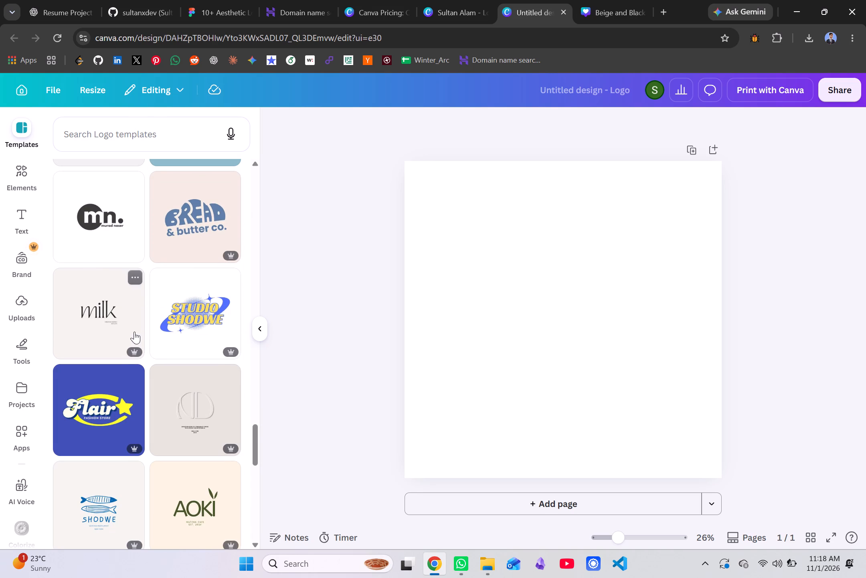
scroll(134, 332, "down", 2)
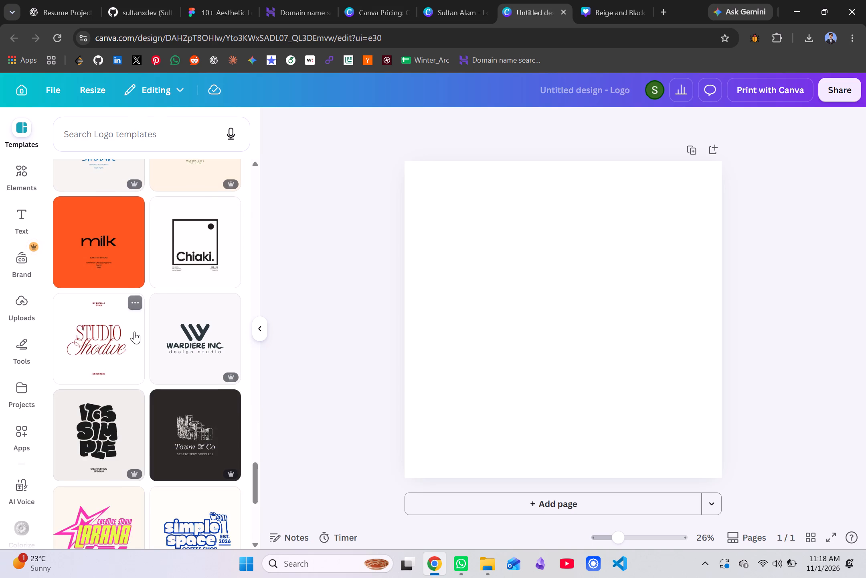
scroll(134, 332, "down", 3)
Switch to the Hostinger domain search page and replace the domain query with "wapp.ao".
left_click(664, 0)
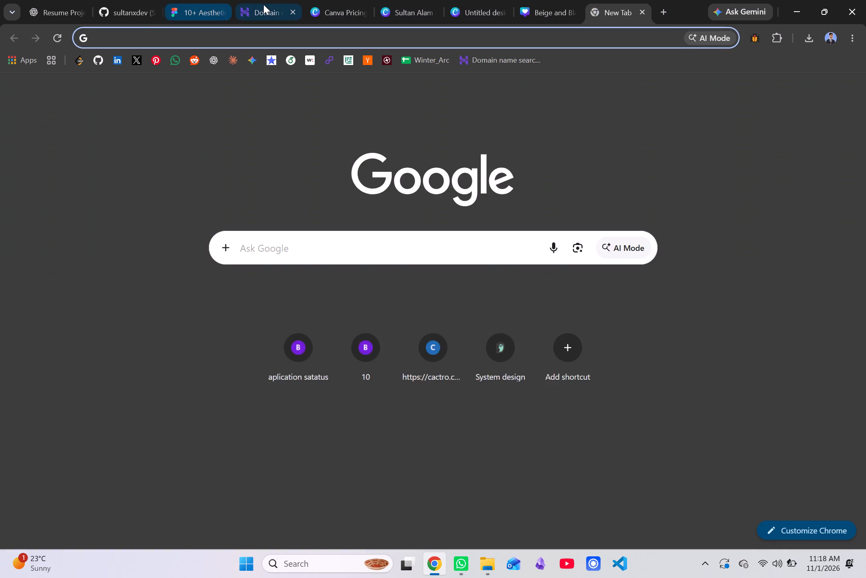
left_click(263, 4)
left_click_drag(330, 279, 282, 266)
double_click(296, 266)
key("BackSpace")
type("waap")
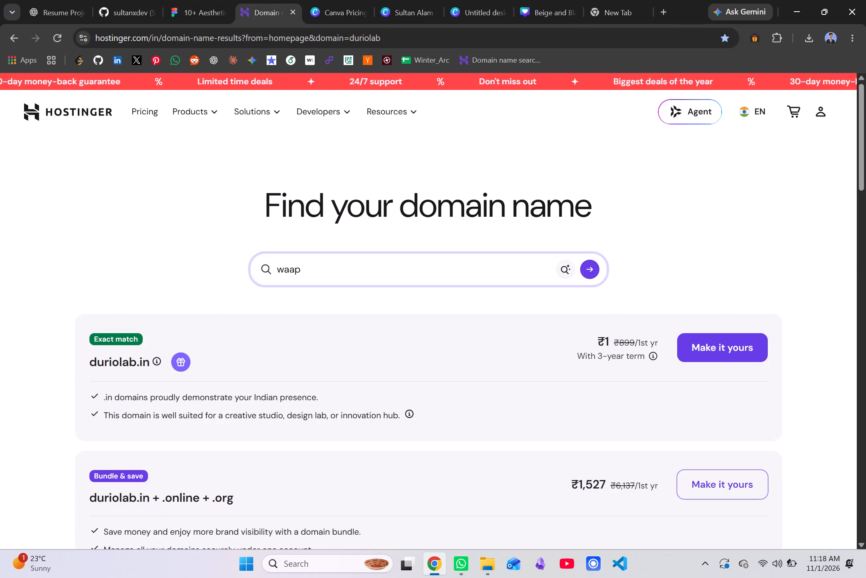
key("period")
key("BackSpace")
key("BackSpace")
key("BackSpace")
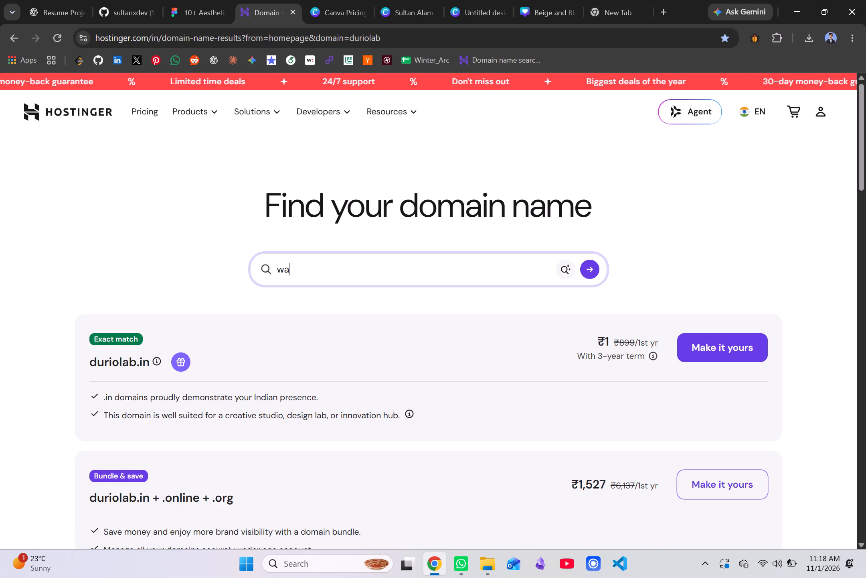
type("pp")
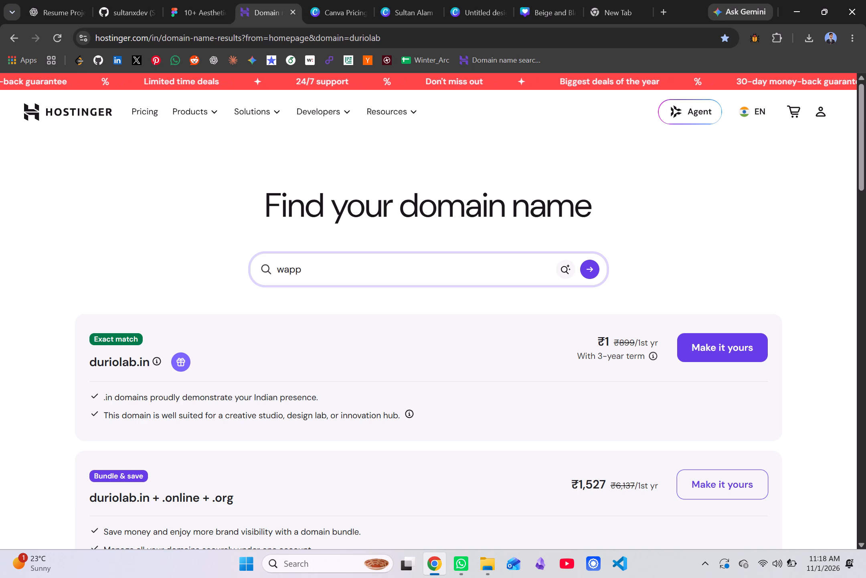
type(".a")
key("o")
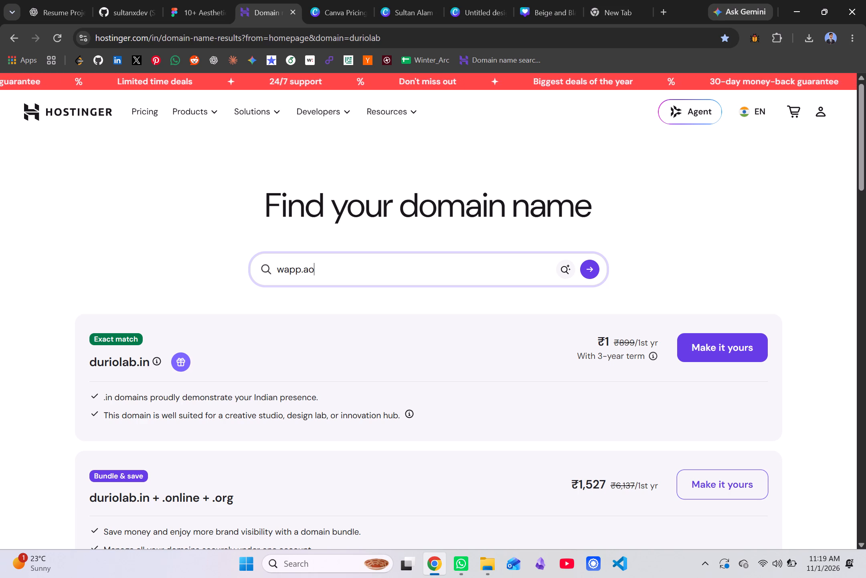
Correct the domain query to "wapp.app" and search for its availability.
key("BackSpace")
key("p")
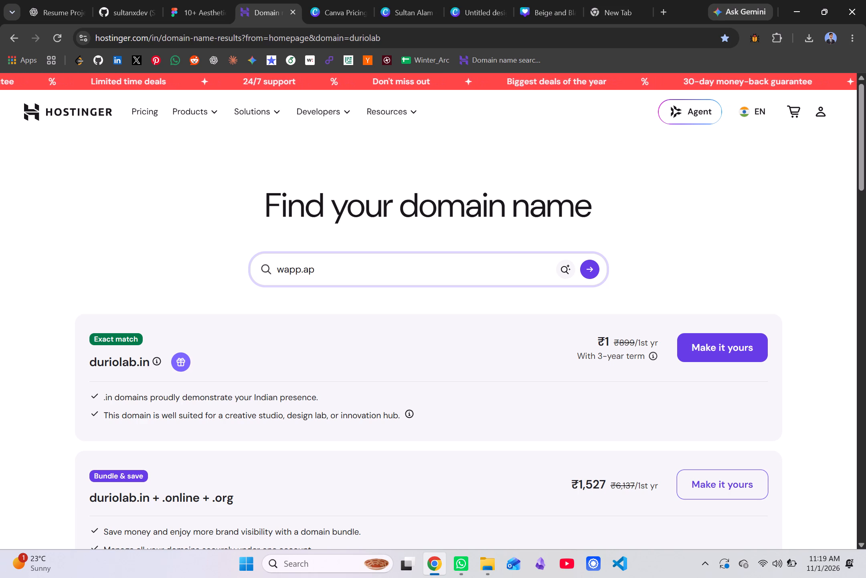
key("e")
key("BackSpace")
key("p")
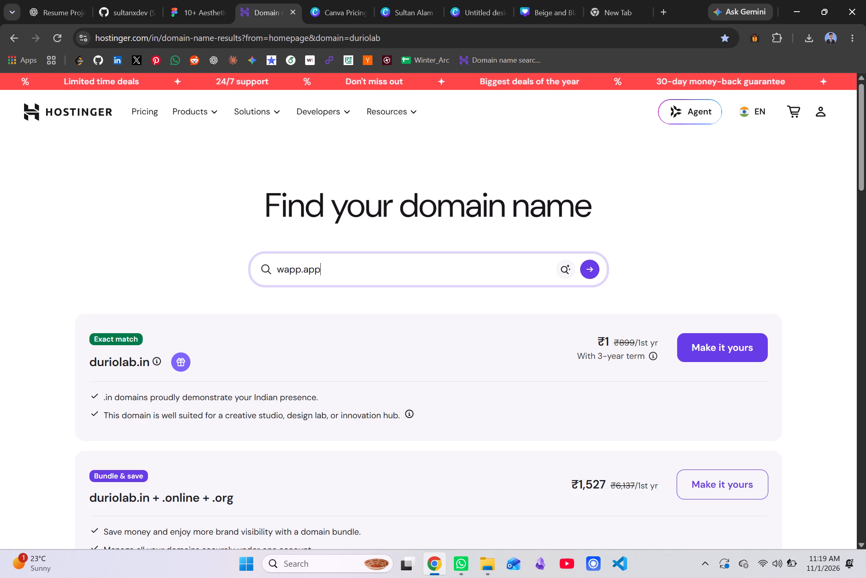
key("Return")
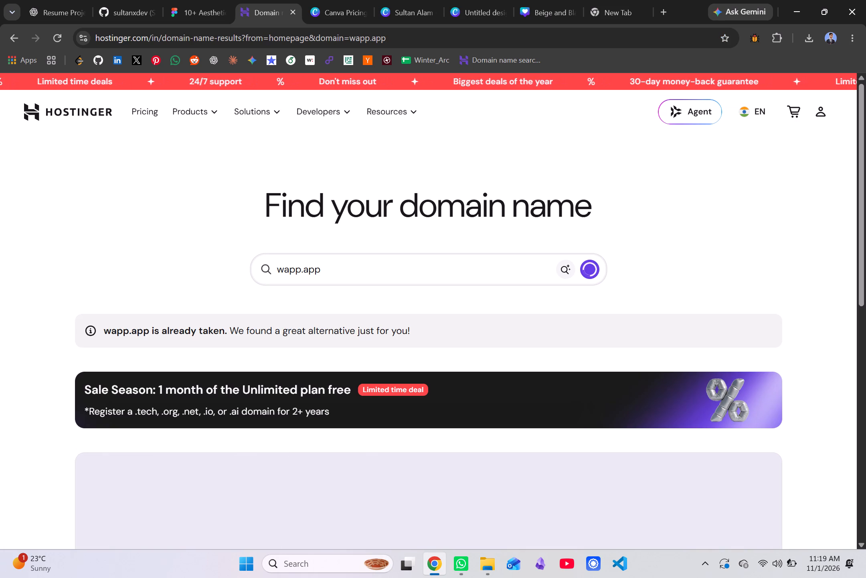
Change the domain query to "wapp.in" and search for its availability.
double_click(321, 267)
key("BackSpace")
key("backslash")
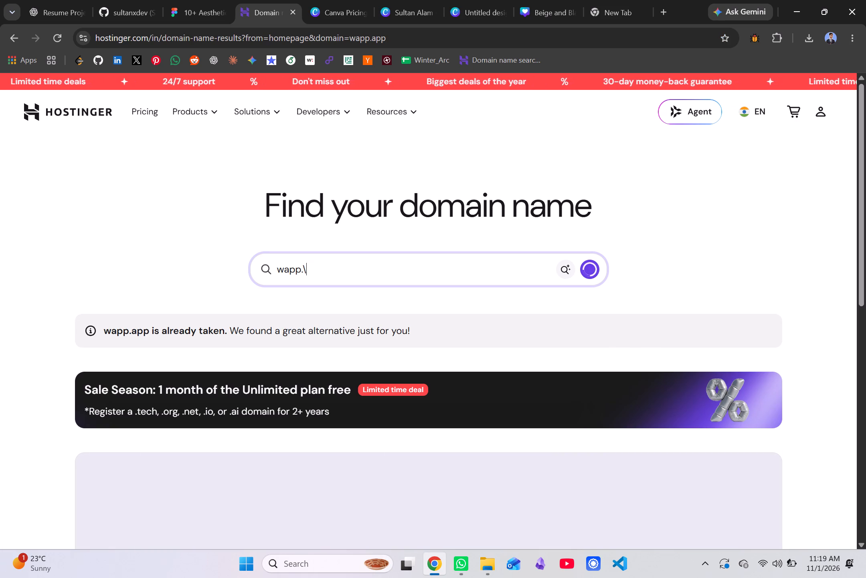
key("BackSpace")
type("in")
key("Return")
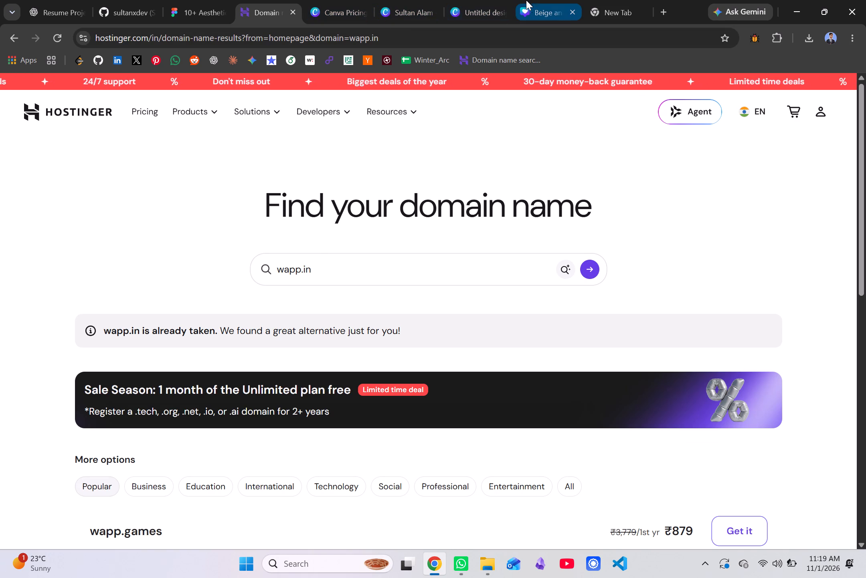
Switch to the Beige and Black Modern Photography Instagram Post design in Canva and close it.
left_click(553, 1)
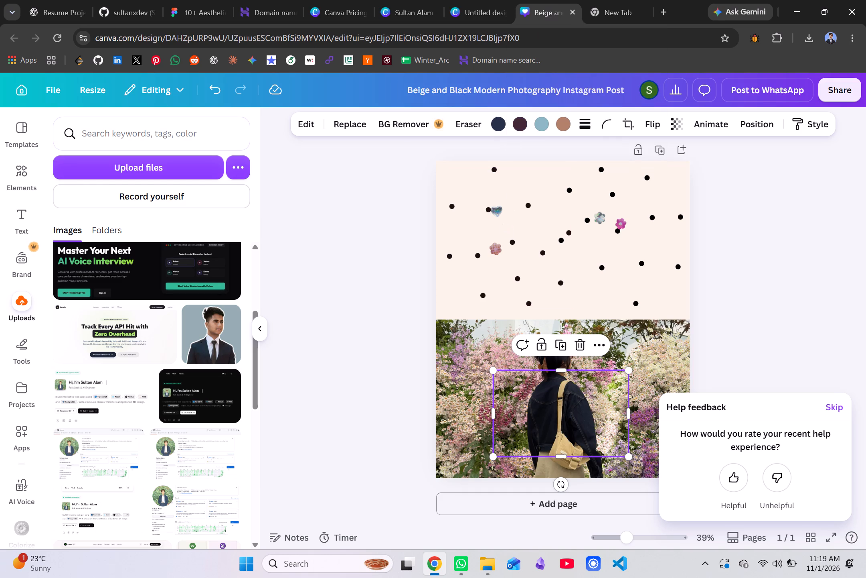
left_click(574, 9)
Return to the untitled Logo design and look further through the suggested logo templates for a suitable style.
left_click(483, 2)
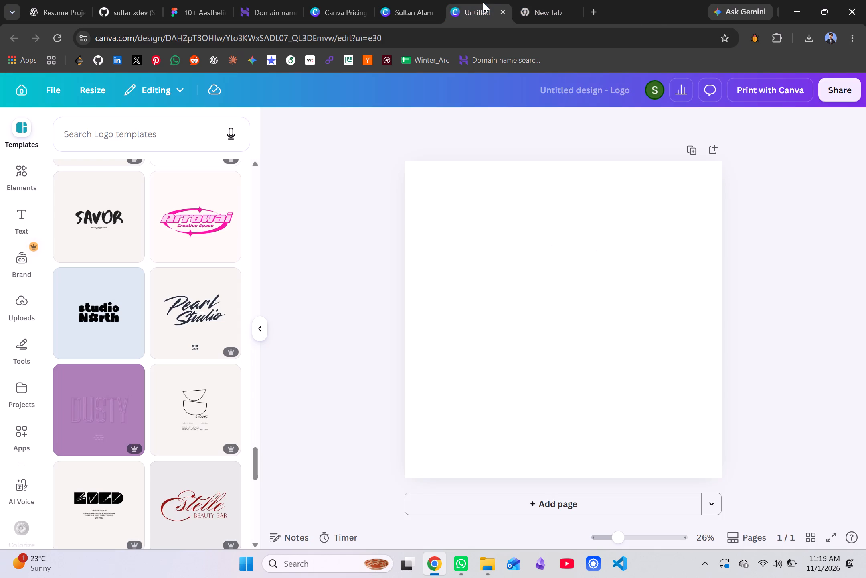
scroll(64, 371, "down", 1)
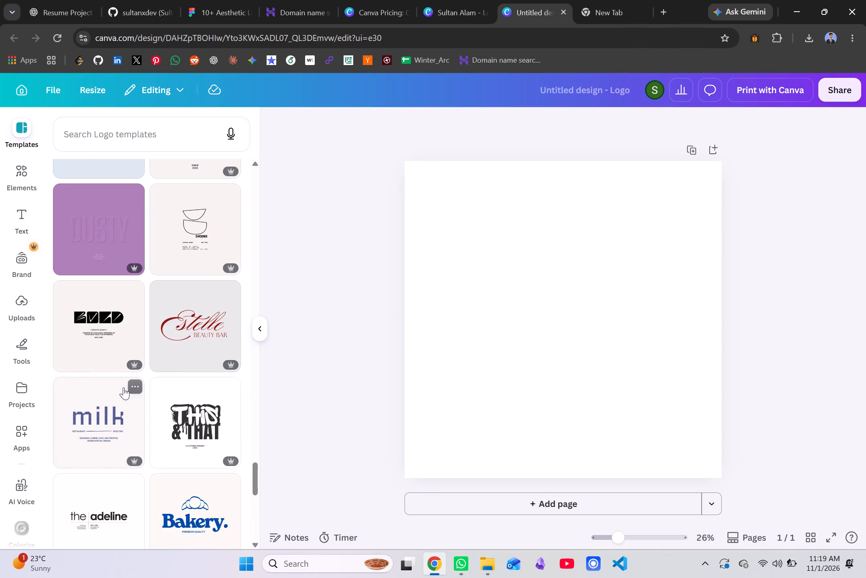
scroll(123, 387, "up", 2)
scroll(123, 391, "down", 1)
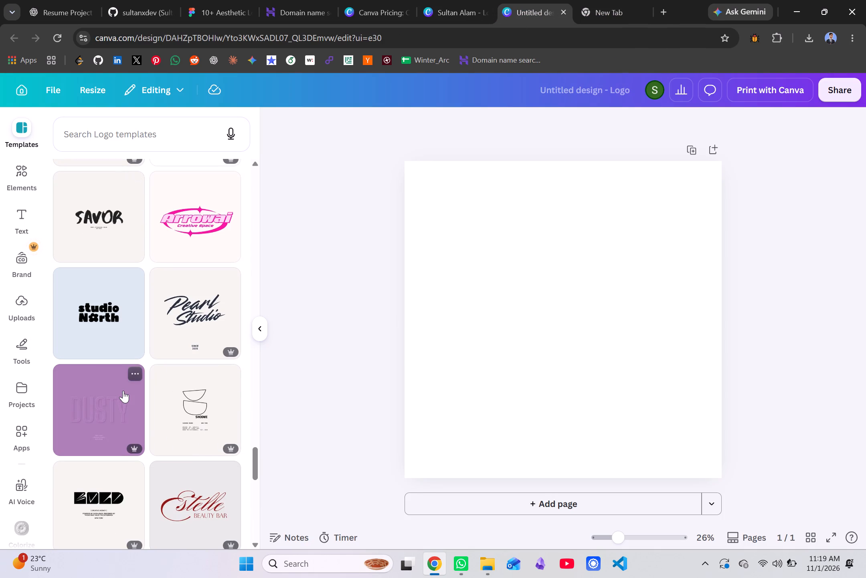
scroll(123, 391, "down", 5)
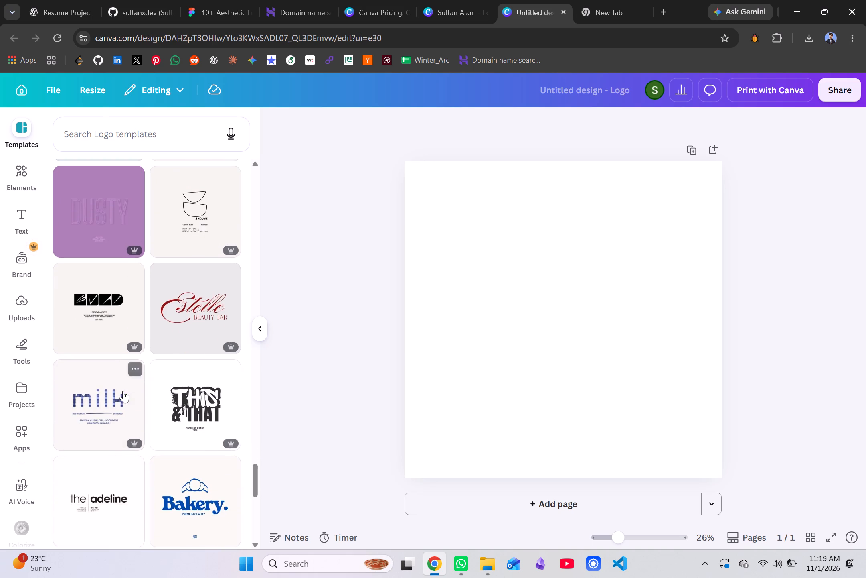
scroll(123, 391, "down", 3)
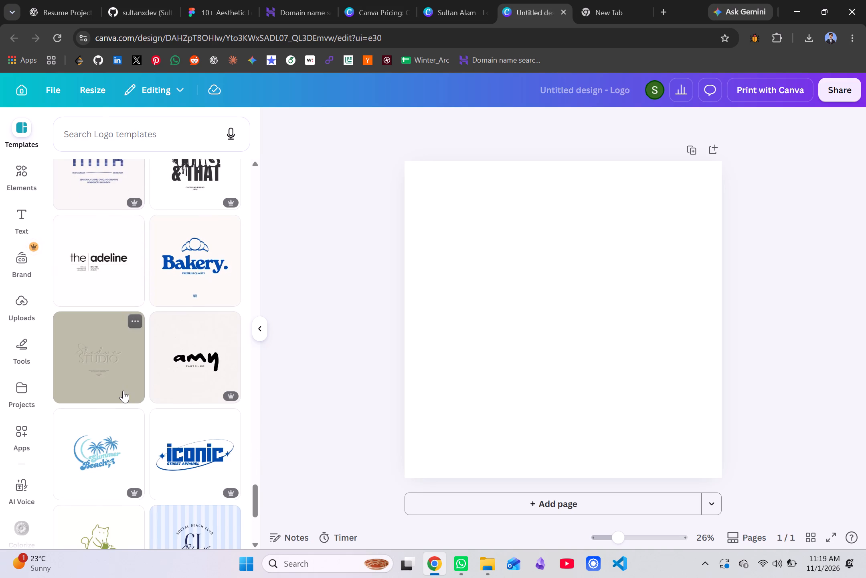
scroll(123, 391, "down", 2)
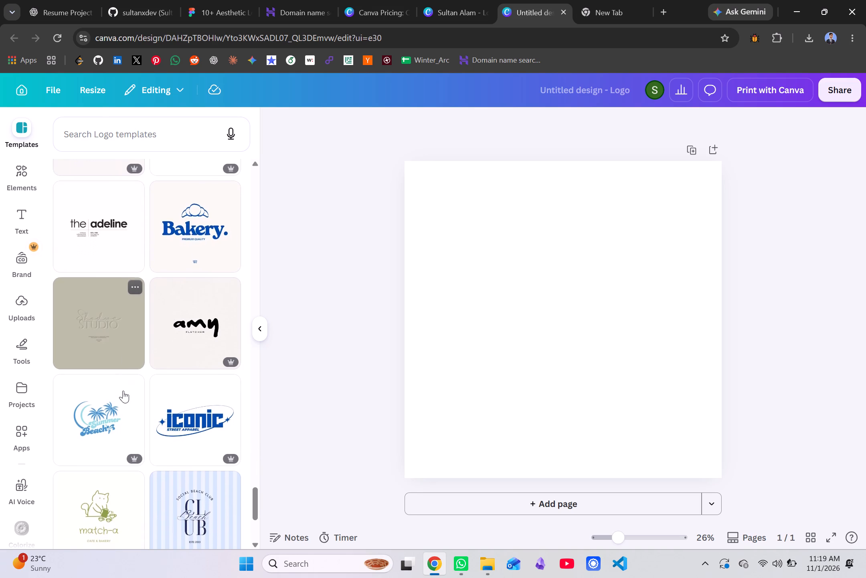
scroll(123, 391, "down", 9)
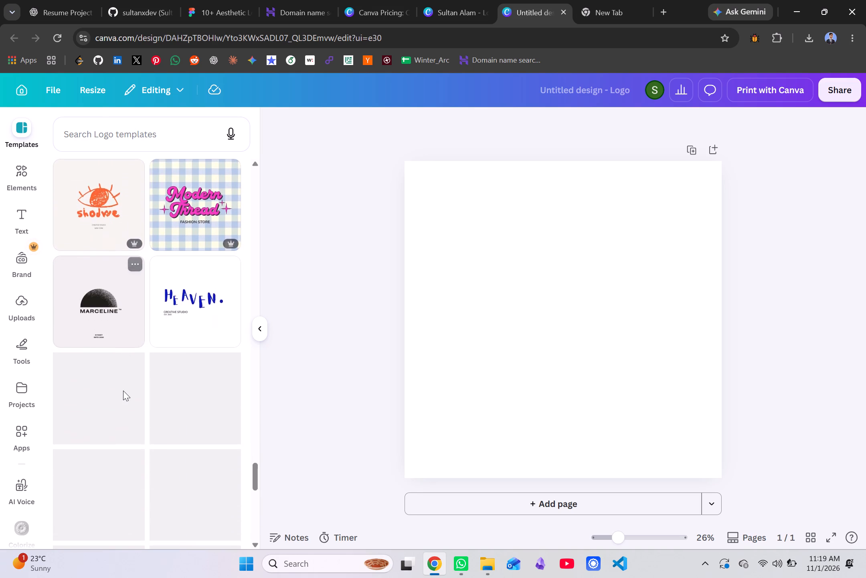
scroll(123, 391, "down", 6)
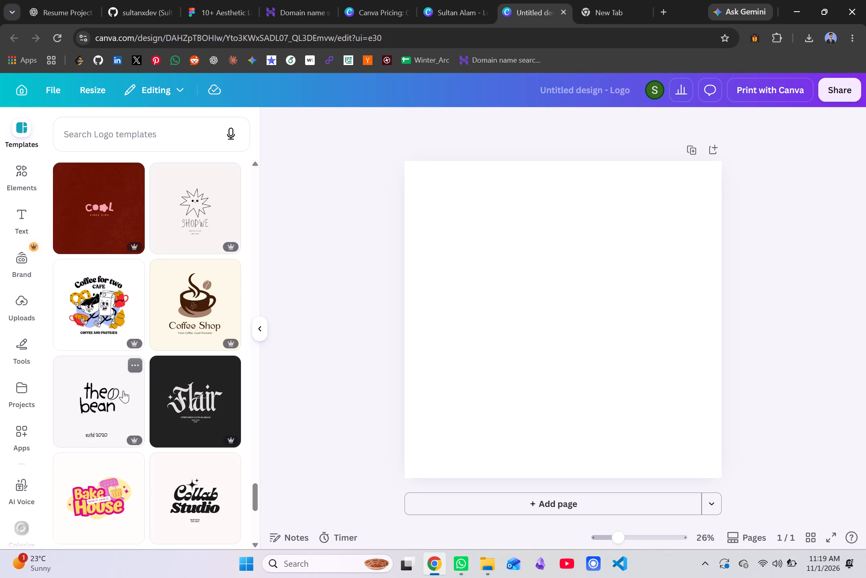
Search the Logo templates in the Canva design for "abstract logo".
left_click(119, 136)
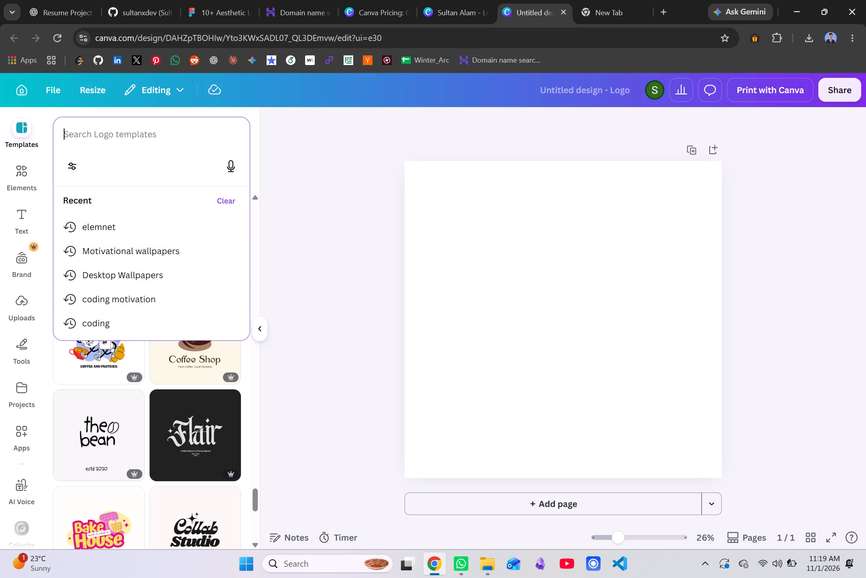
type("abstract logo")
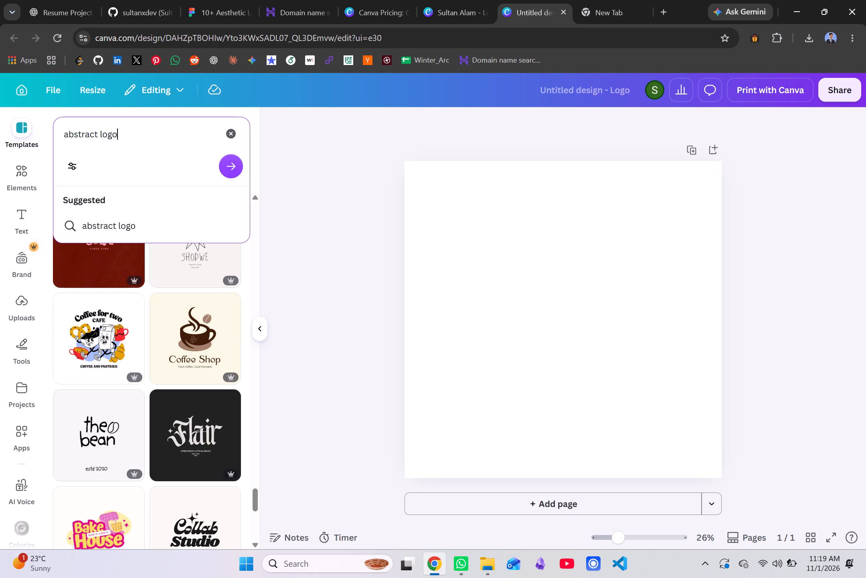
key("Return")
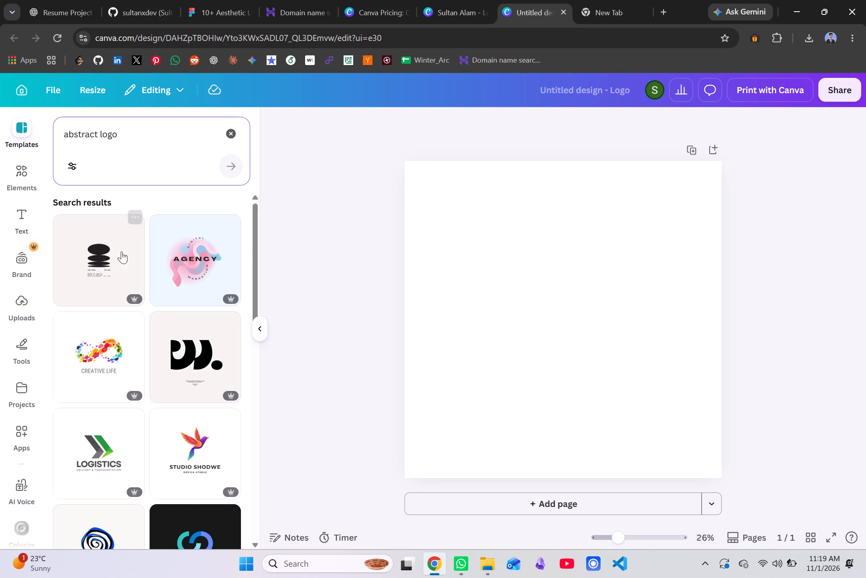
Look through the abstract logo templates for a mark that suits the new logo.
scroll(121, 252, "down", 2)
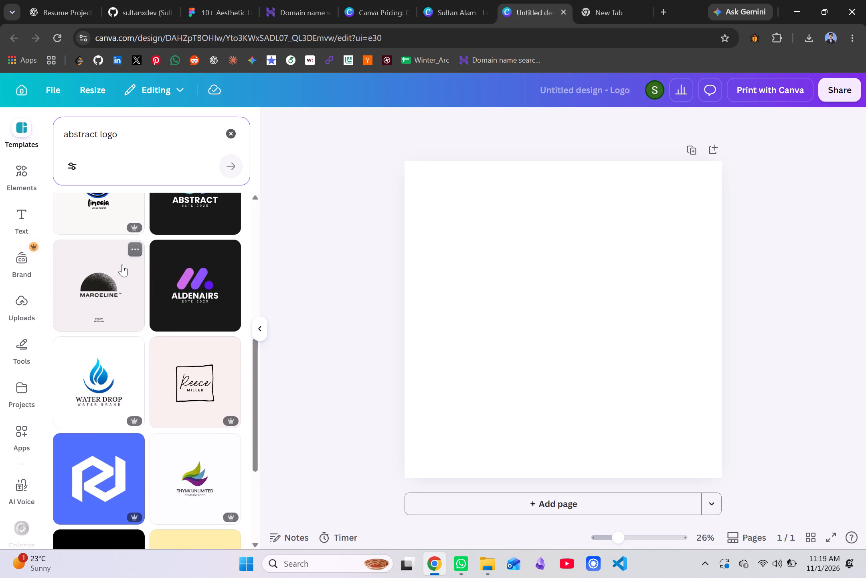
scroll(122, 265, "down", 2)
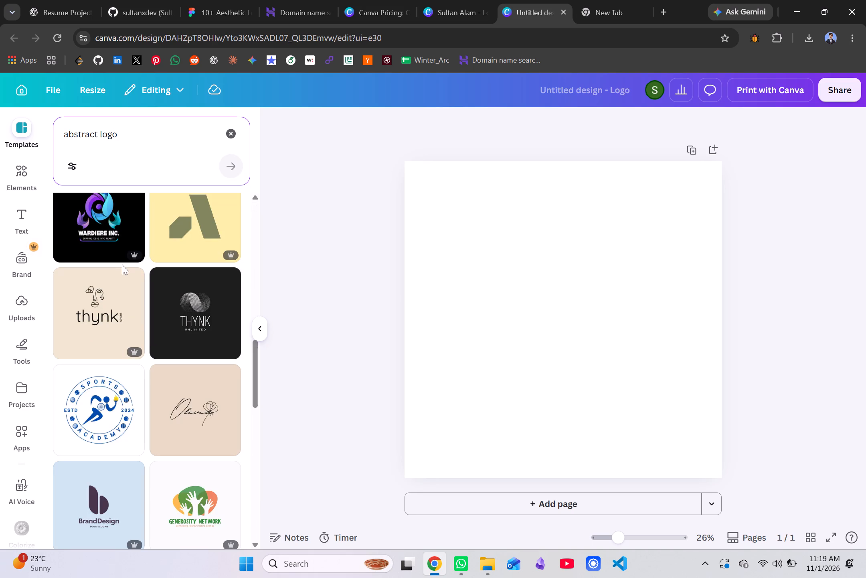
scroll(122, 265, "down", 2)
scroll(122, 265, "up", 1)
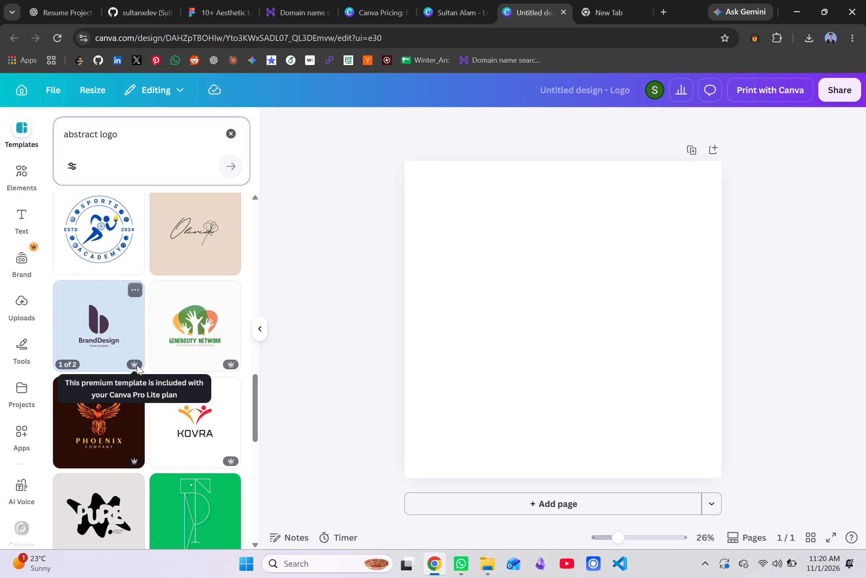
scroll(110, 330, "down", 1)
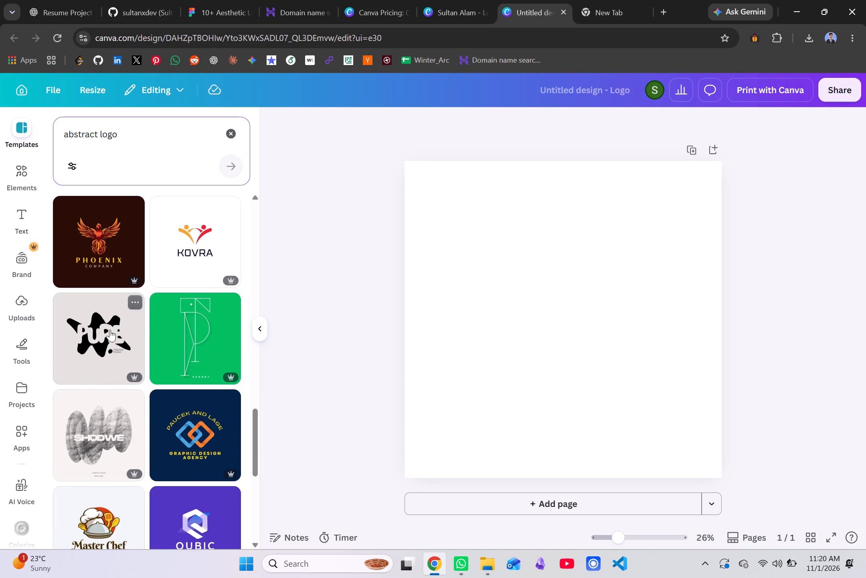
scroll(166, 415, "down", 1)
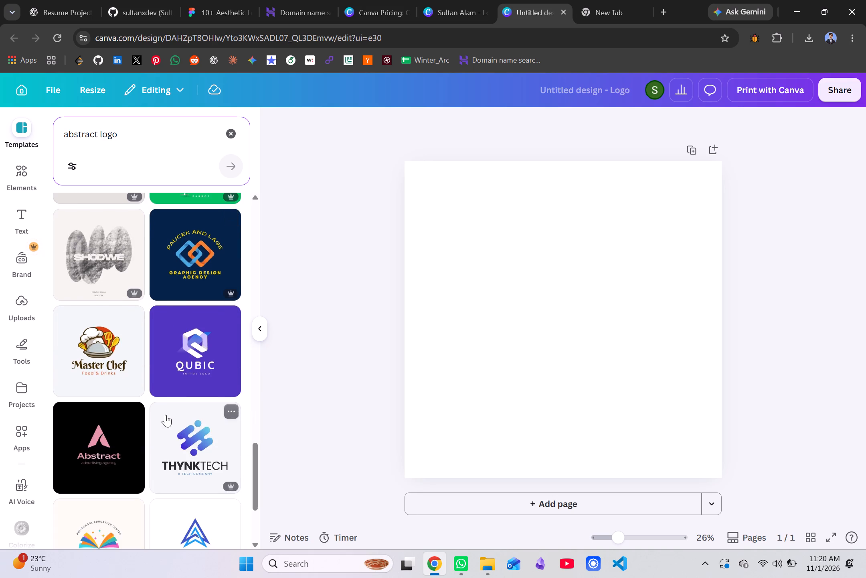
scroll(166, 415, "down", 3)
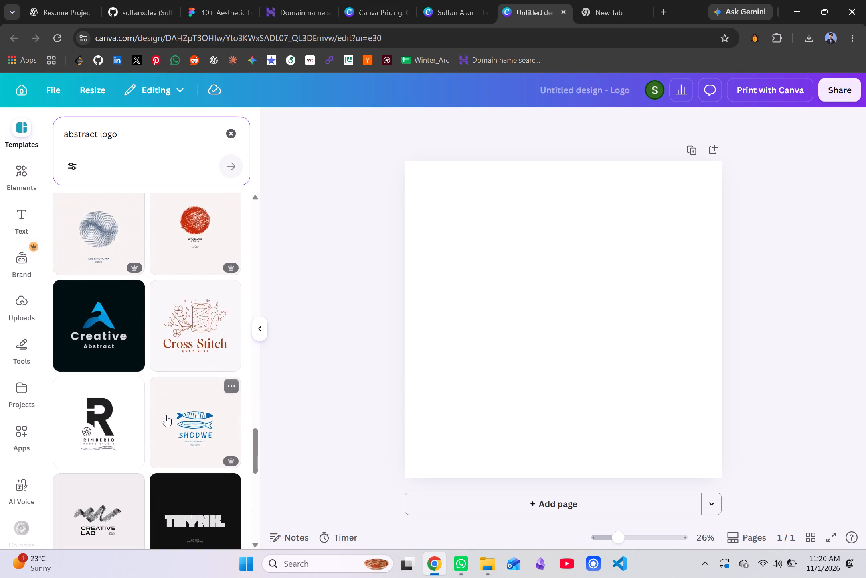
scroll(166, 415, "down", 1)
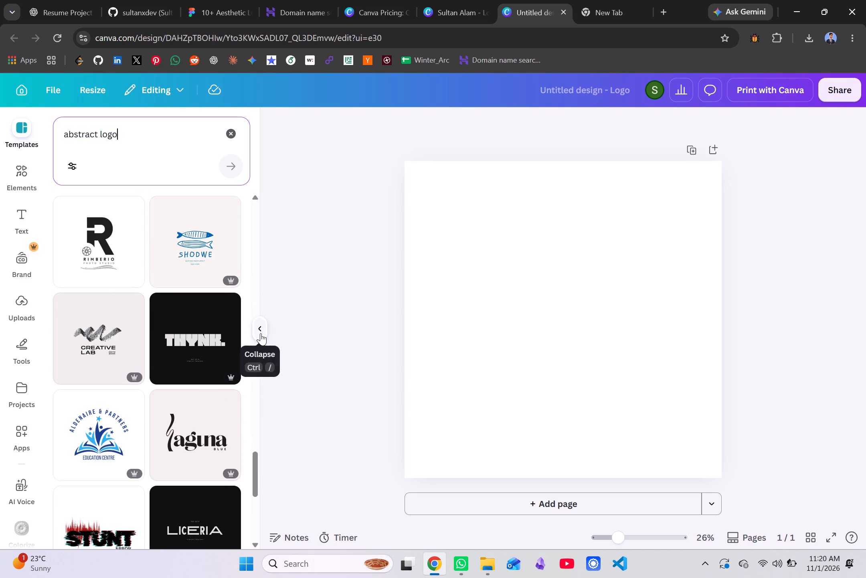
scroll(114, 351, "down", 2)
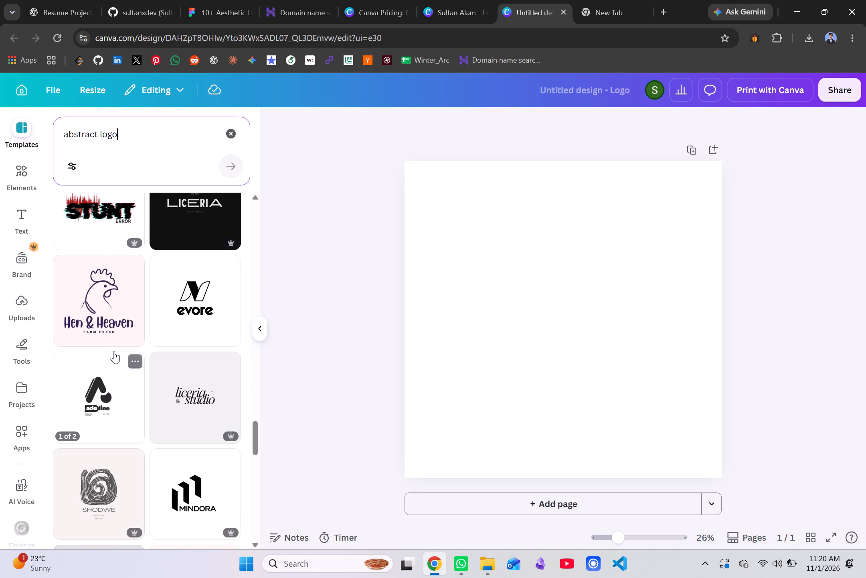
scroll(113, 351, "down", 2)
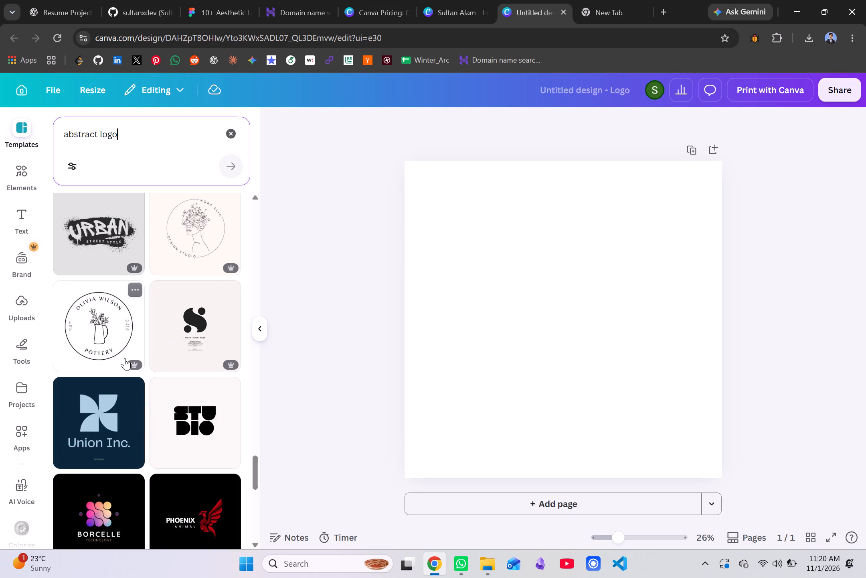
scroll(125, 358, "down", 1)
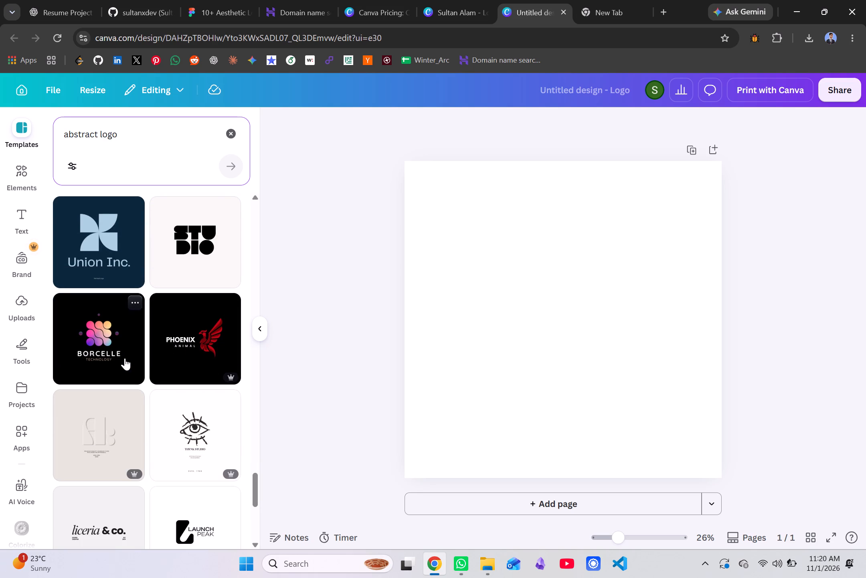
scroll(125, 358, "down", 4)
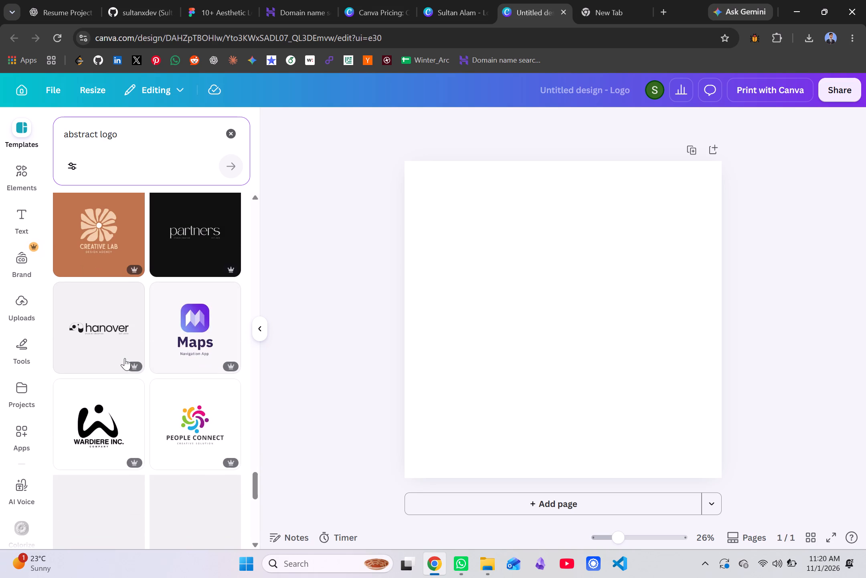
scroll(125, 358, "down", 1)
scroll(125, 358, "up", 2)
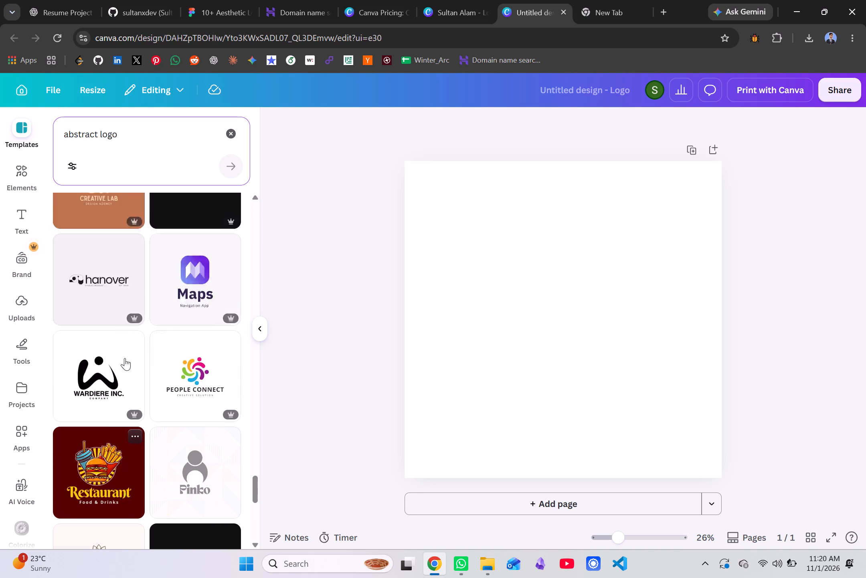
scroll(125, 358, "down", 2)
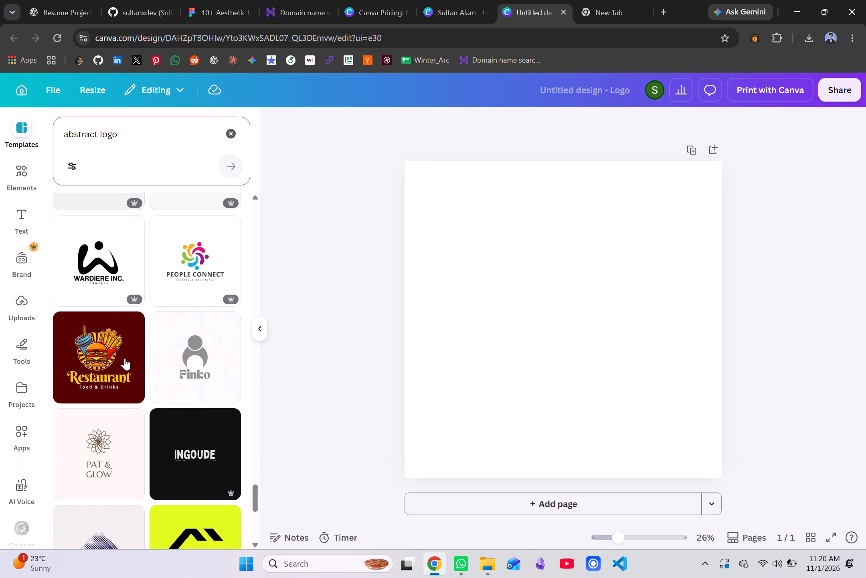
scroll(125, 358, "down", 2)
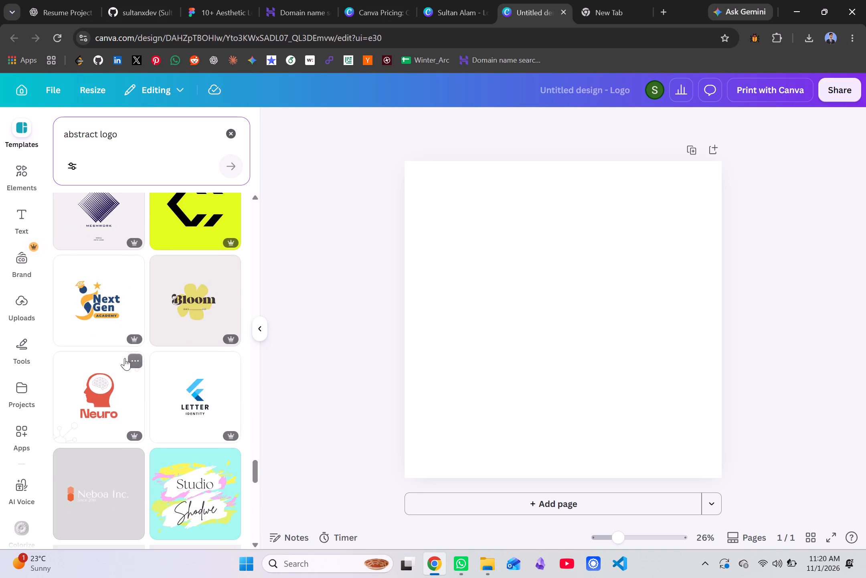
Apply the bright yellow template with the angular black C mark to the blank page and select its artwork.
scroll(125, 358, "up", 1)
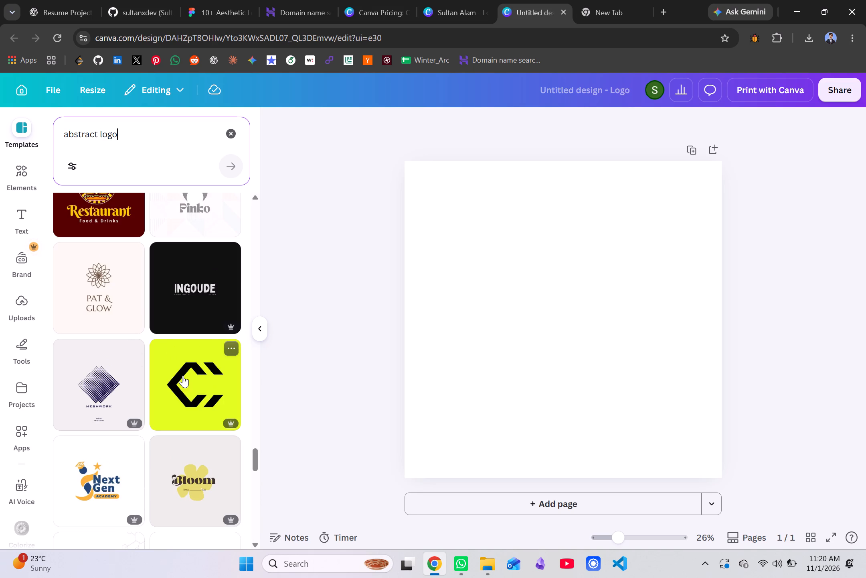
left_click(186, 377)
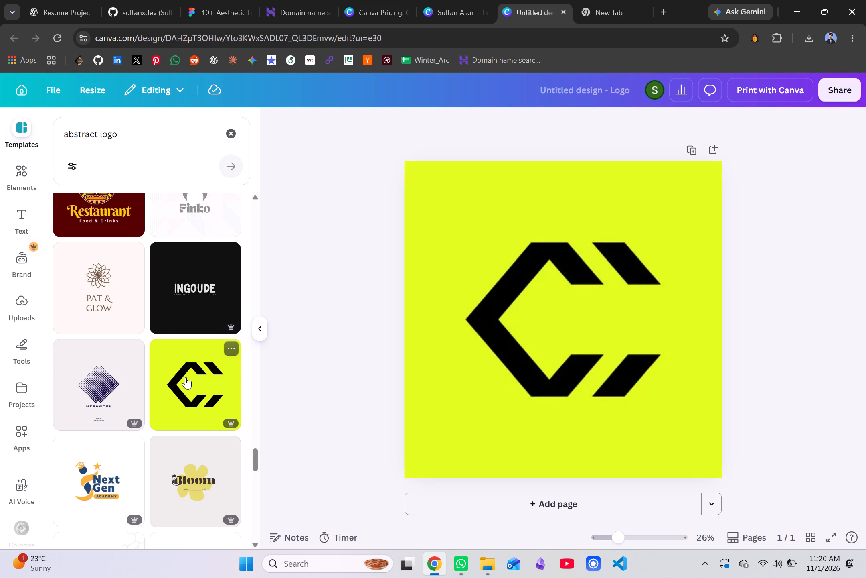
left_click(539, 287)
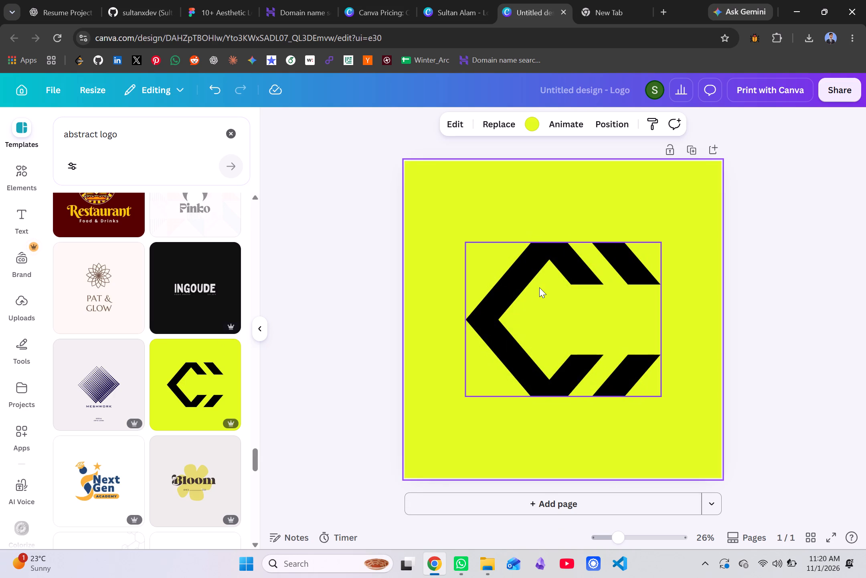
Change the page background behind the C mark from yellow to white by sampling white with the color picker.
left_click(534, 124)
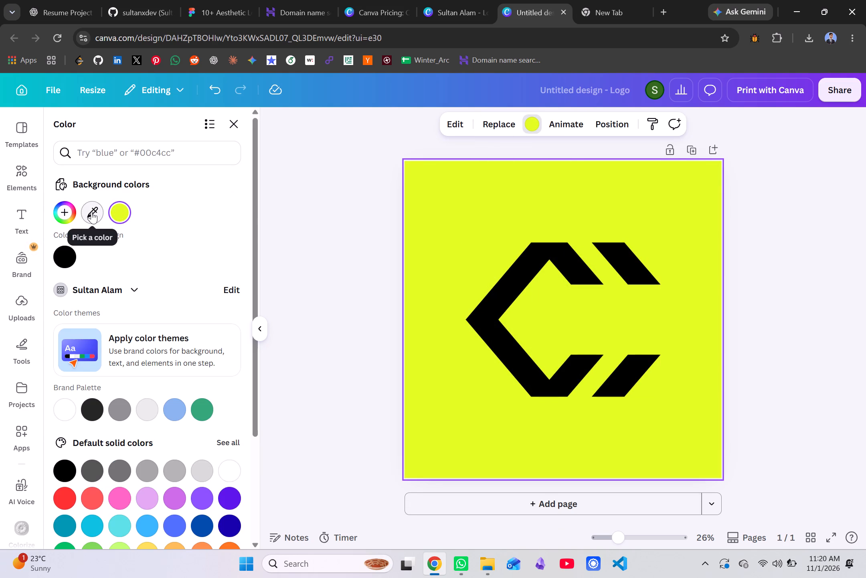
left_click(91, 212)
left_click(118, 212)
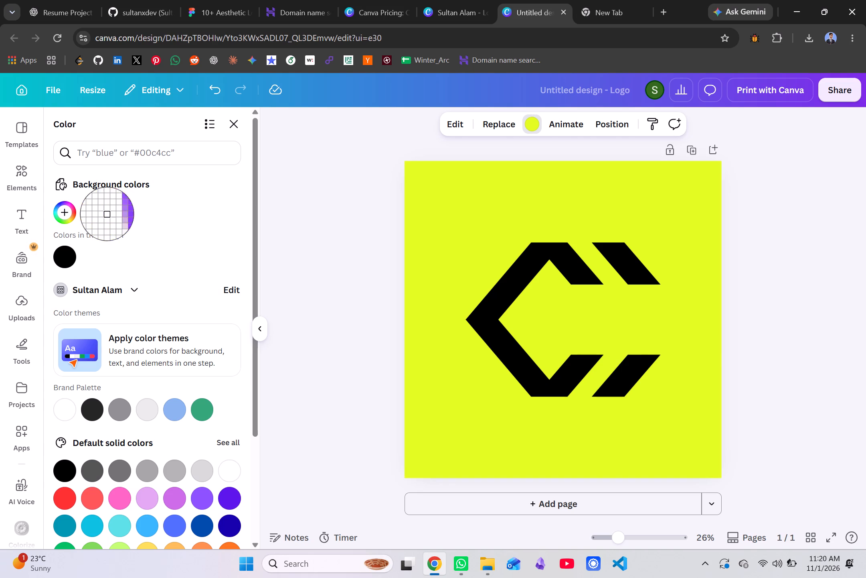
left_click(177, 252)
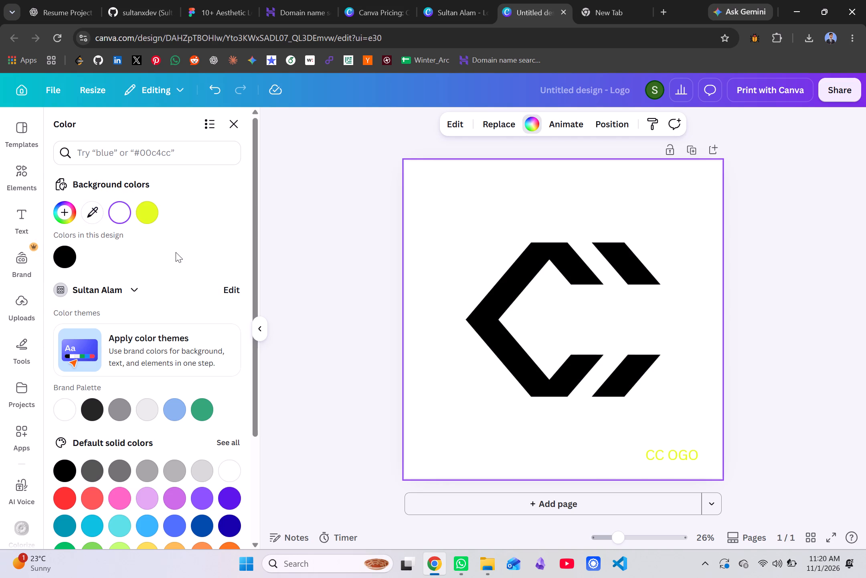
scroll(134, 419, "down", 1)
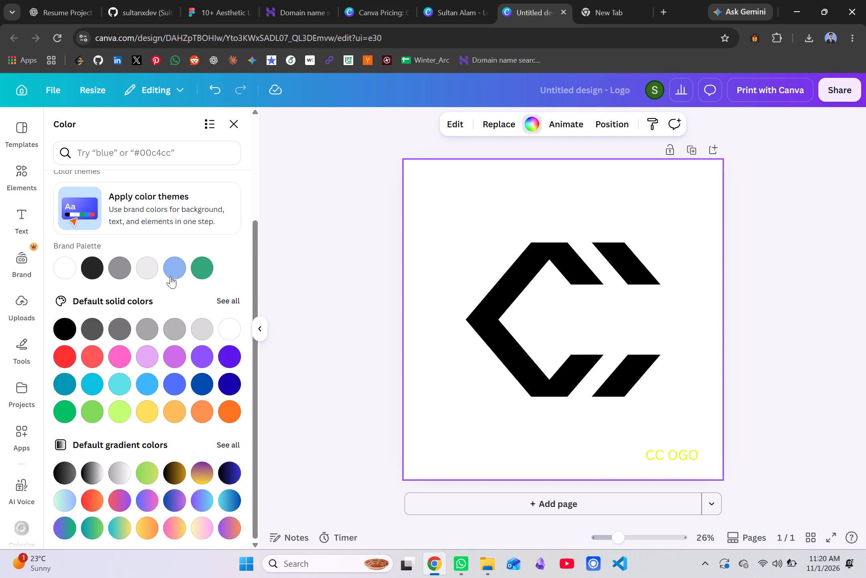
Select the black C mark and look through its image editing tools, style matches, filters, apps and shadows.
left_click(520, 279)
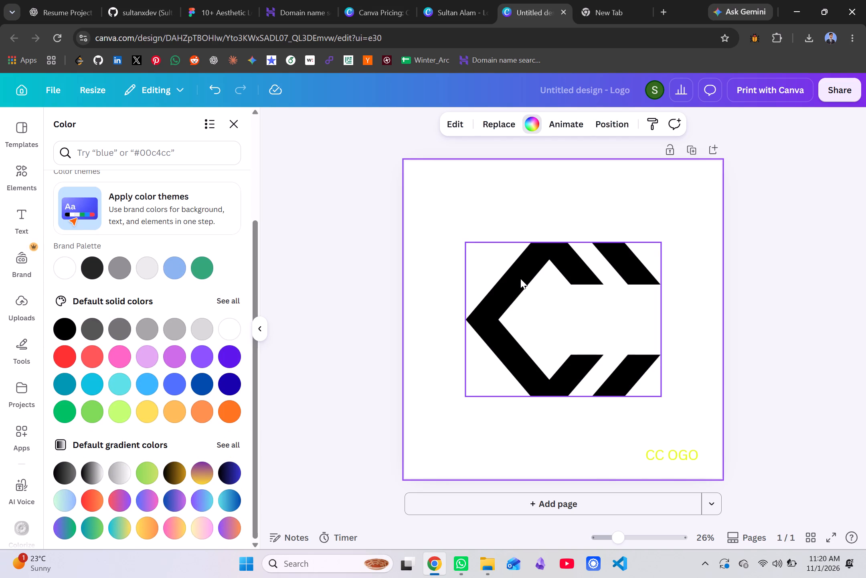
left_click(518, 278)
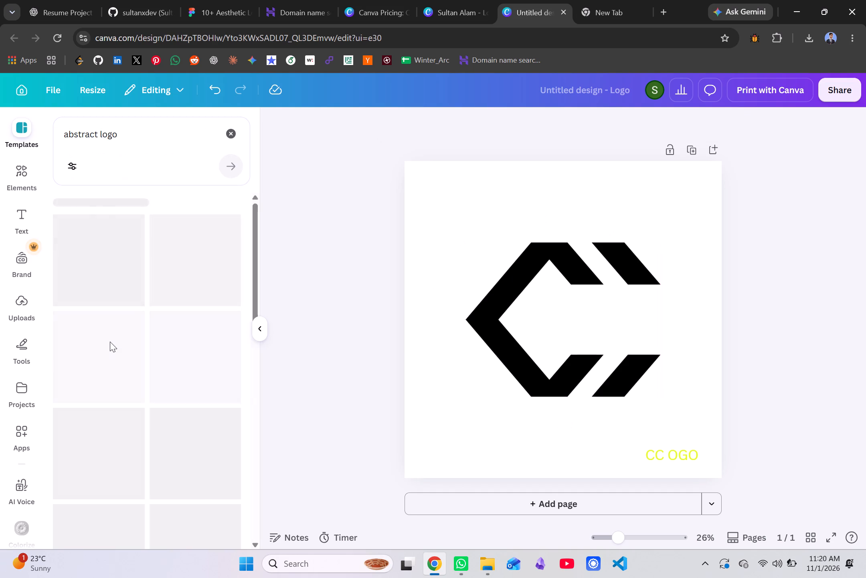
left_click(498, 293)
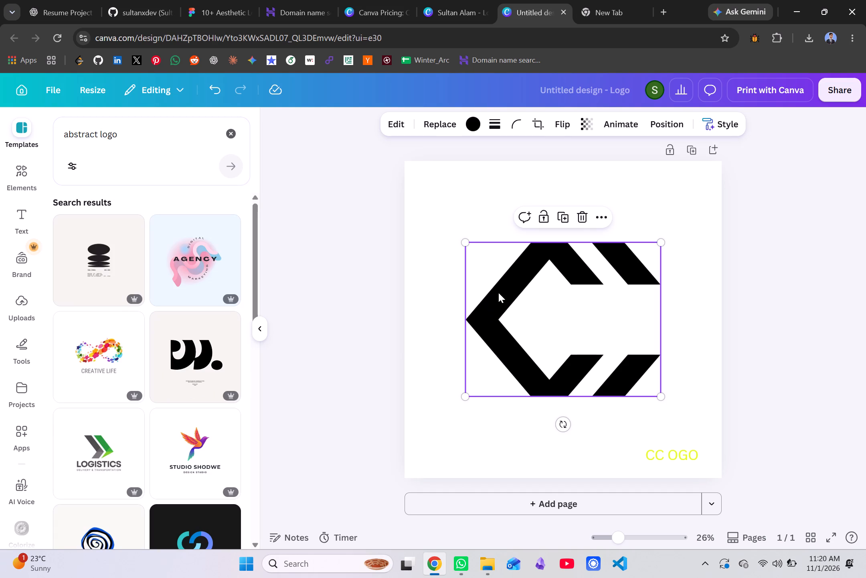
left_click(401, 124)
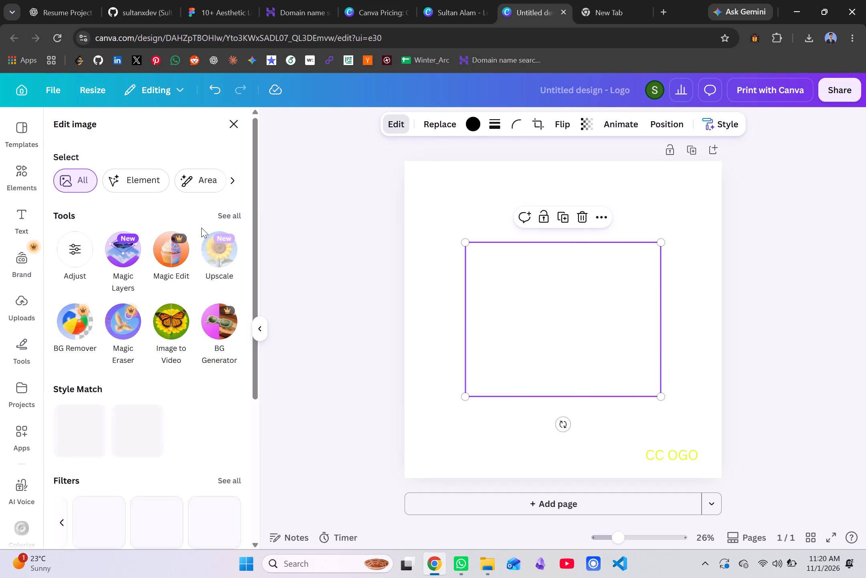
scroll(130, 315, "down", 2)
scroll(99, 402, "down", 1)
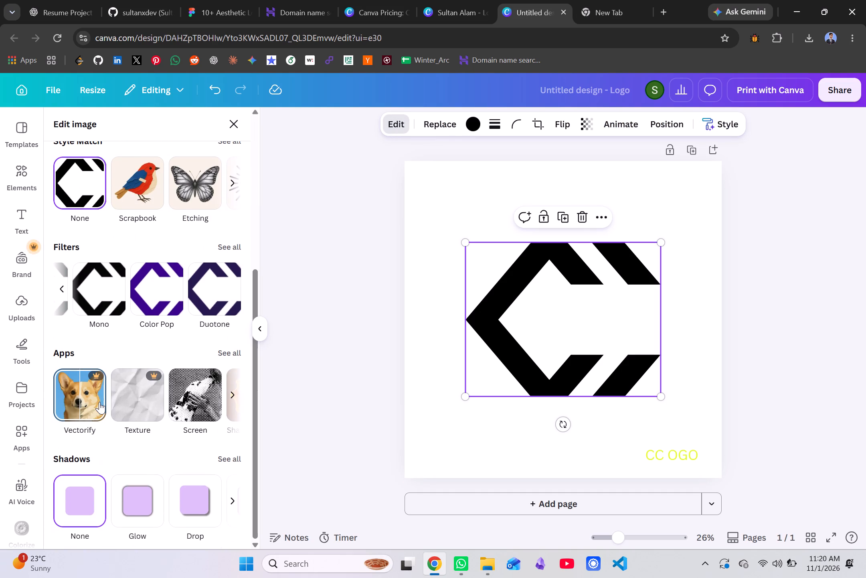
scroll(99, 402, "down", 2)
scroll(154, 454, "up", 8)
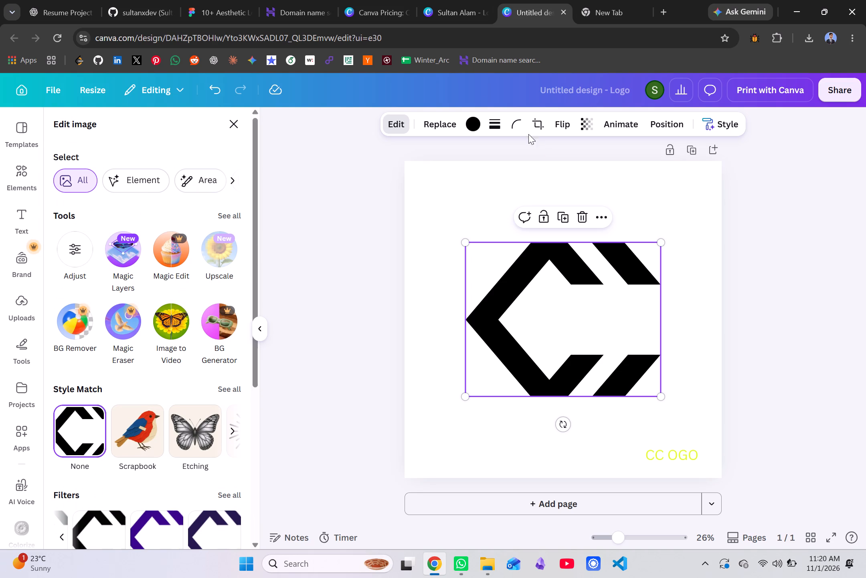
Recolor the C mark with Brand Palette colors, trying green and blue before applying the light grey.
left_click(478, 121)
scroll(0, 340, "down", 1)
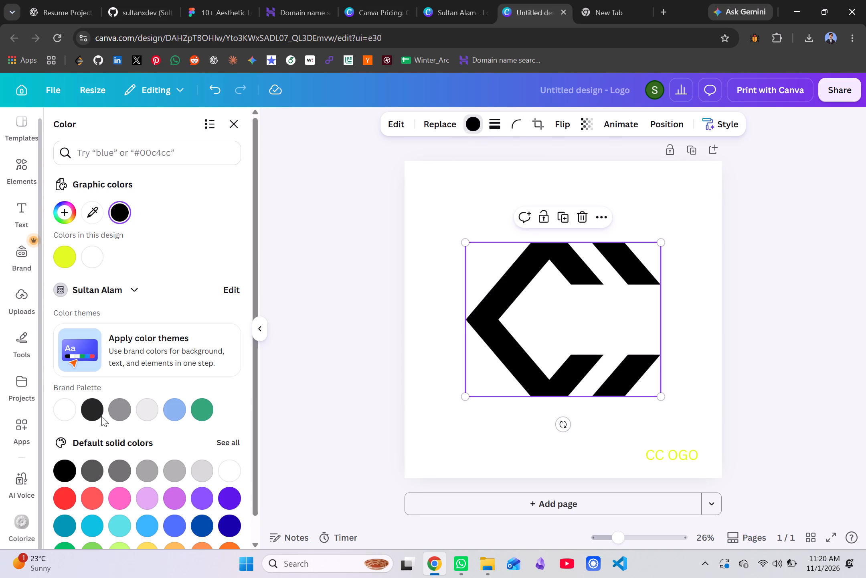
left_click(200, 405)
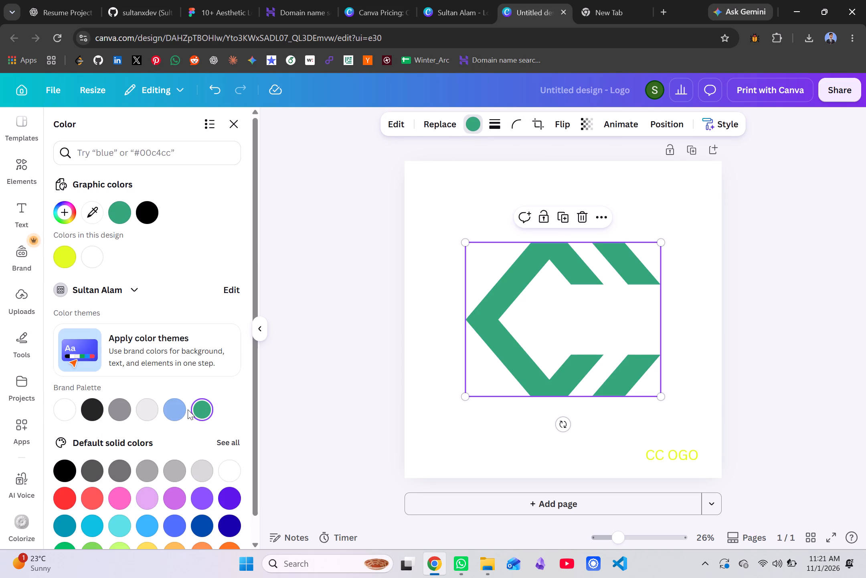
left_click(183, 410)
left_click(198, 407)
left_click(152, 411)
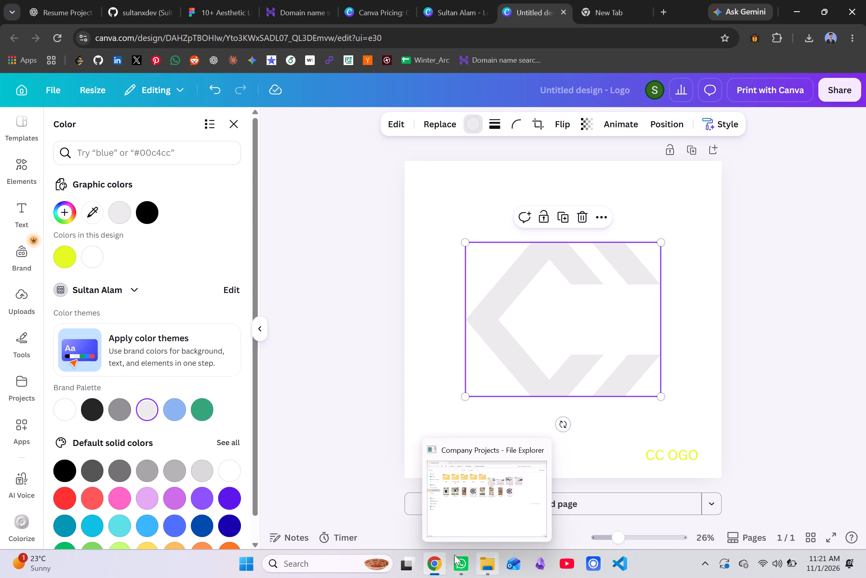
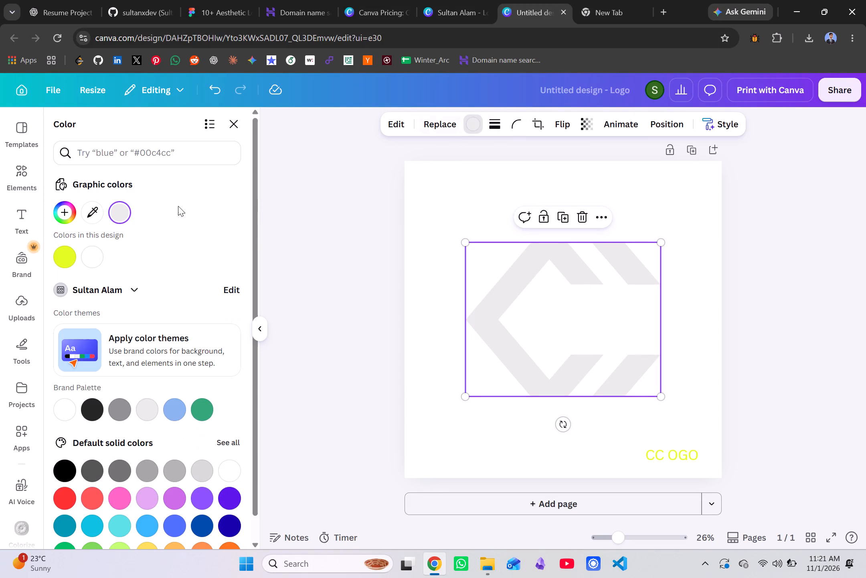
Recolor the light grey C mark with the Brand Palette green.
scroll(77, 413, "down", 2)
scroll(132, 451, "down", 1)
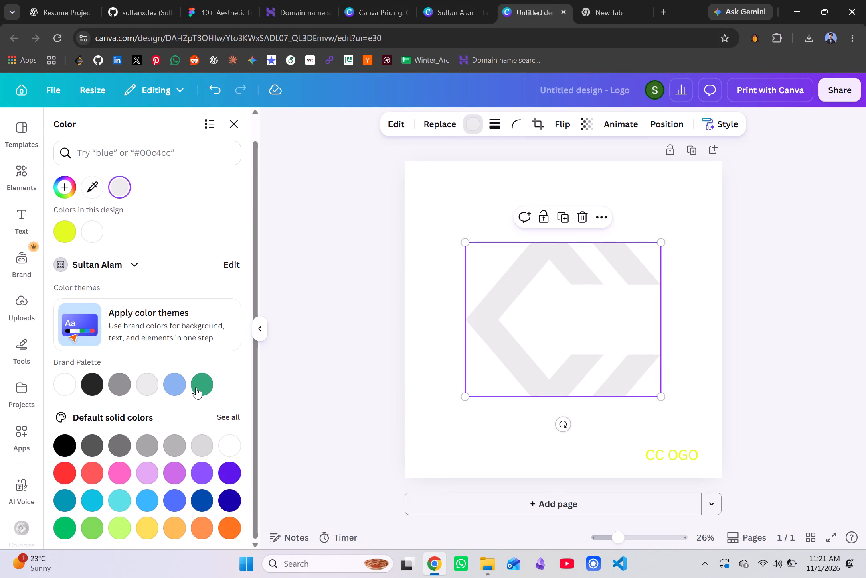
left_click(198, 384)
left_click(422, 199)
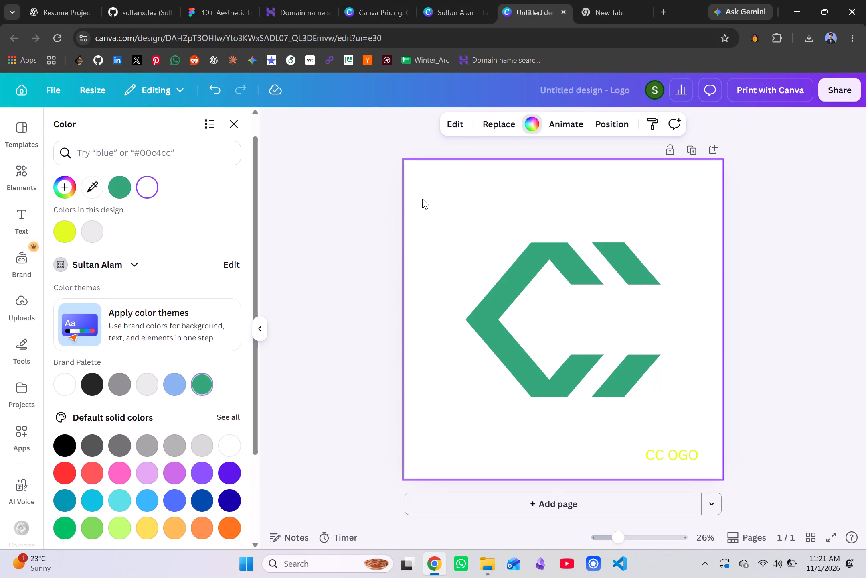
Apply the brand kit's purple, white and green gradient style to the whole logo page.
left_click(432, 196)
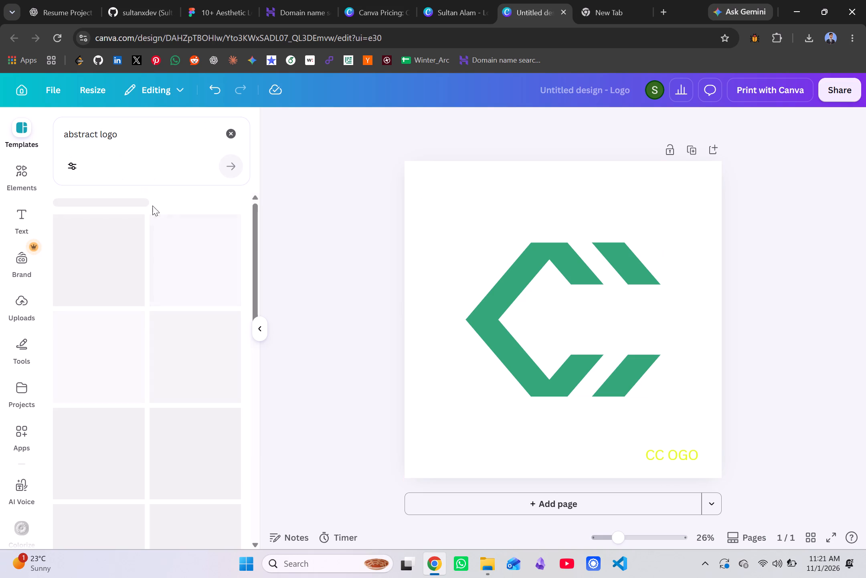
left_click(428, 203)
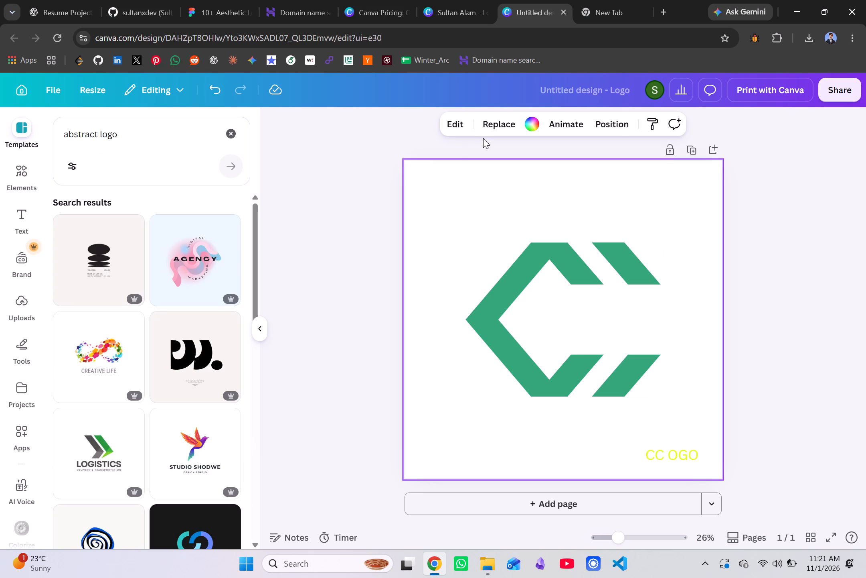
left_click(448, 120)
left_click(460, 195)
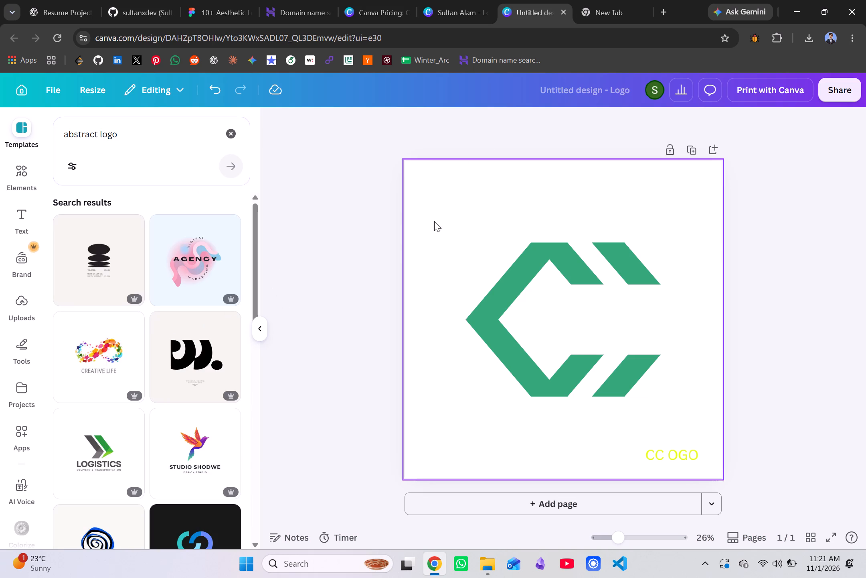
left_click(459, 205)
left_click(453, 122)
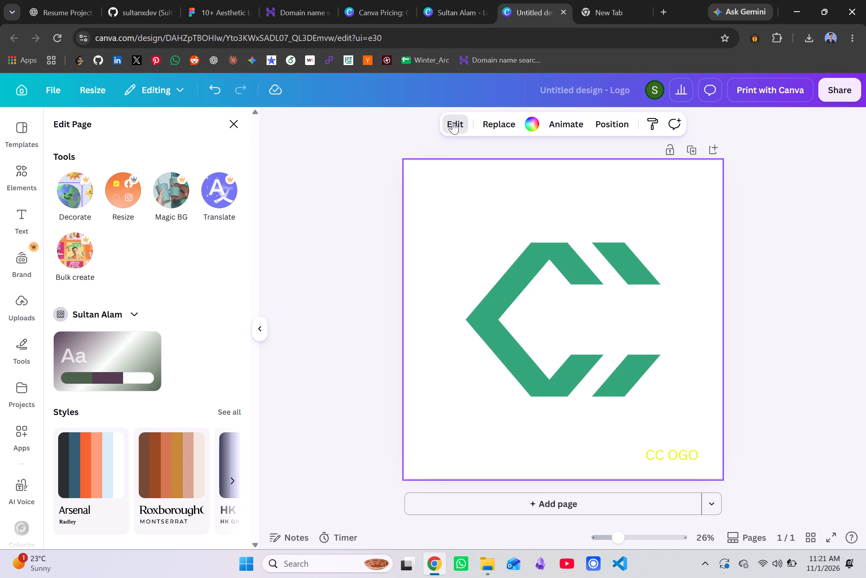
left_click(97, 354)
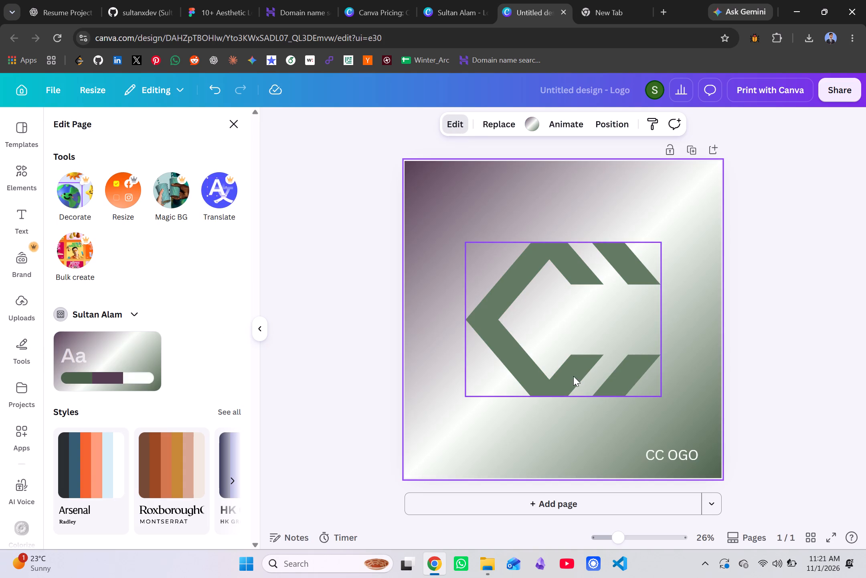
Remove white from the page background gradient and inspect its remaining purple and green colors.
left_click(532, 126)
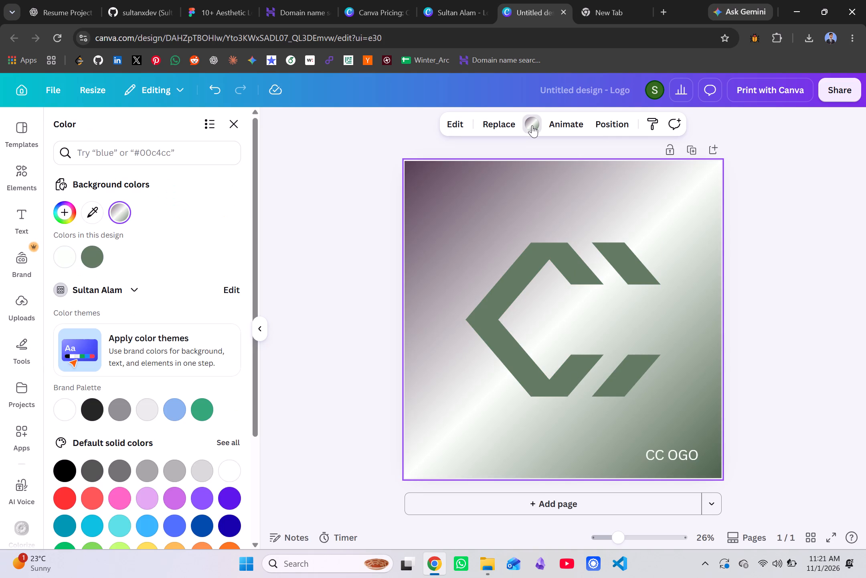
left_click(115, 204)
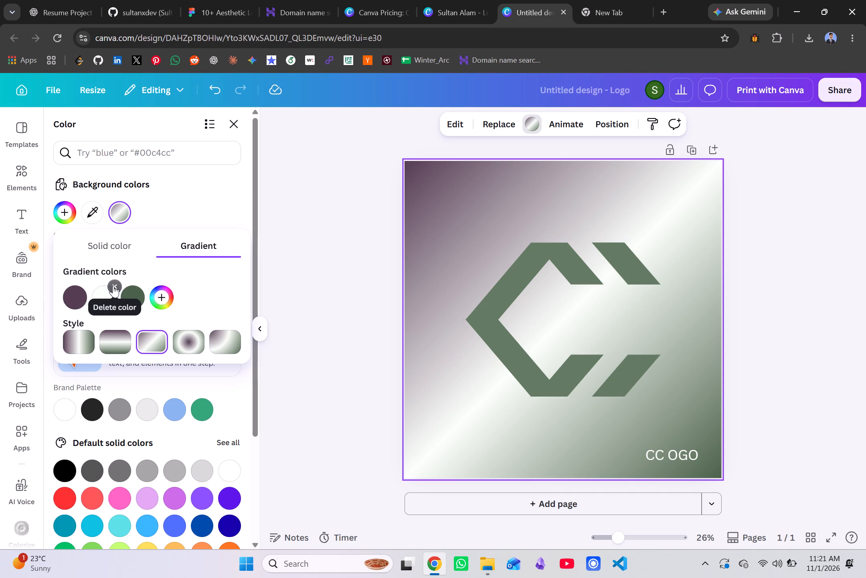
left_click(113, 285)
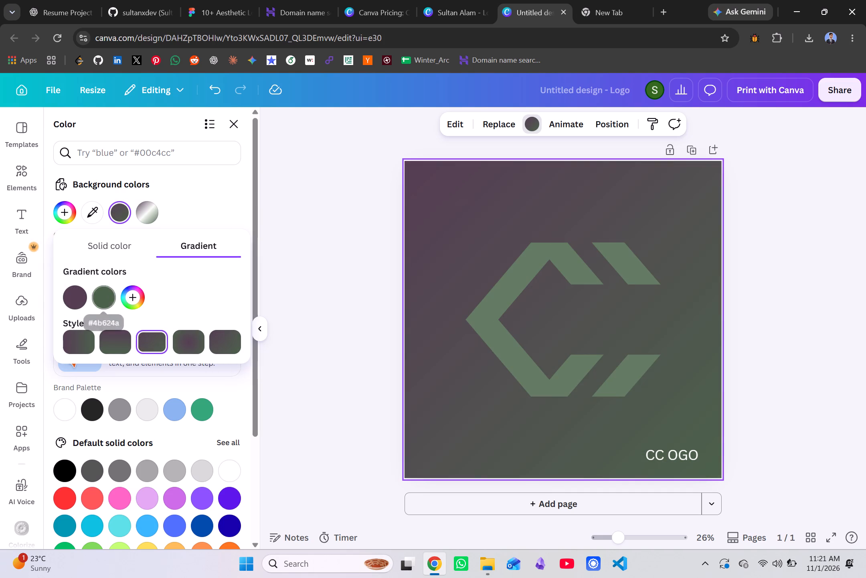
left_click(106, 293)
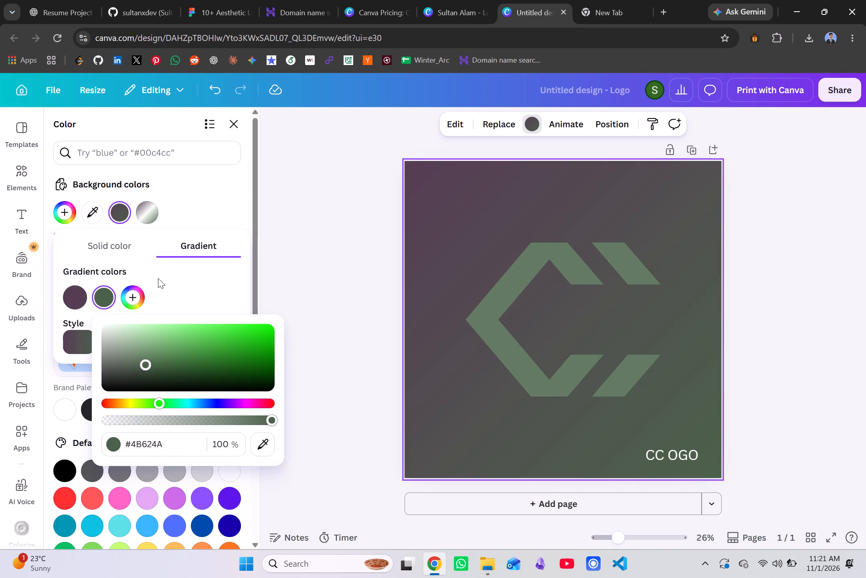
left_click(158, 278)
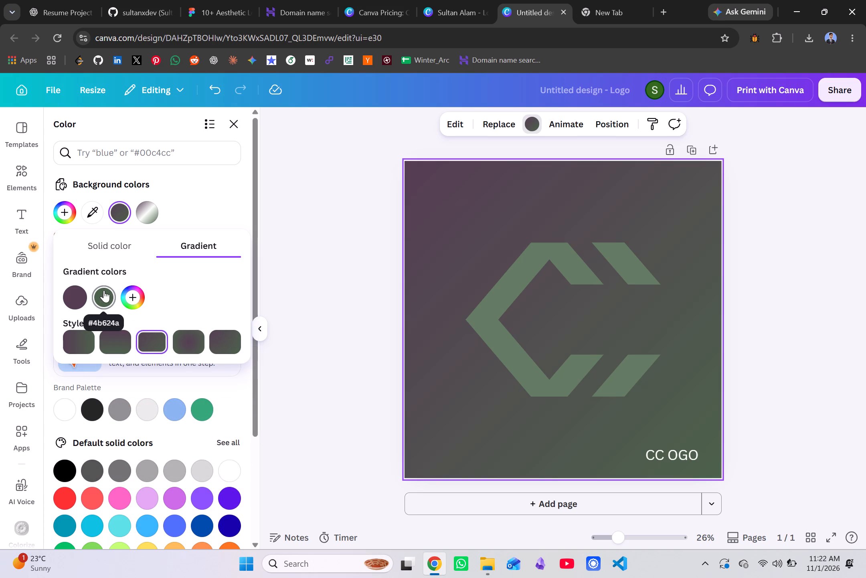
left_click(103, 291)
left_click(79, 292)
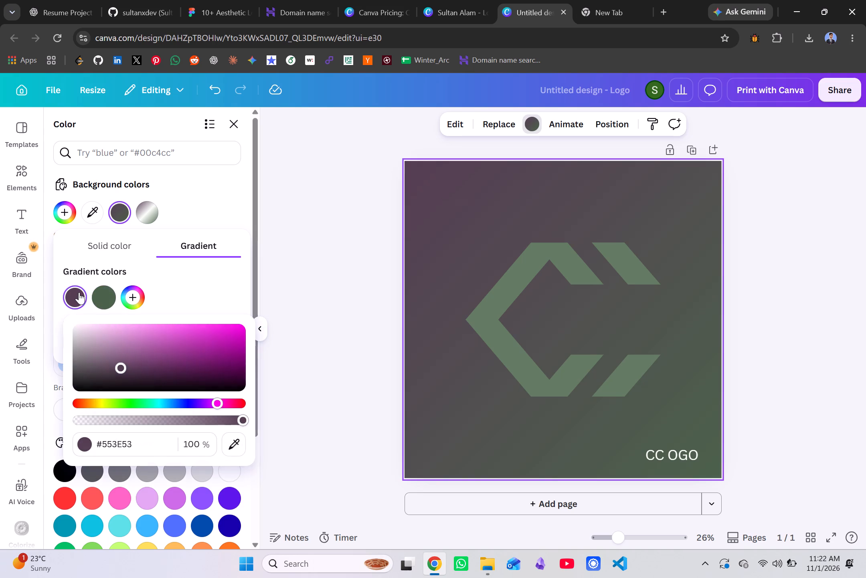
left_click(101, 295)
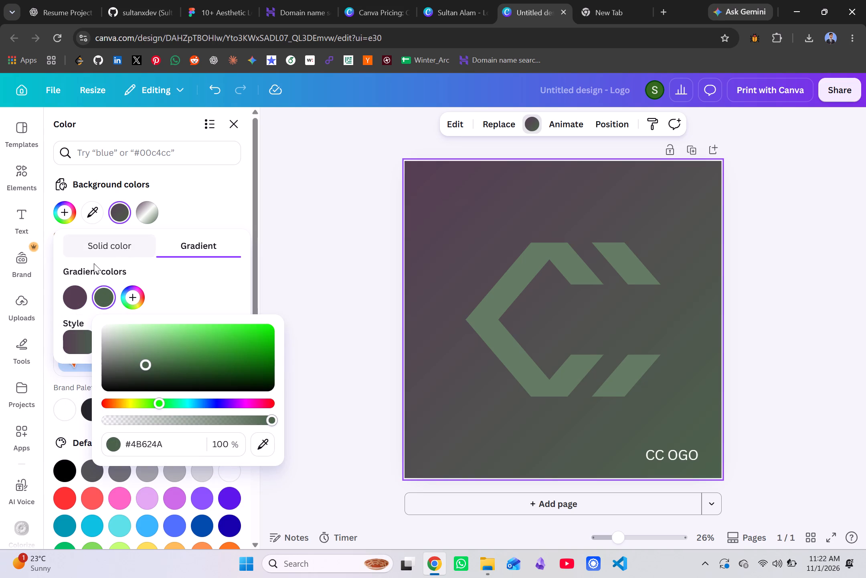
Change the page background from the gradient to a solid dark navy, #282B4A.
left_click(105, 249)
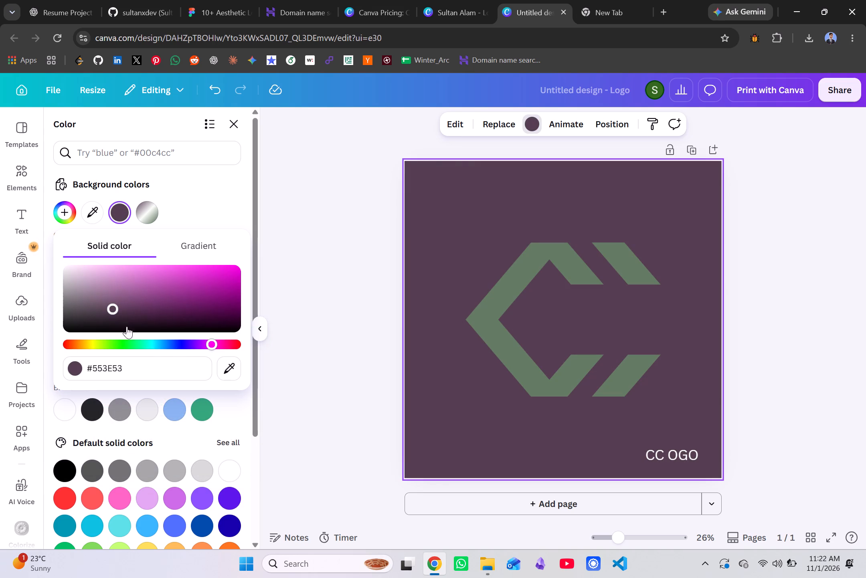
double_click(155, 368)
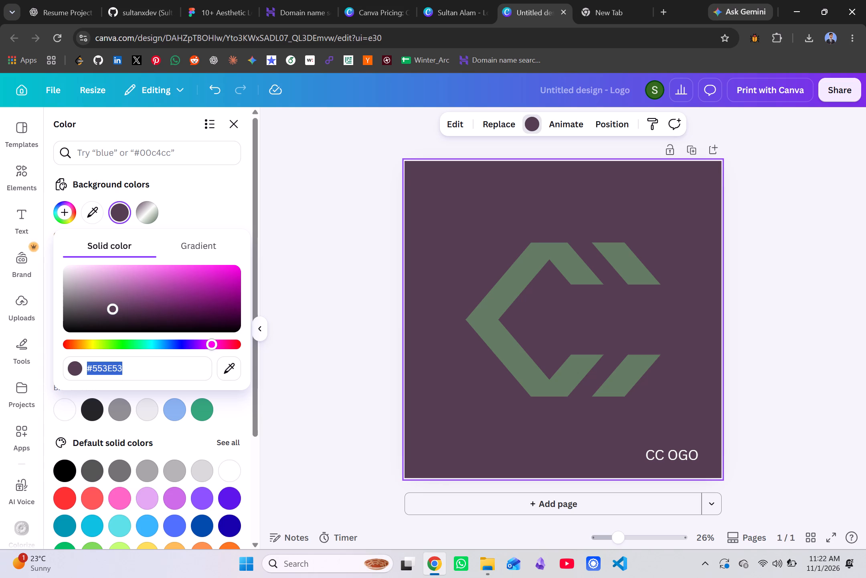
key("ctrl+c")
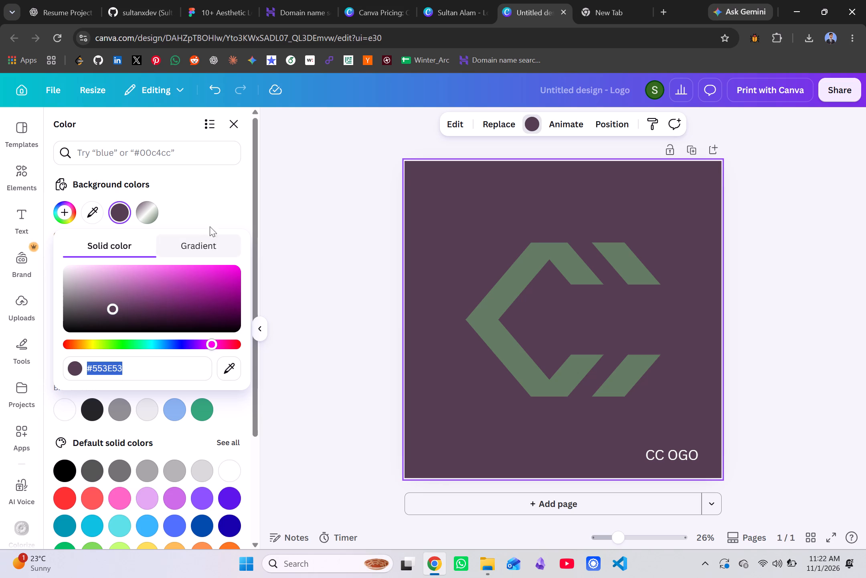
left_click(211, 223)
left_click(141, 359)
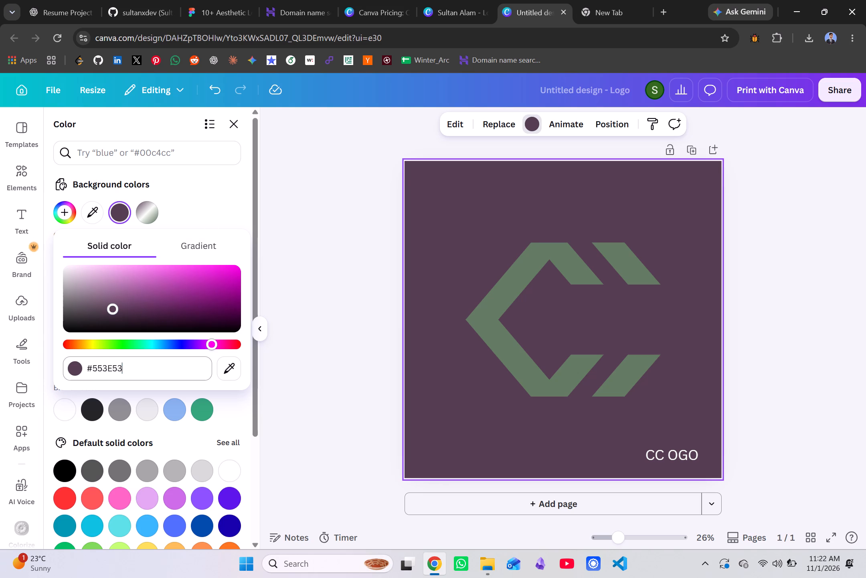
key("BackSpace")
key("BackSpace")
key("BackSpace")
key("BackSpace")
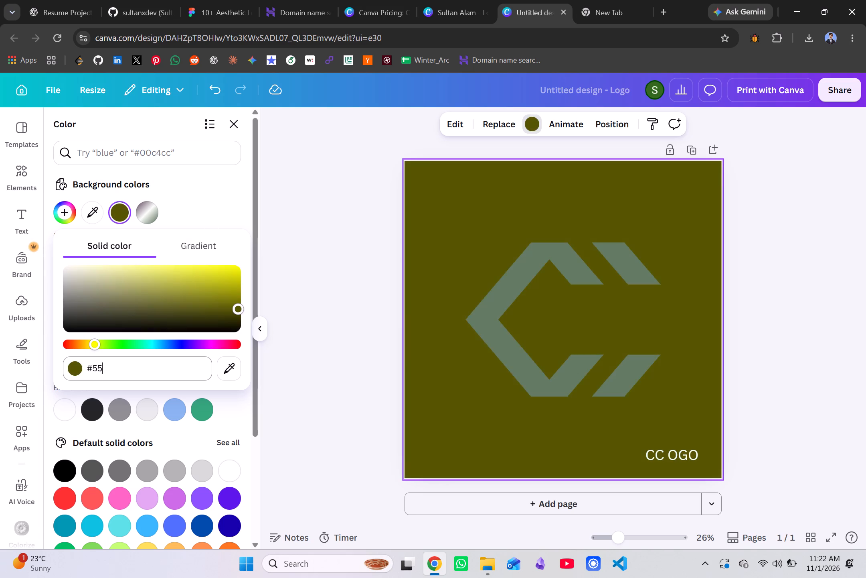
key("BackSpace")
key("BackSpace")
key("2")
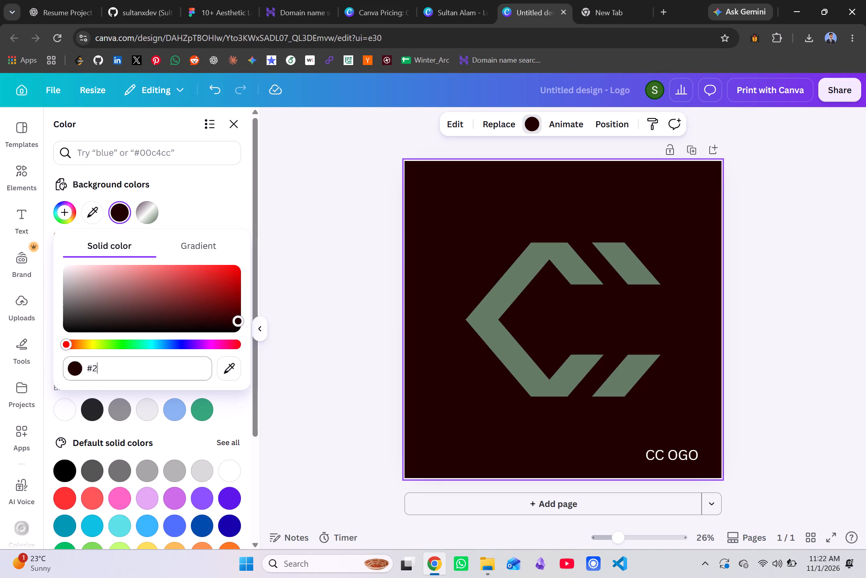
key("8")
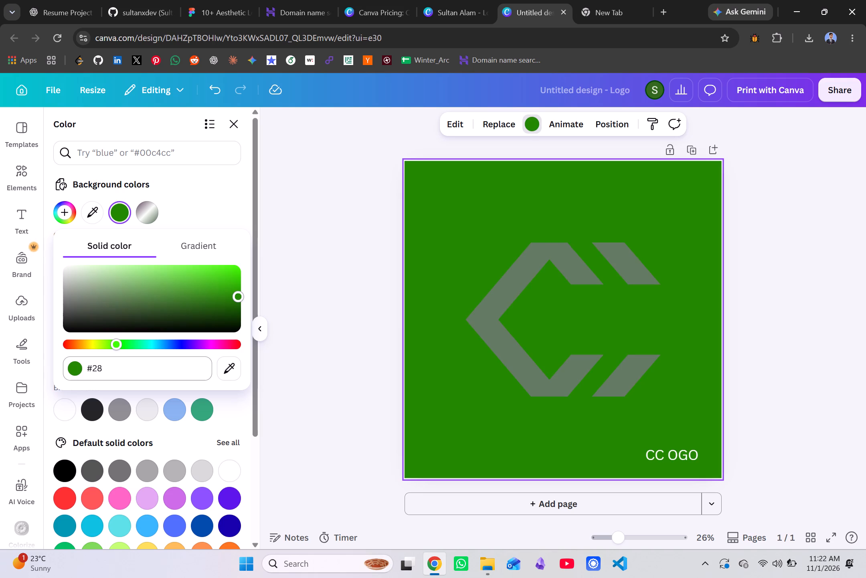
type("2b")
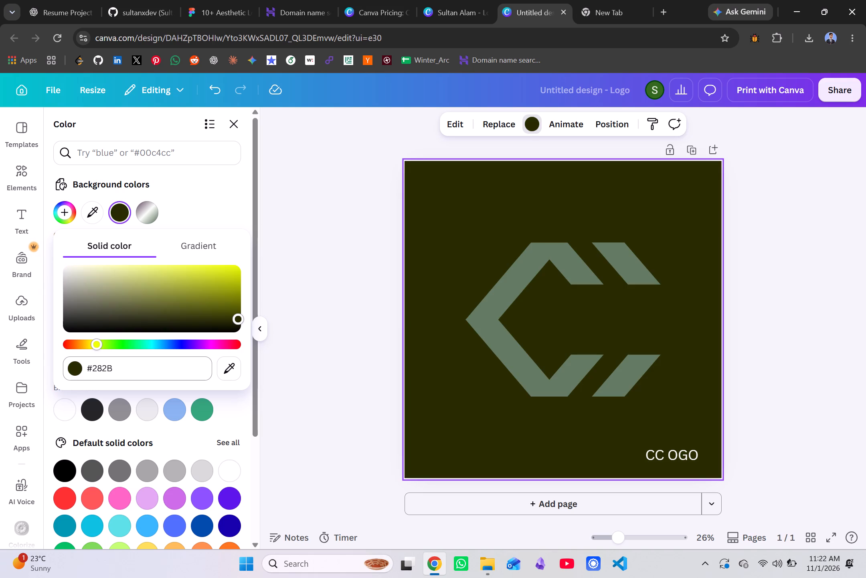
type("4a")
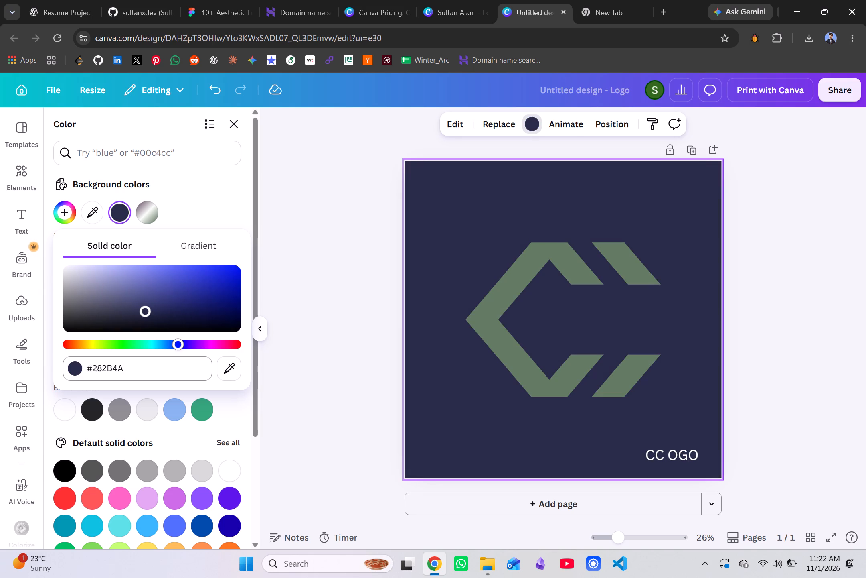
key("Return")
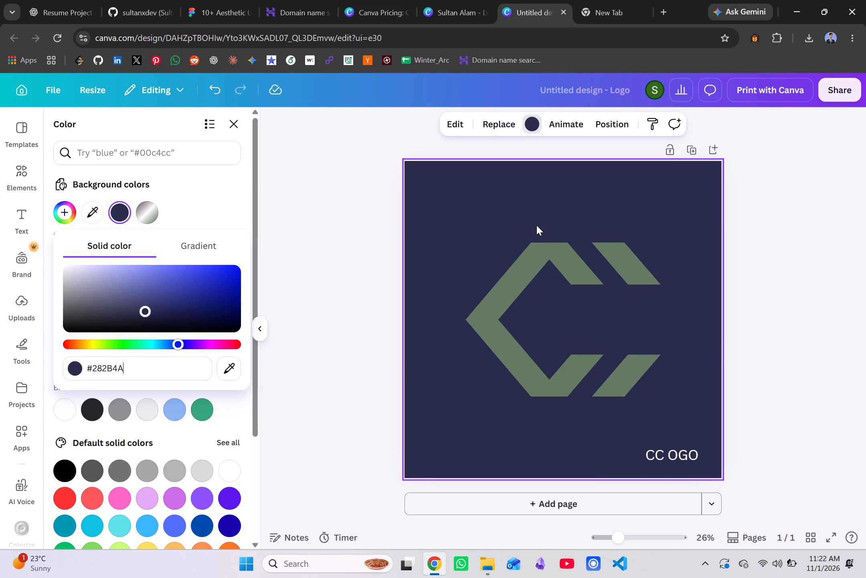
left_click(532, 224)
scroll(524, 263, "down", 3)
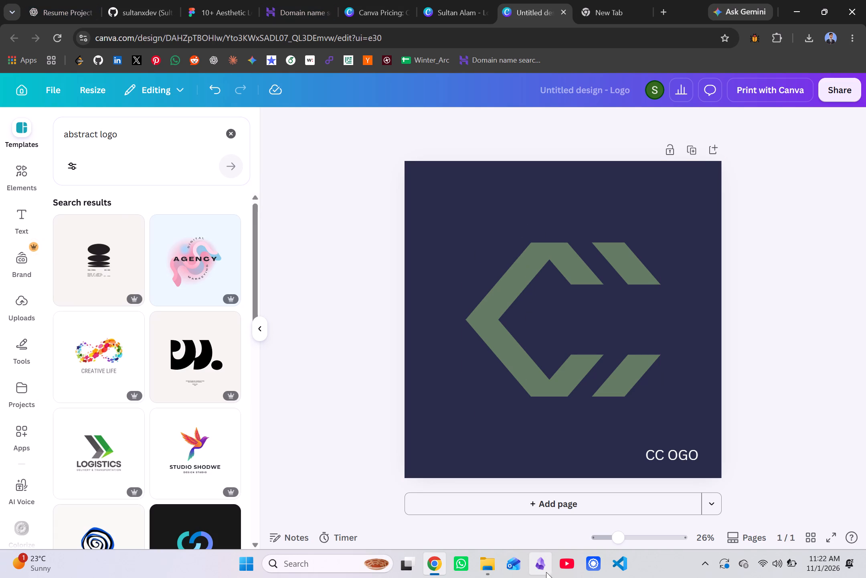
Open WhatsApp.
left_click(466, 576)
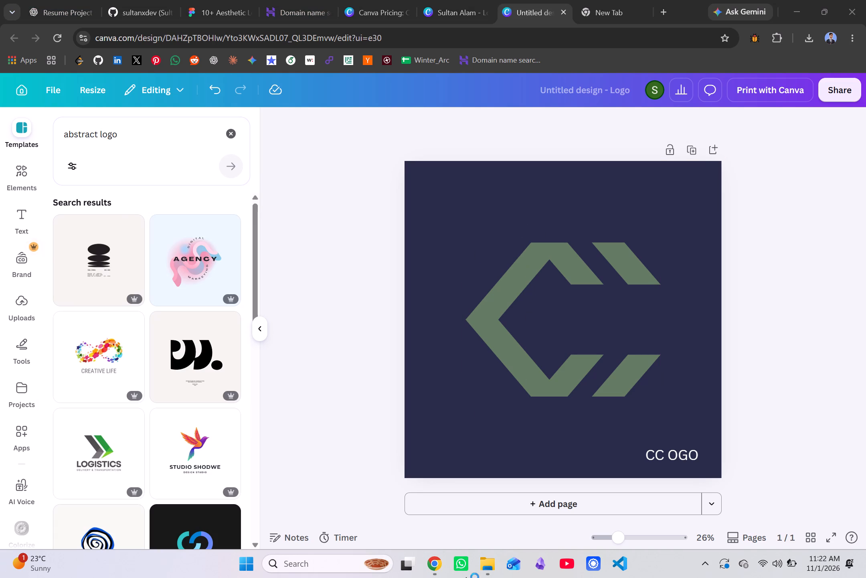
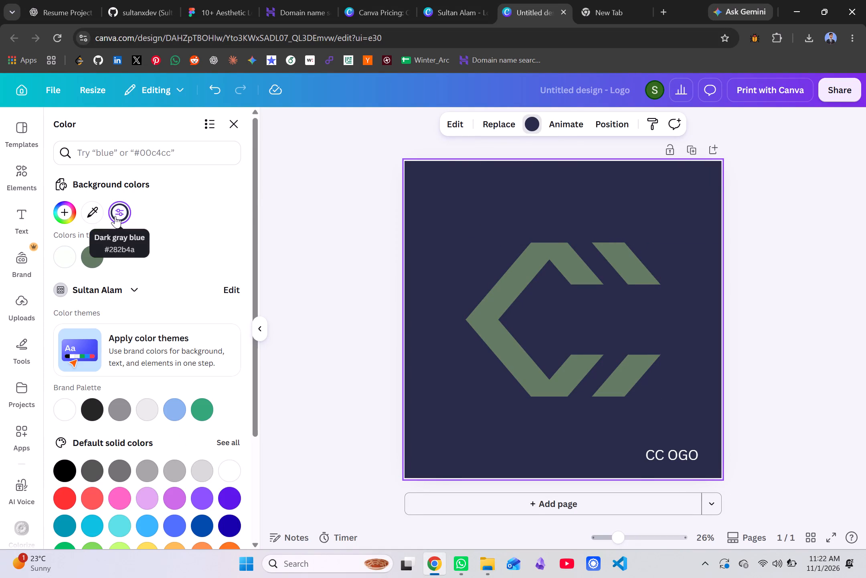
Open the page background's solid color settings to check its hex code.
left_click(115, 216)
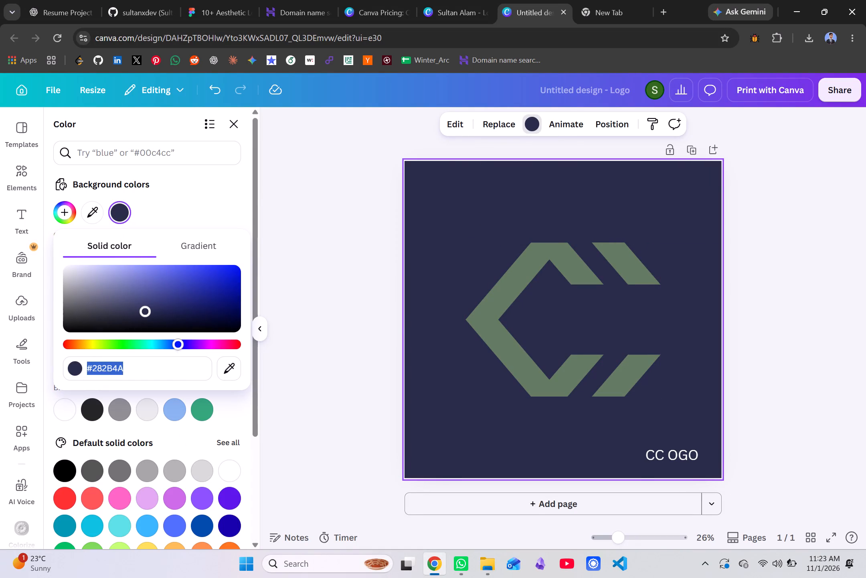
left_click(136, 373)
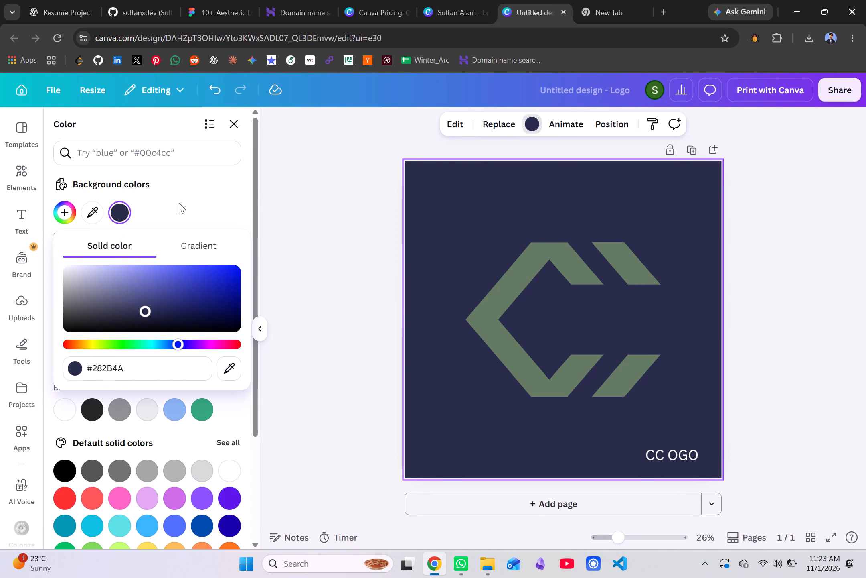
left_click(192, 189)
Change the abstract C-mark graphic's color from green to light gray, #EEE.
left_click(572, 263)
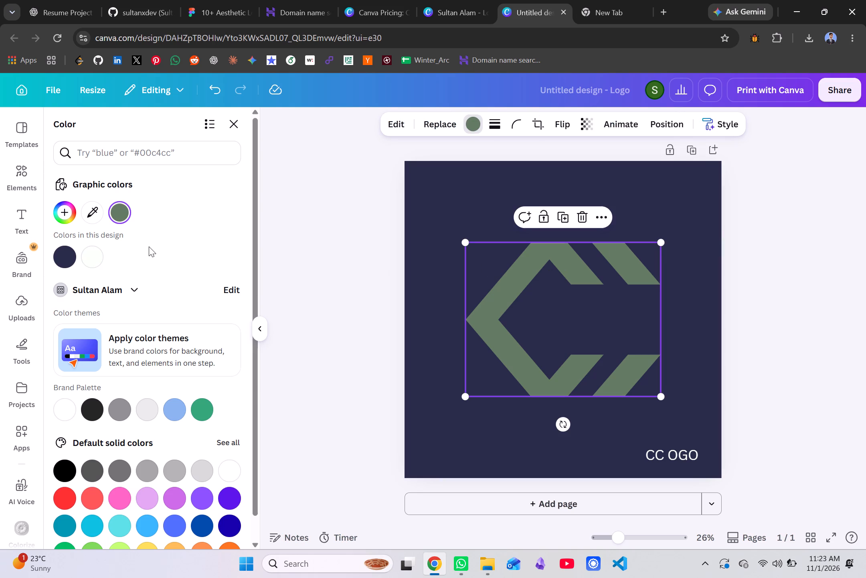
left_click(126, 209)
left_click(125, 336)
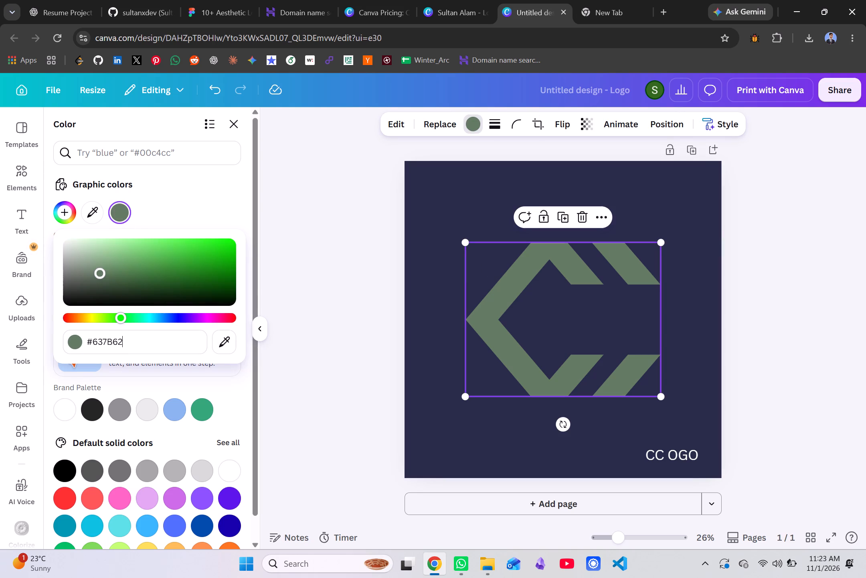
key("BackSpace")
key("BackSpace")
key("BackSpace")
key("BackSpace")
key("BackSpace")
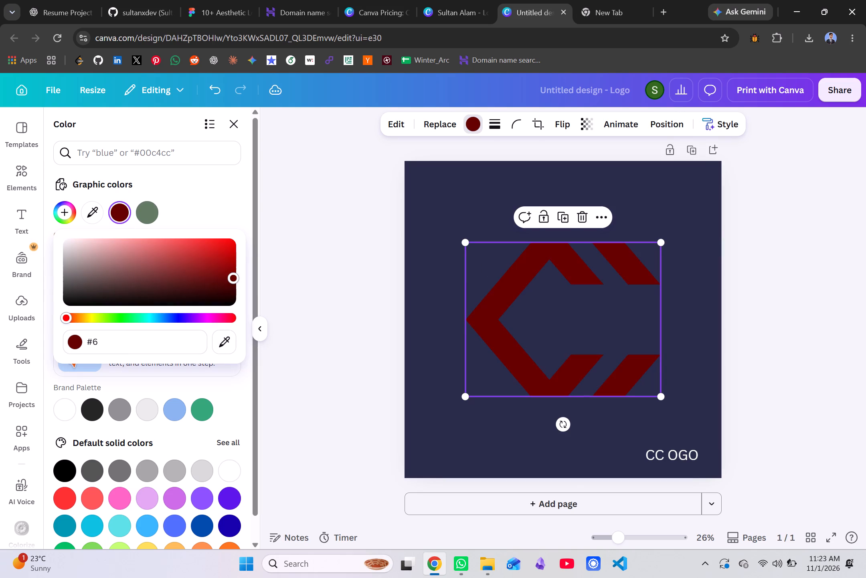
key("BackSpace")
type("eee")
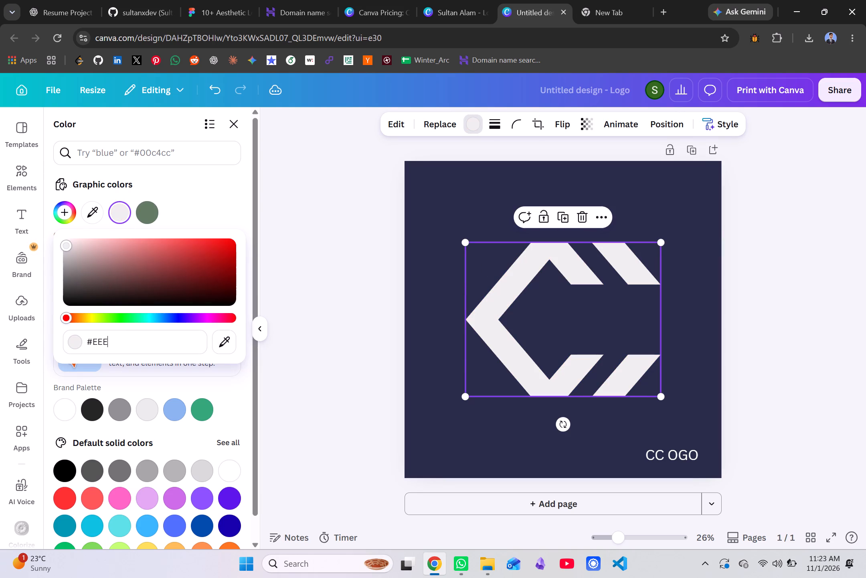
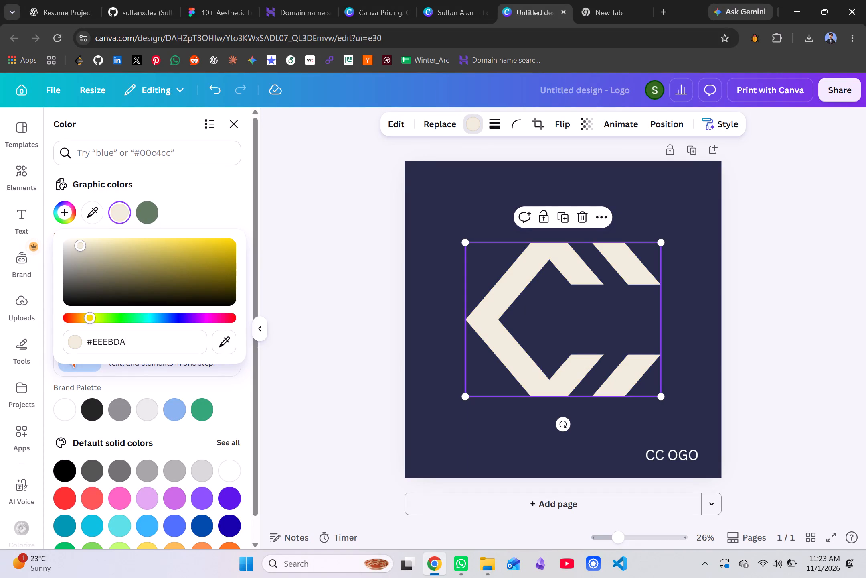
Delete the "CC OGO" text from the logo page.
left_click(434, 199)
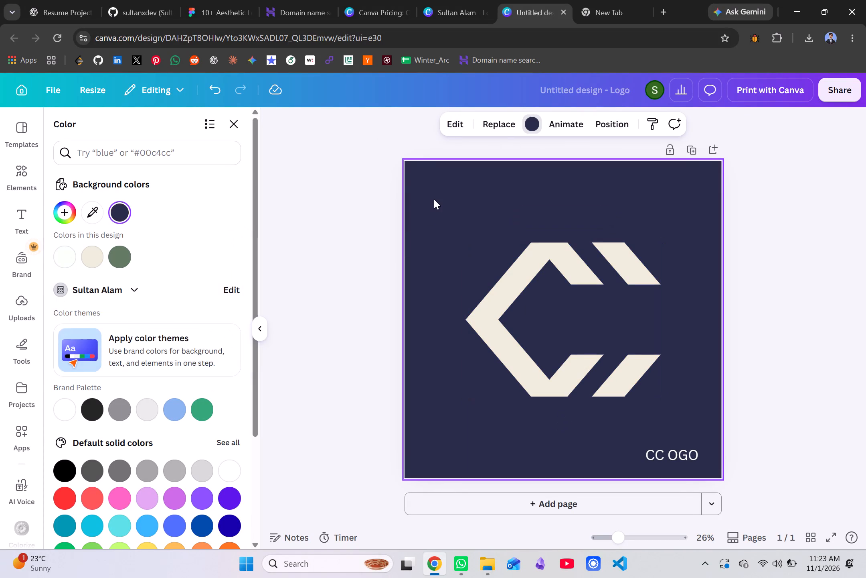
left_click(653, 452)
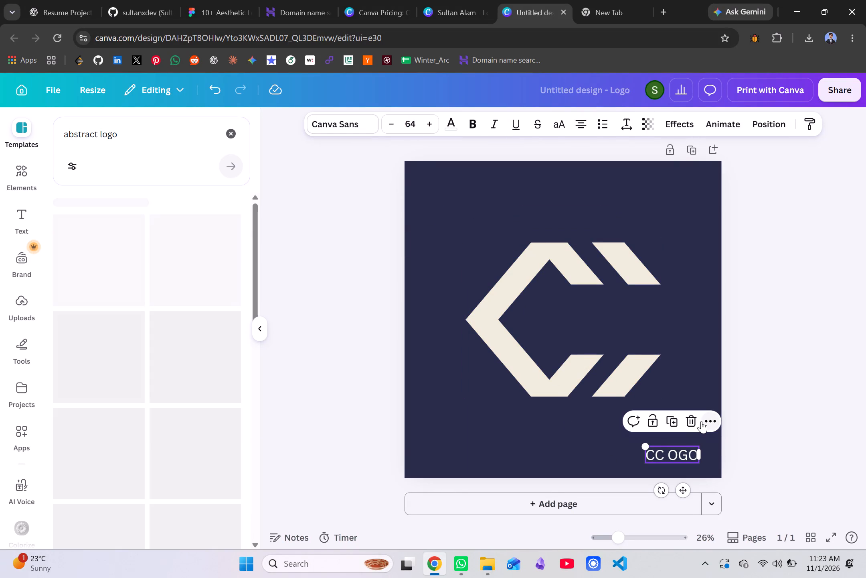
key("BackSpace")
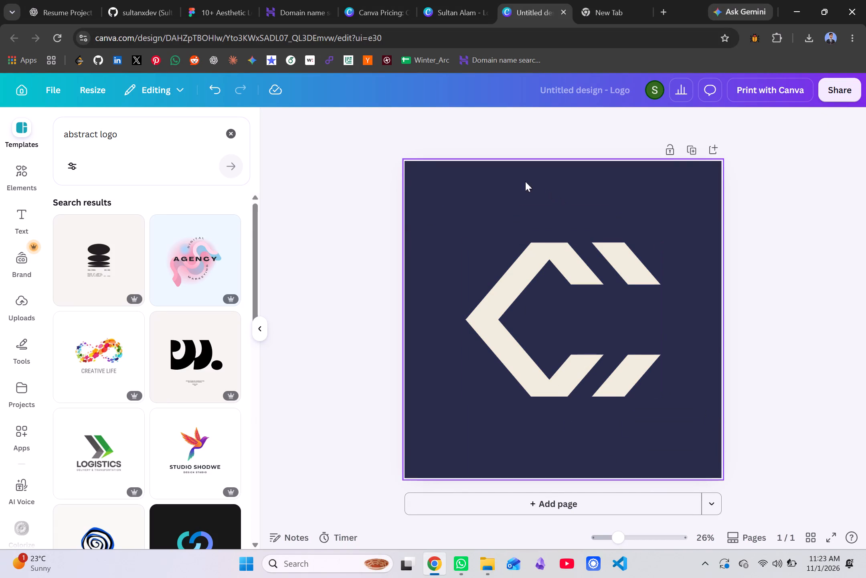
Open the custom size options for resizing the logo page.
left_click(517, 186)
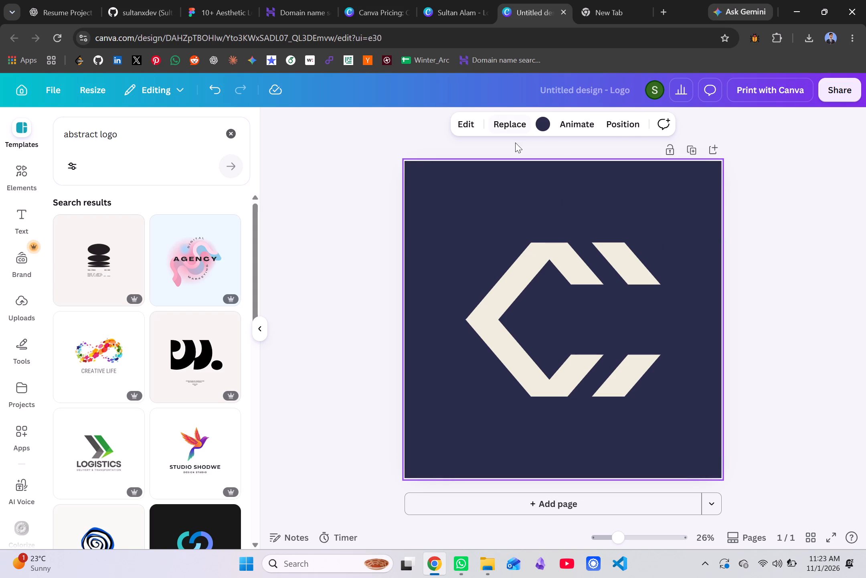
right_click(525, 192)
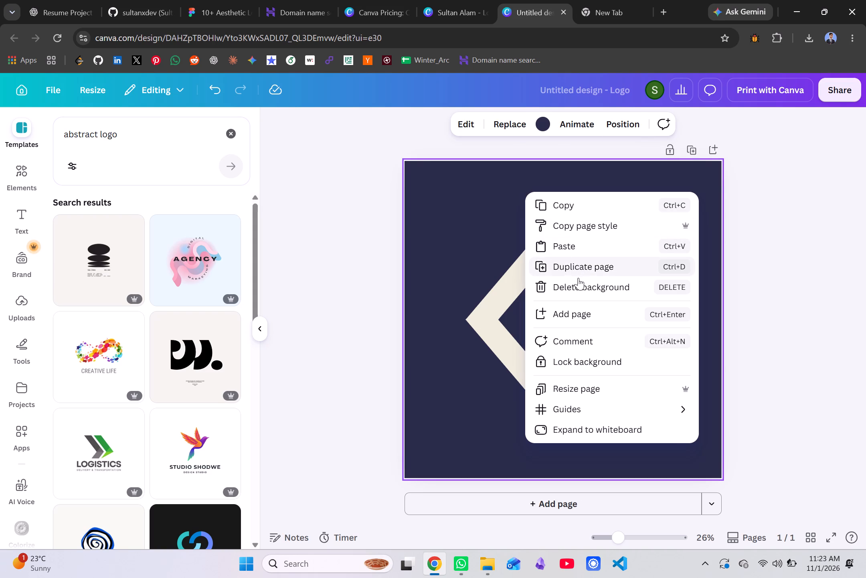
left_click(585, 389)
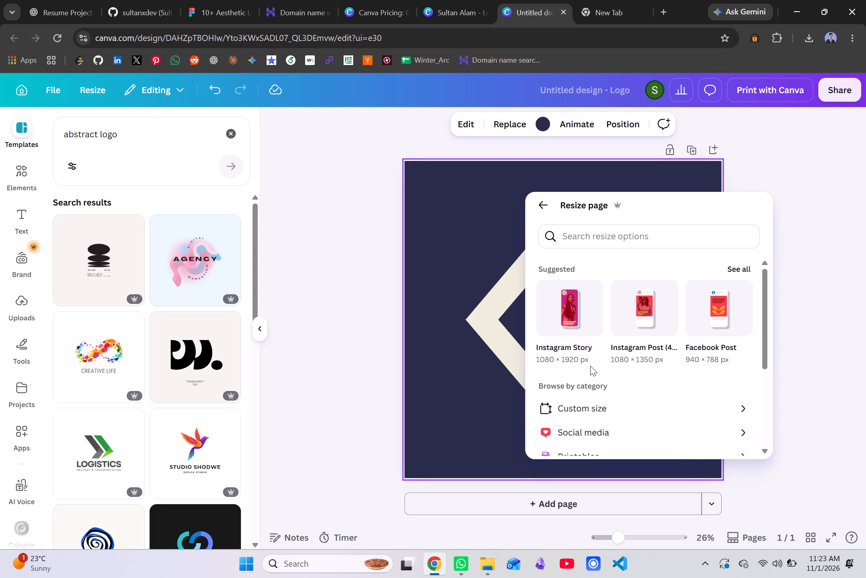
left_click(632, 407)
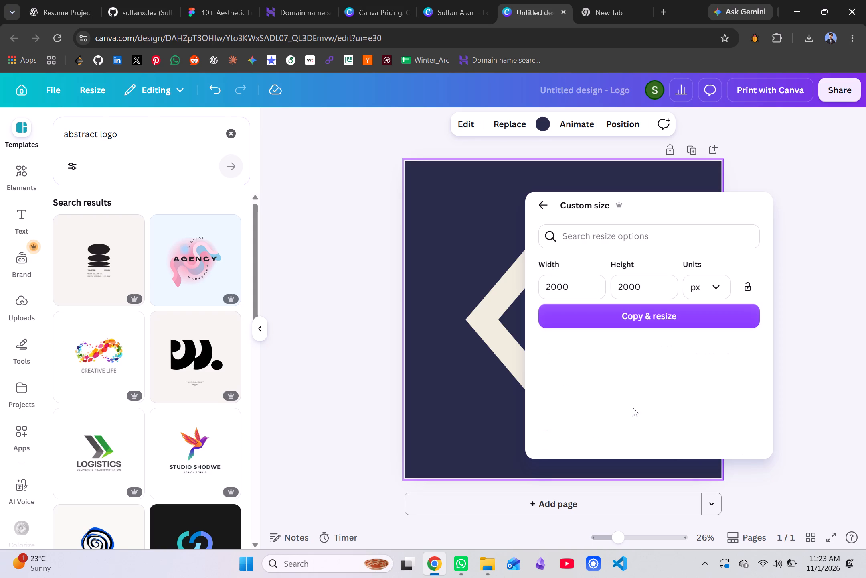
left_click(572, 288)
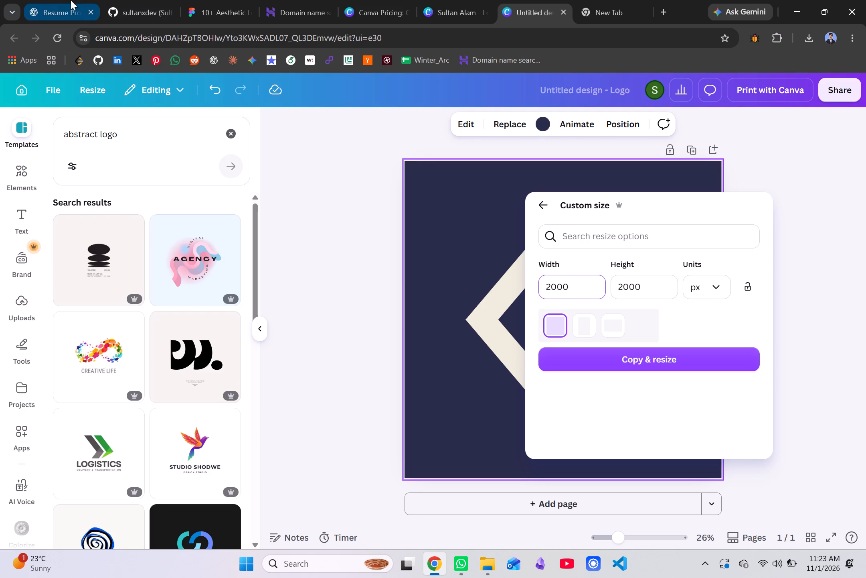
Search Google for "what is logo size for social media dp, like meta and github" in the empty browser tab.
left_click(614, 2)
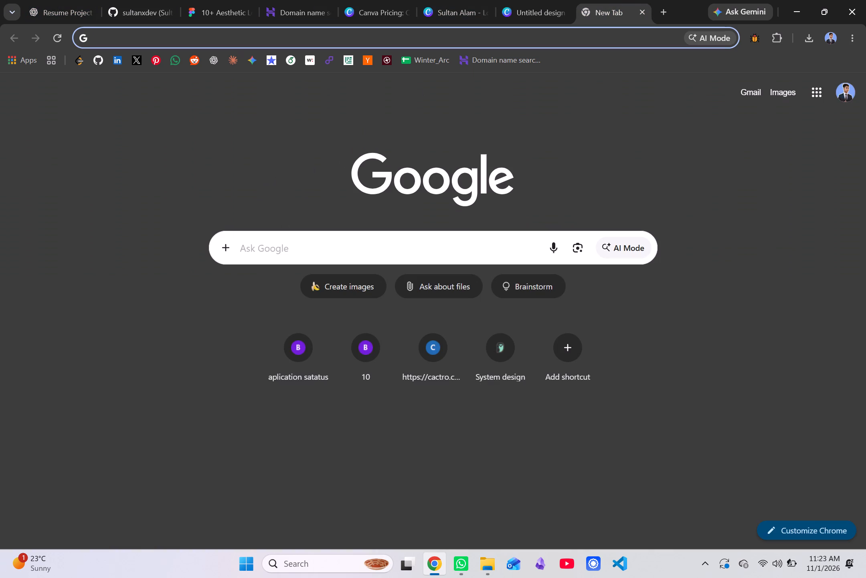
left_click(288, 240)
key("space")
type("wah")
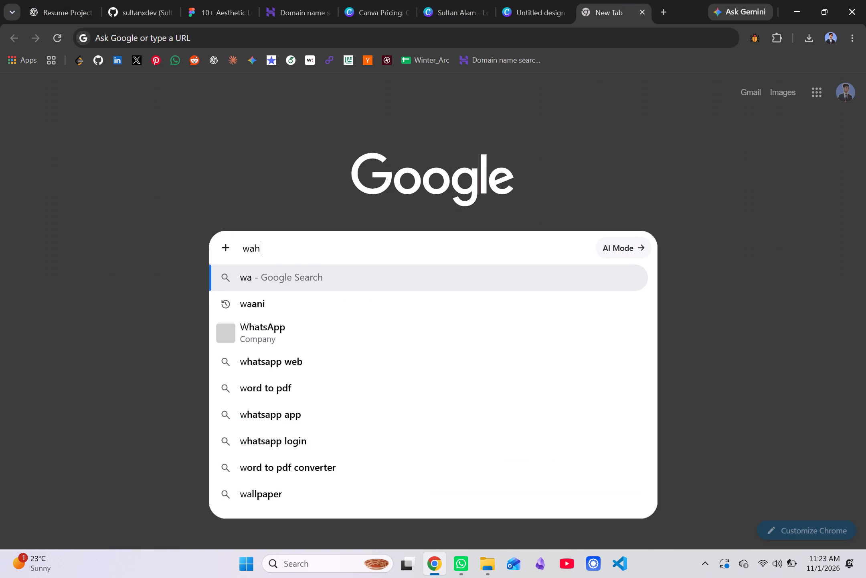
key("BackSpace")
key("BackSpace")
type("hat is")
key("space")
type("be")
key("BackSpace")
key("BackSpace")
type("los")
key("BackSpace")
type("gp")
key("BackSpace")
type("o size for")
key("space")
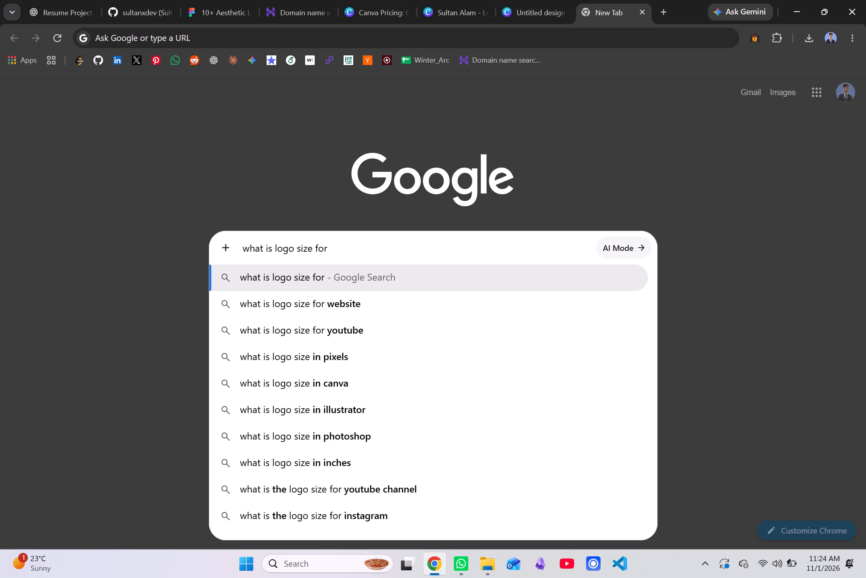
type("soc")
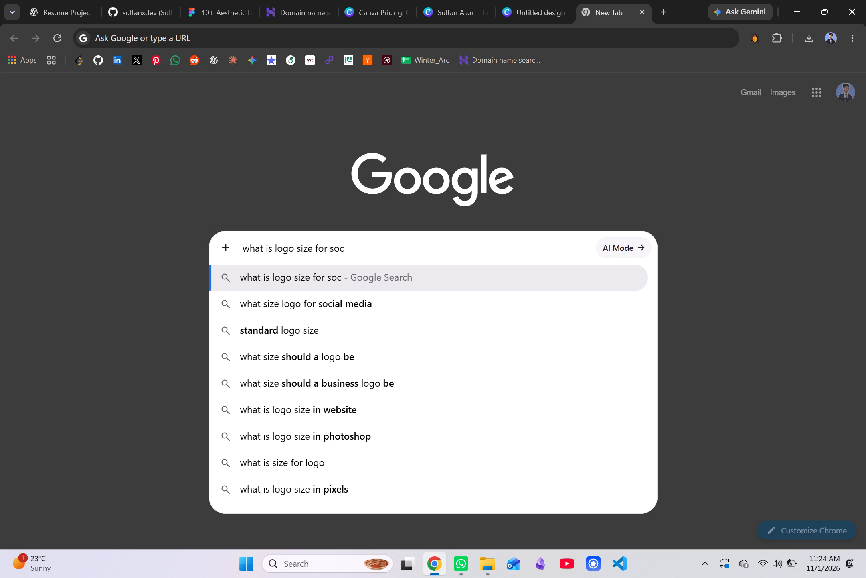
type("ic")
key("BackSpace")
key("a")
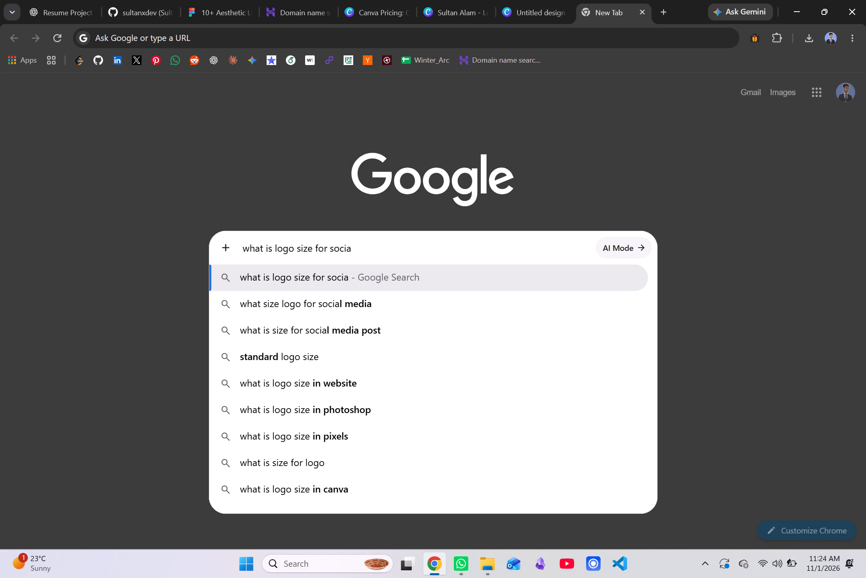
type("l med")
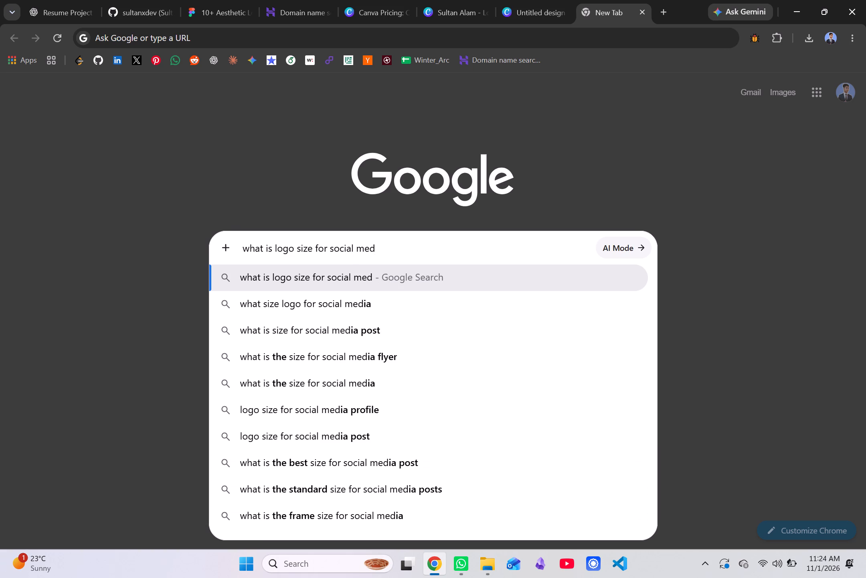
type("ia")
key("space")
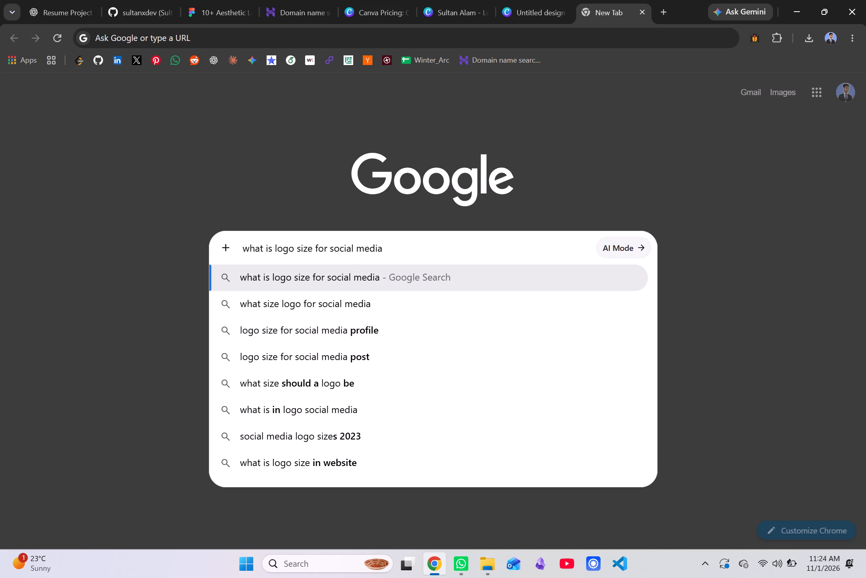
Complete the Google query as "what is logo size for social media dp, like meta and github" and run the search.
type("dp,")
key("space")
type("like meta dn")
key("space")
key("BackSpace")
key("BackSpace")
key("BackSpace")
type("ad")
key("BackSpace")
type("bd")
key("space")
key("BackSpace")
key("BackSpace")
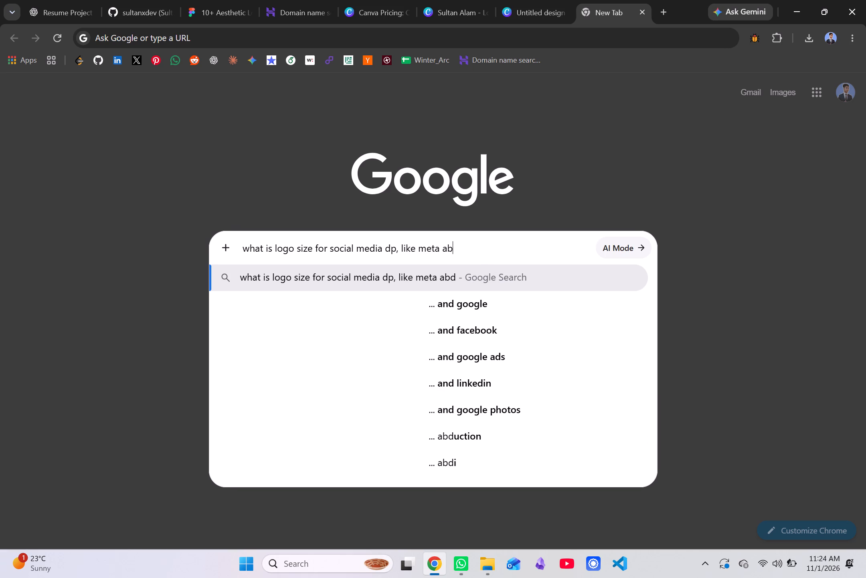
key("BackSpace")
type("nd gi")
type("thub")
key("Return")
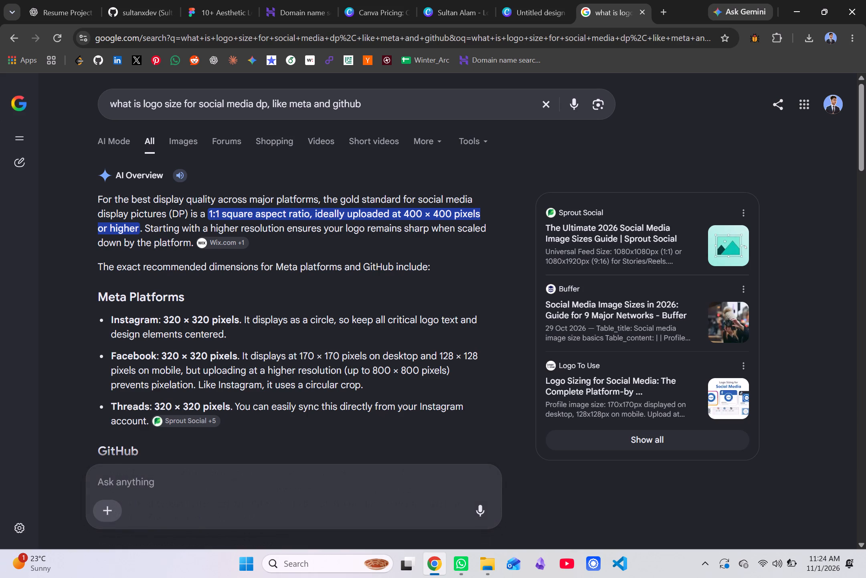
Review the recommended logo sizes in the AI Overview and copy the 500 pixel width given for the GitHub profile avatar.
scroll(407, 223, "down", 1)
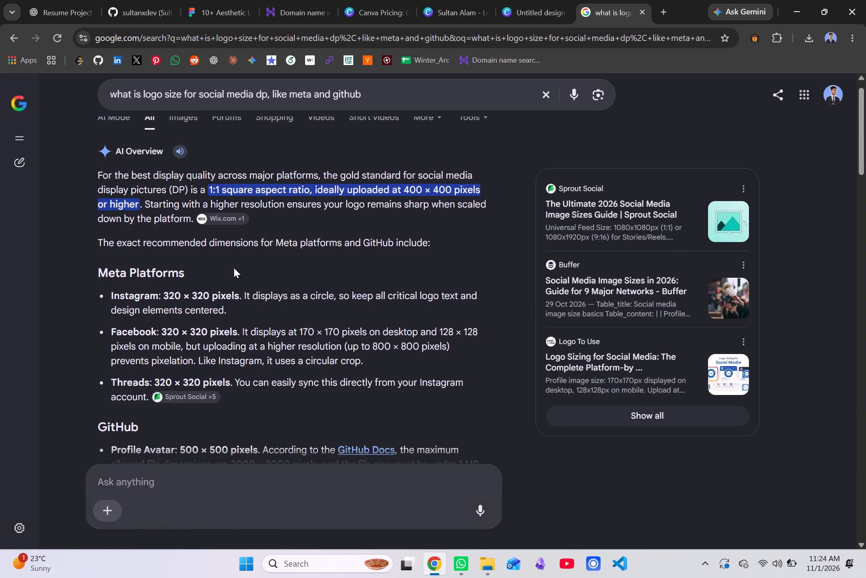
scroll(234, 268, "down", 1)
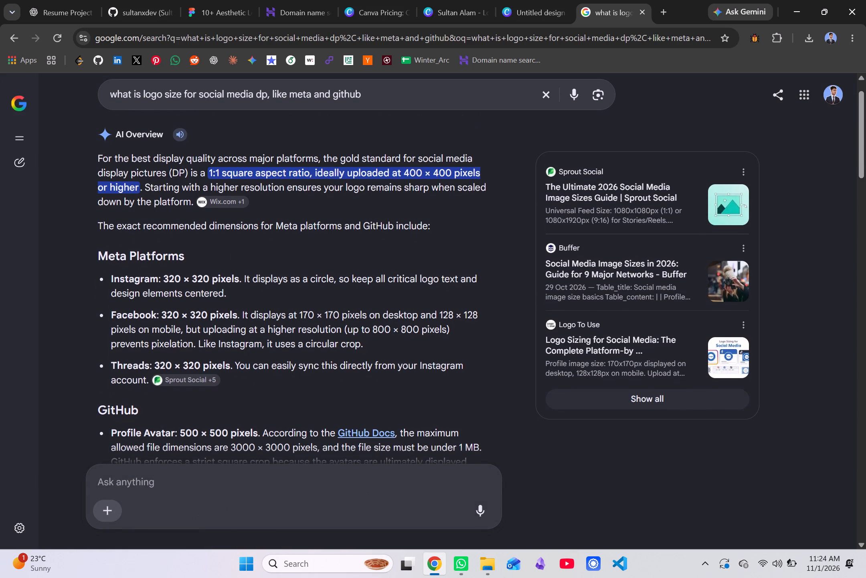
scroll(188, 283, "down", 1)
left_click_drag(183, 277, 166, 281)
scroll(183, 277, "down", 1)
scroll(266, 348, "down", 2)
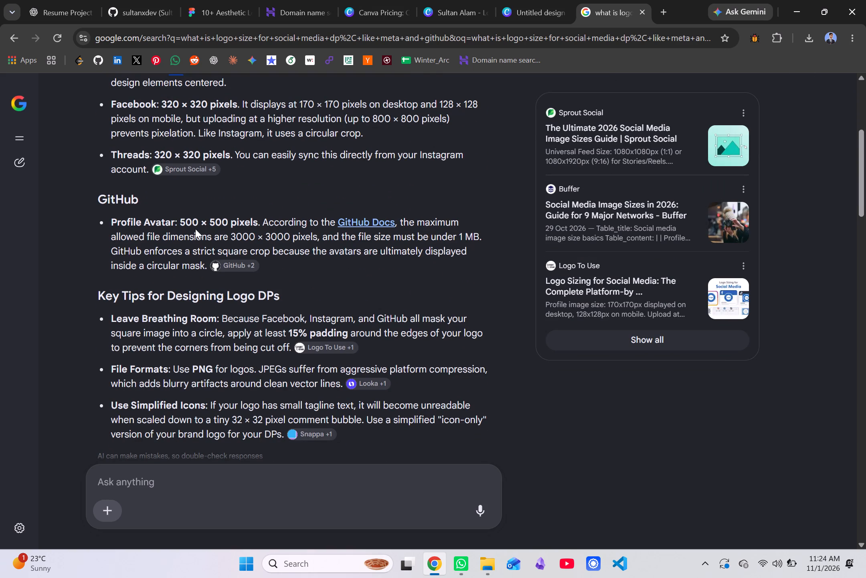
left_click_drag(200, 220, 181, 222)
key("ctrl+c")
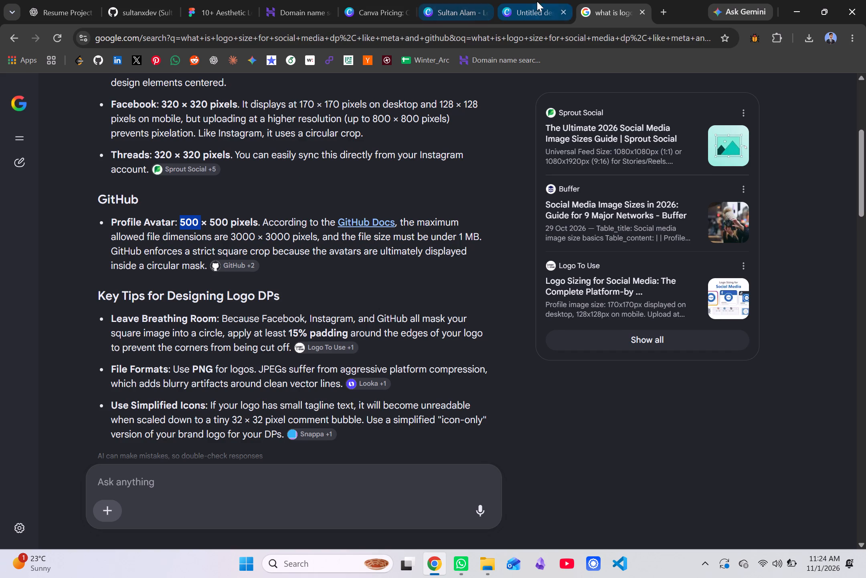
Back in the Canva design, create a resized copy of the logo page at a custom square size of 500 × 500 px.
left_click(537, 2)
double_click(573, 290)
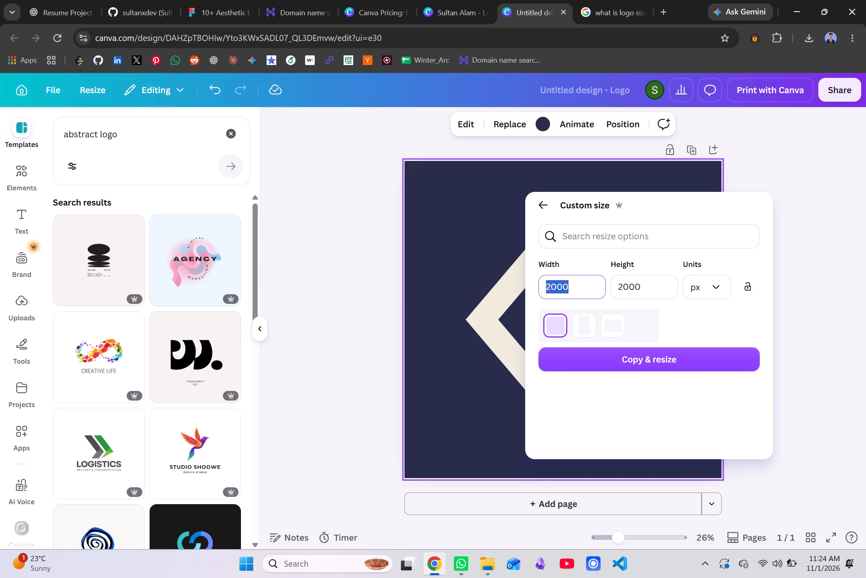
key("ctrl+v")
double_click(644, 289)
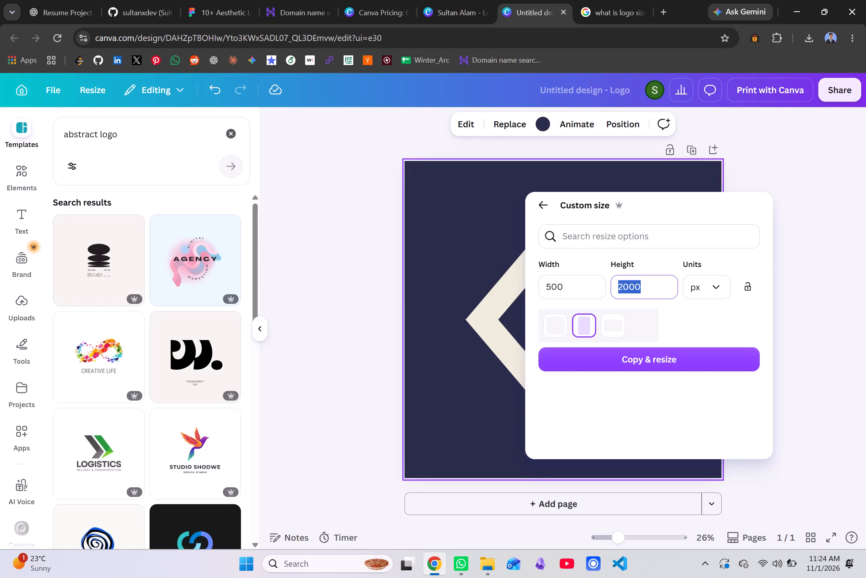
key("ctrl+v")
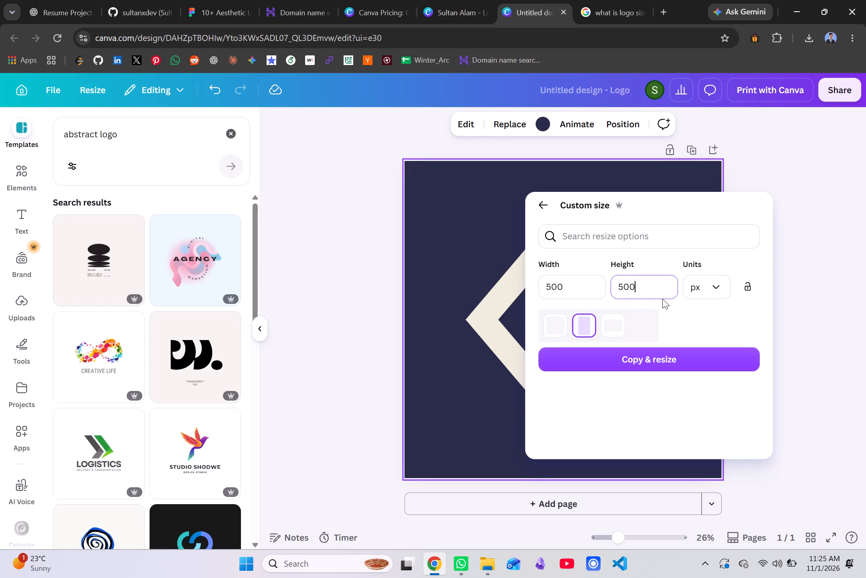
left_click(557, 328)
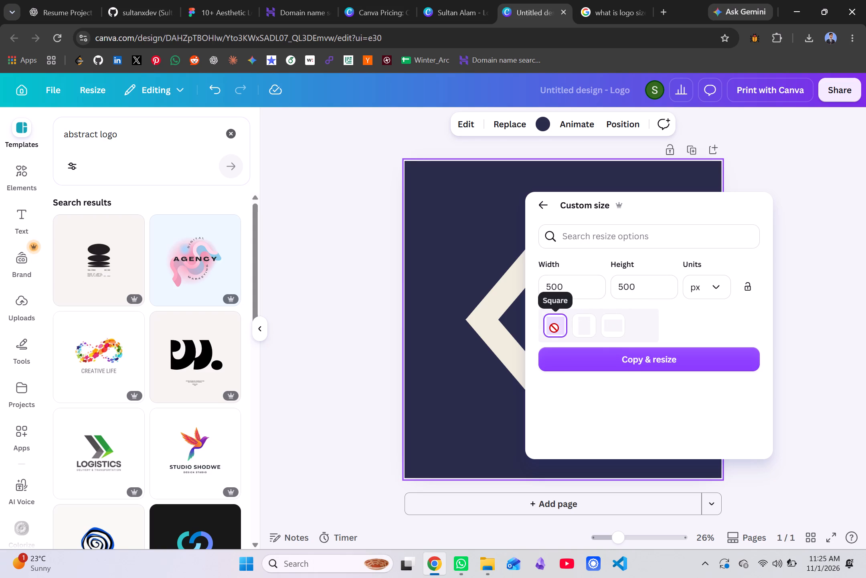
left_click(637, 360)
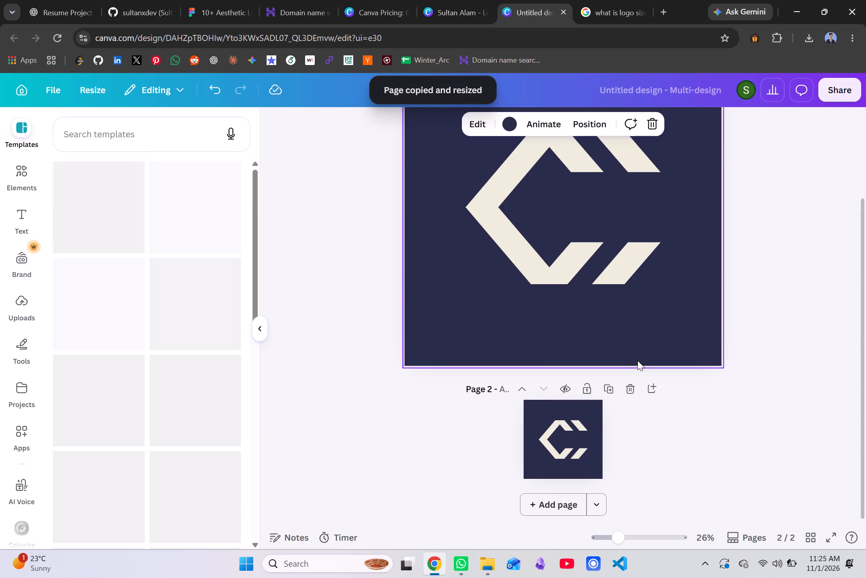
Download all pages of the design as JPG files at High quality.
scroll(631, 361, "up", 1)
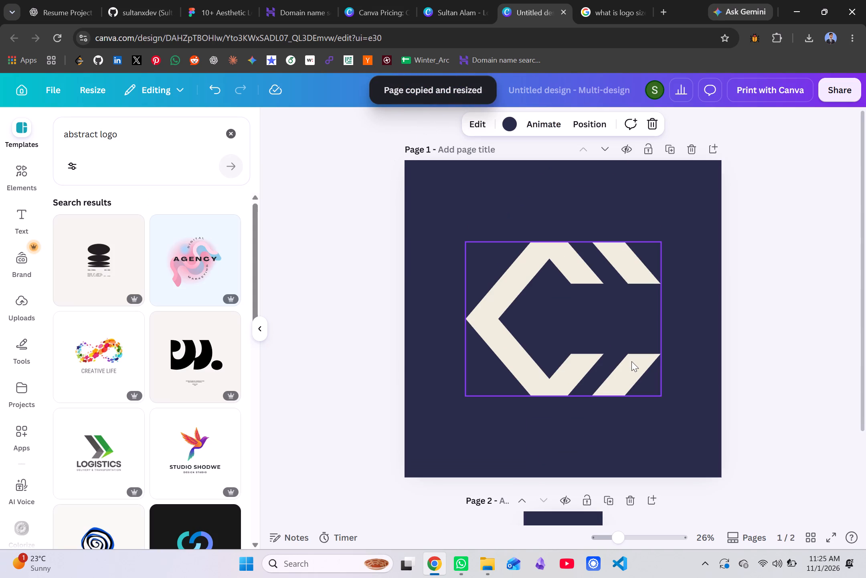
left_click(843, 87)
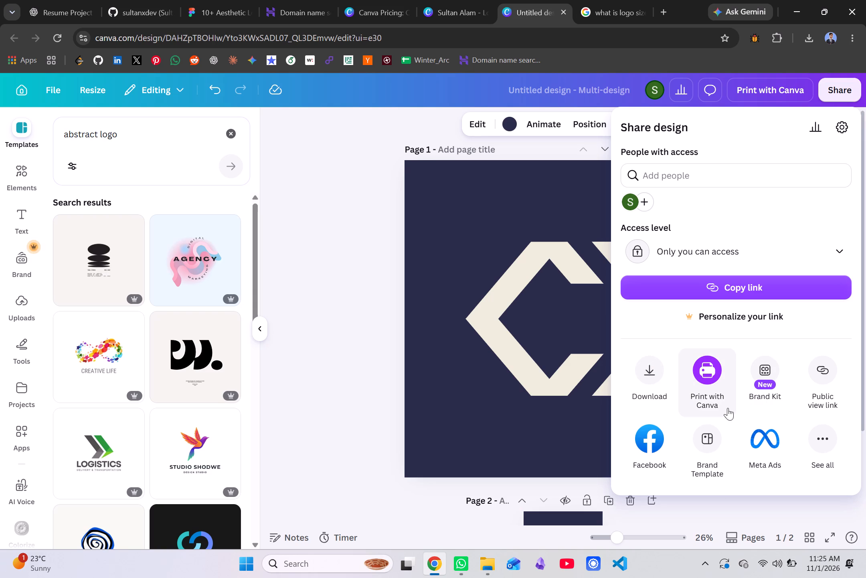
scroll(728, 408, "down", 2)
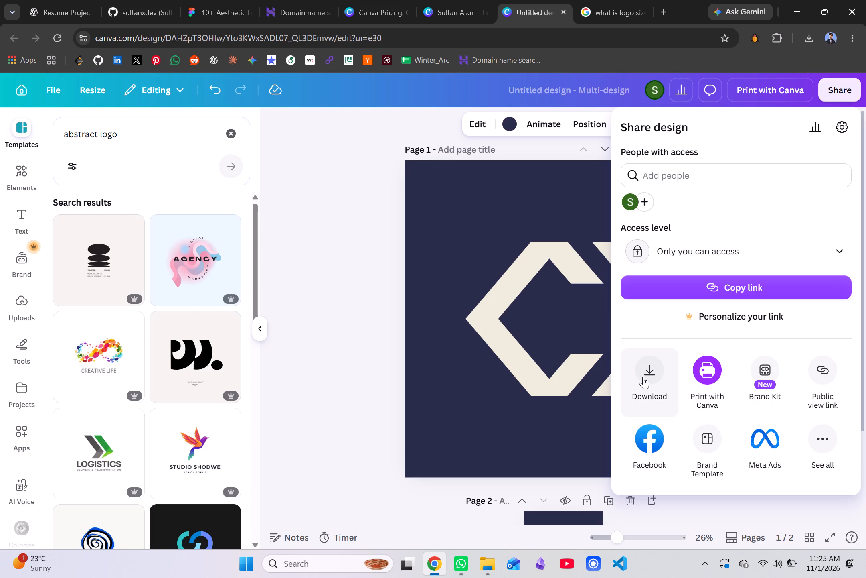
left_click(647, 375)
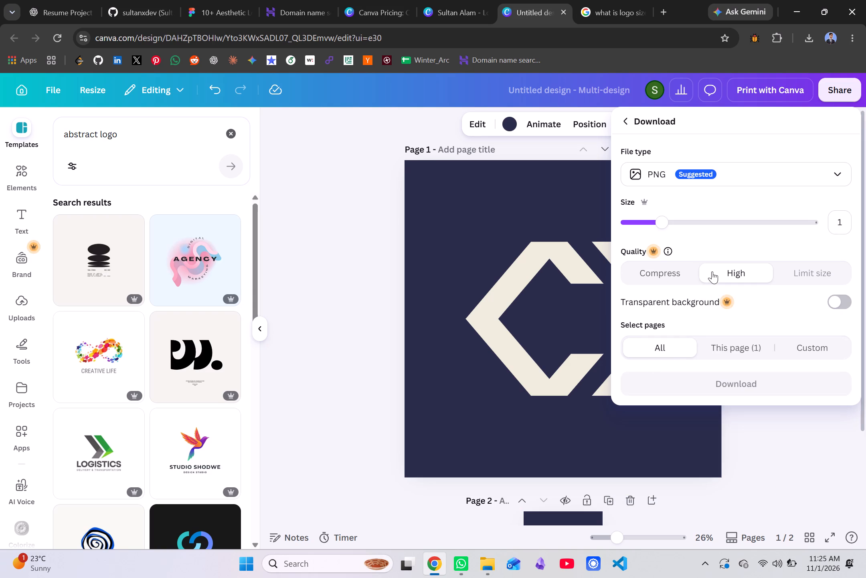
left_click(832, 179)
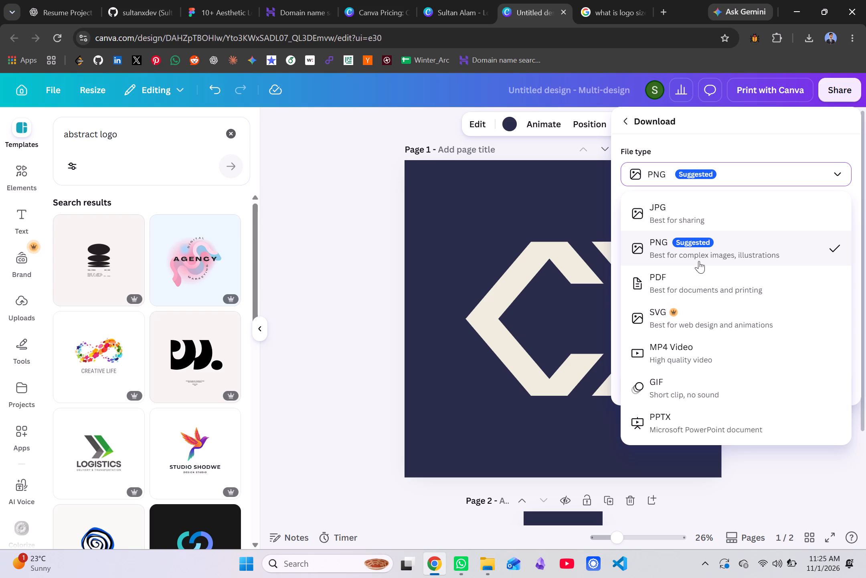
left_click(674, 214)
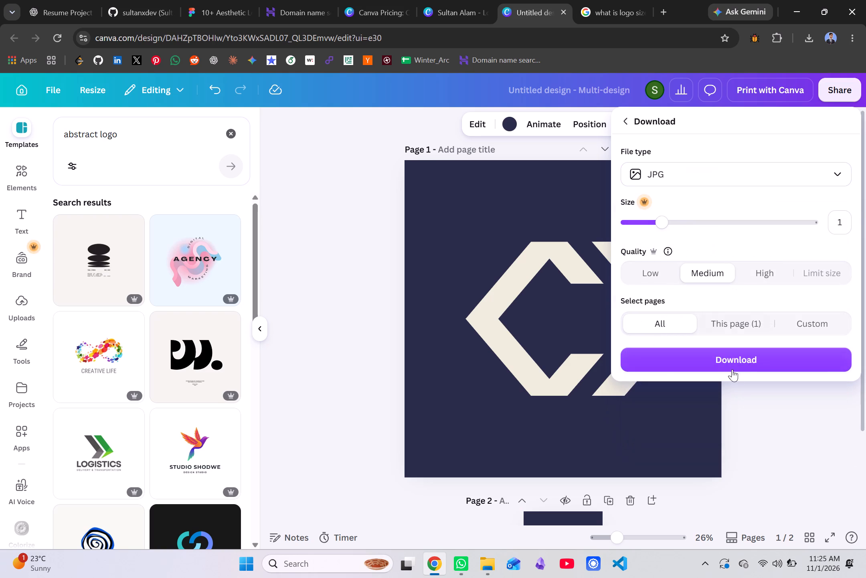
left_click(744, 271)
left_click(751, 355)
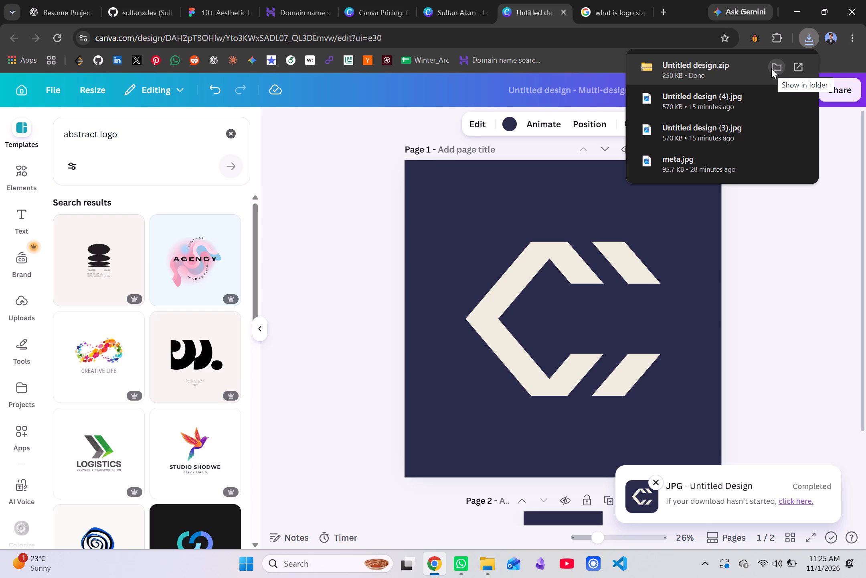
Show the downloaded Untitled design.zip in its folder and extract it into the Company Projects folder.
left_click(771, 68)
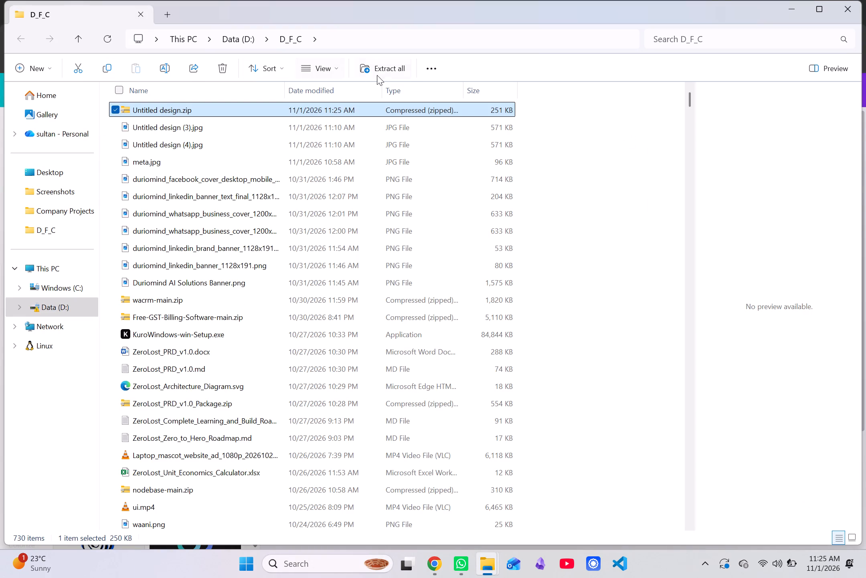
left_click(382, 72)
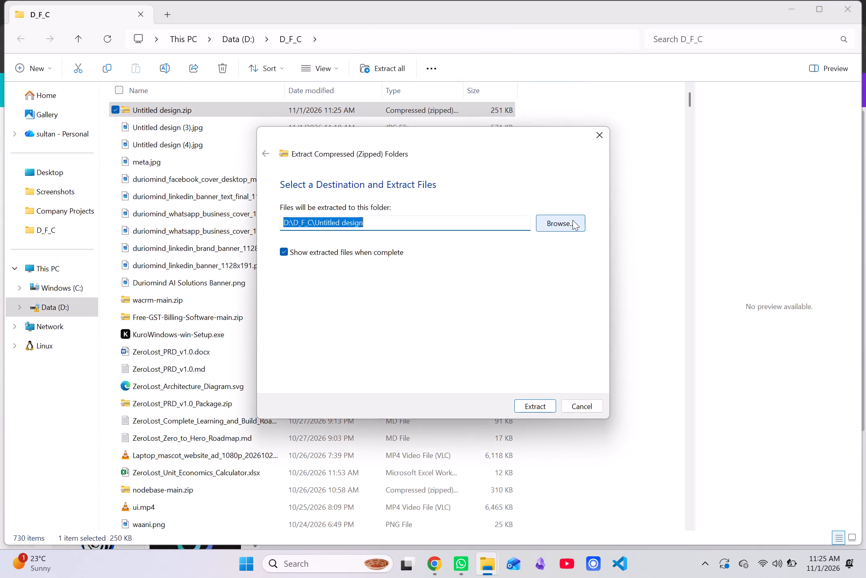
left_click(570, 223)
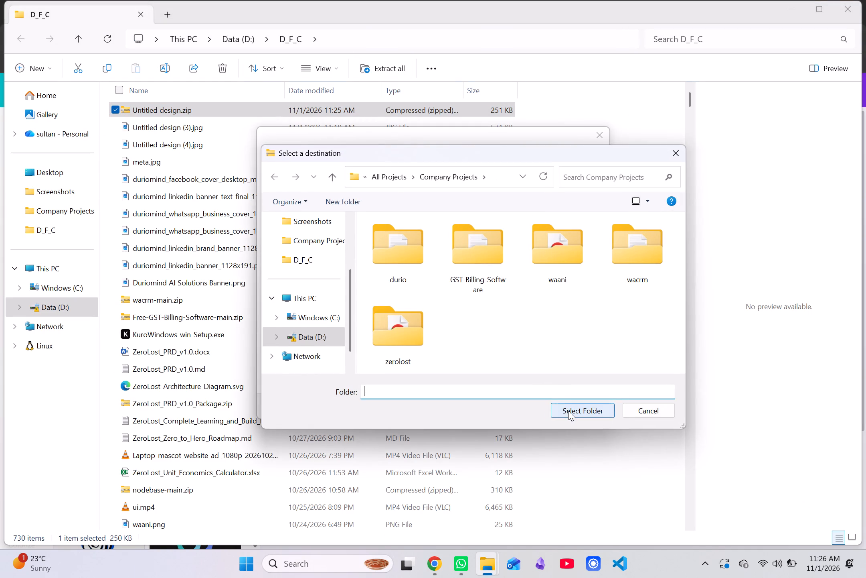
left_click(568, 411)
left_click(540, 404)
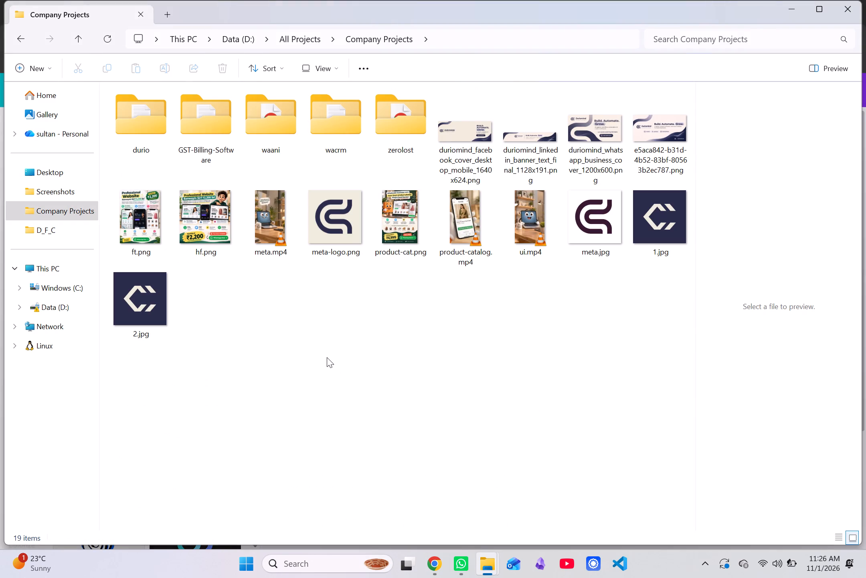
left_click(327, 357)
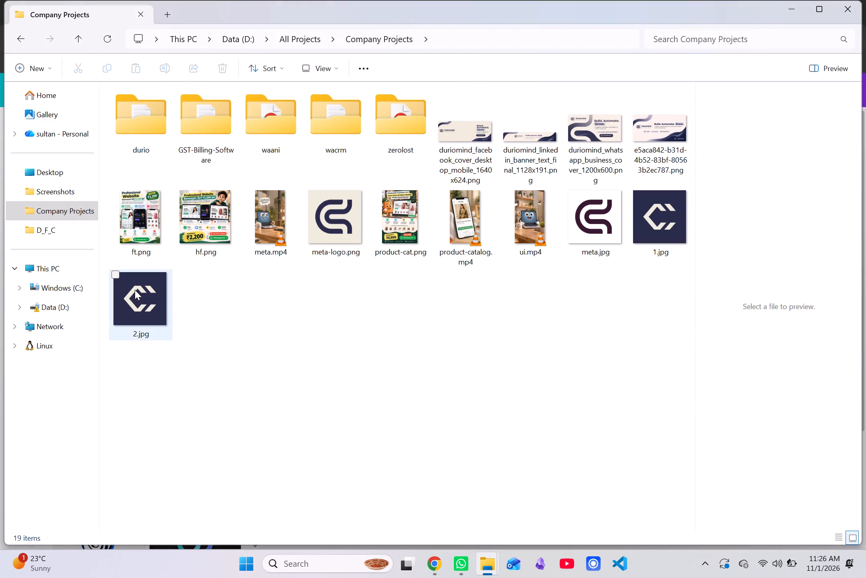
Open the extracted 2.jpg in Photos and zoom in to inspect the logo's edge sharpness.
double_click(135, 290)
double_click(135, 290)
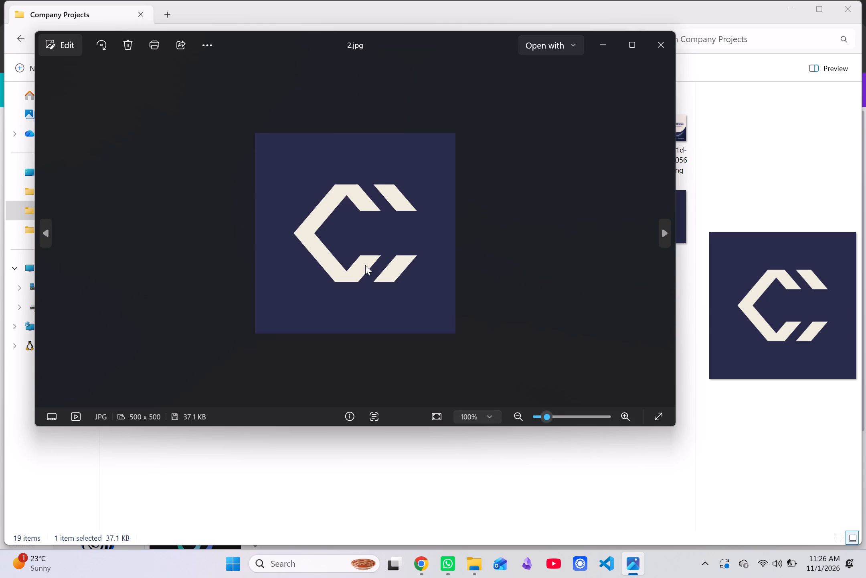
scroll(365, 265, "up", 17, "ctrl")
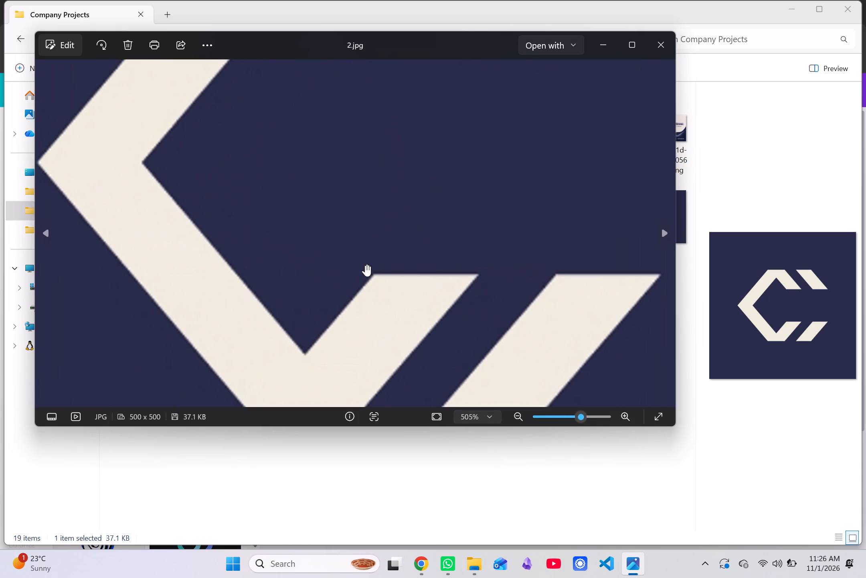
Zoom 2.jpg back out to view the whole logo and close the image.
scroll(365, 267, "down", 17, "ctrl")
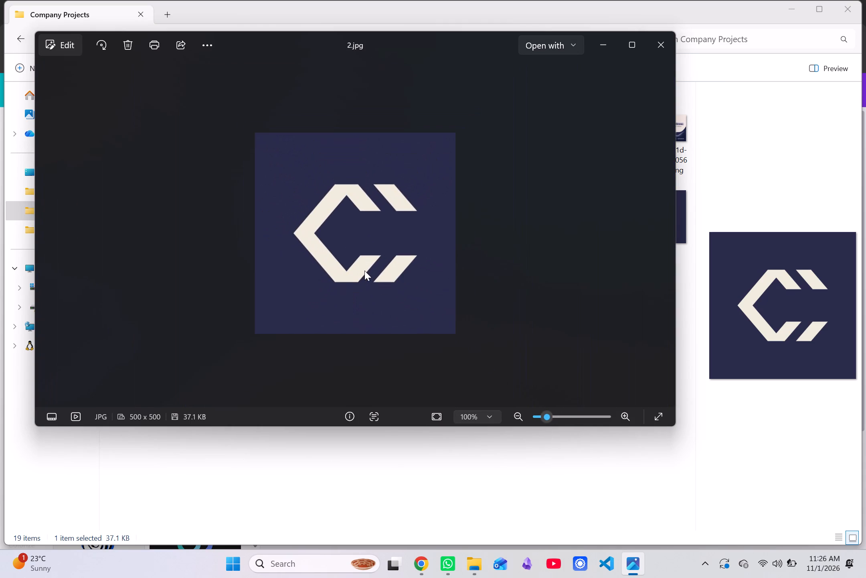
scroll(364, 271, "down", 7, "ctrl")
left_click(662, 45)
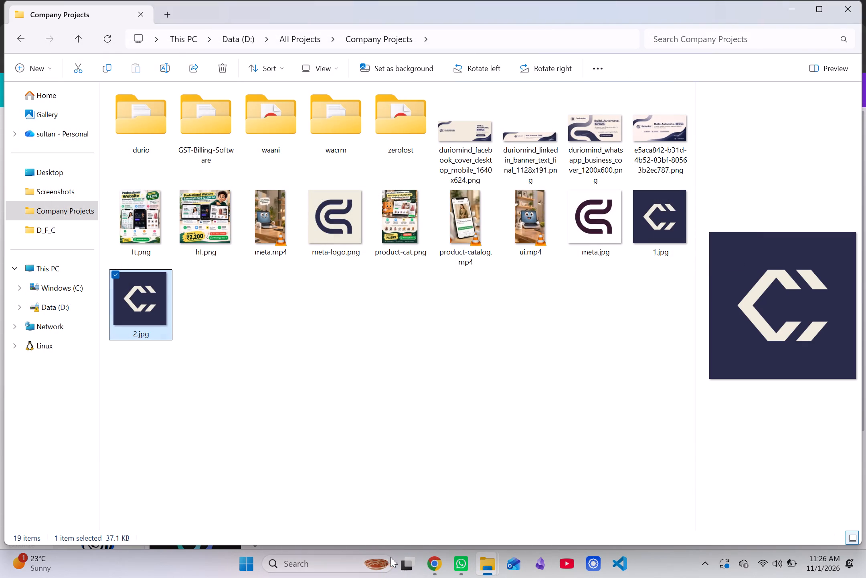
Switch to Chrome and open the waani-ai organization's settings from the GitHub profile page.
left_click(431, 565)
left_click(121, 0)
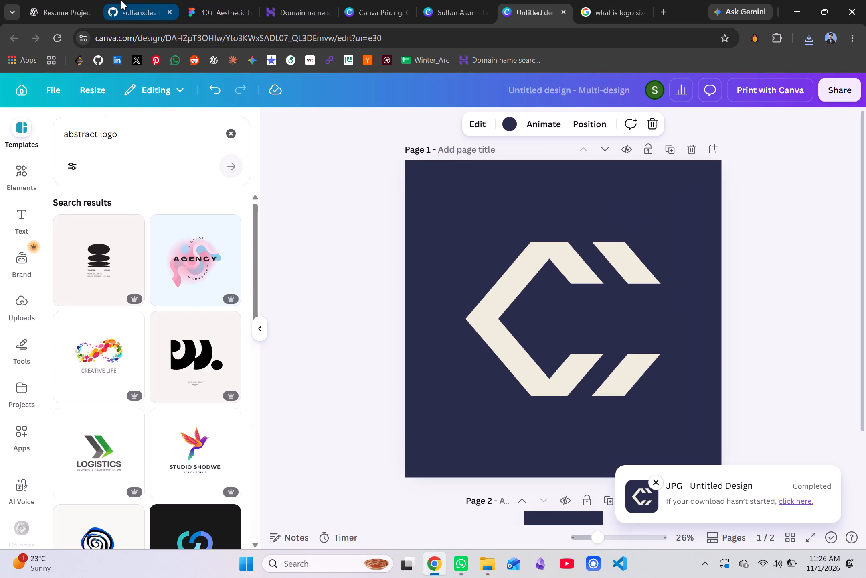
scroll(435, 317, "up", 1)
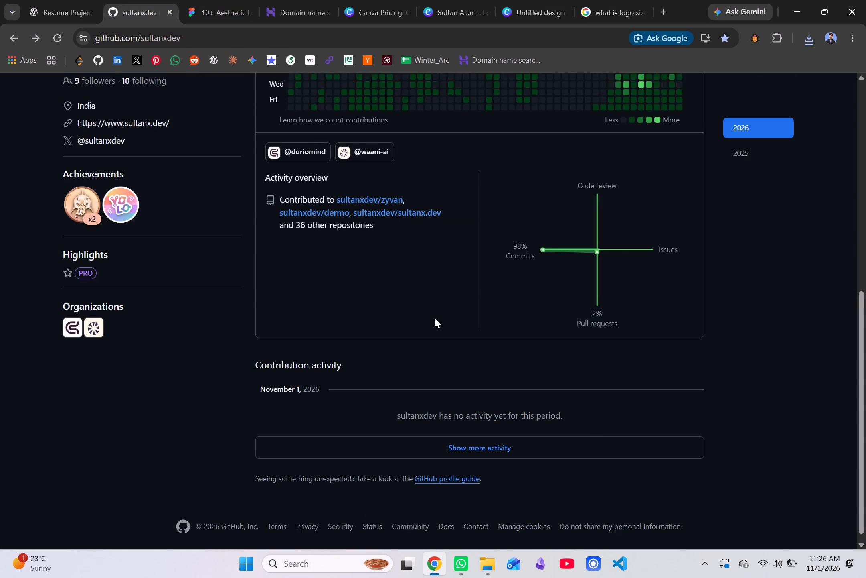
left_click(97, 495)
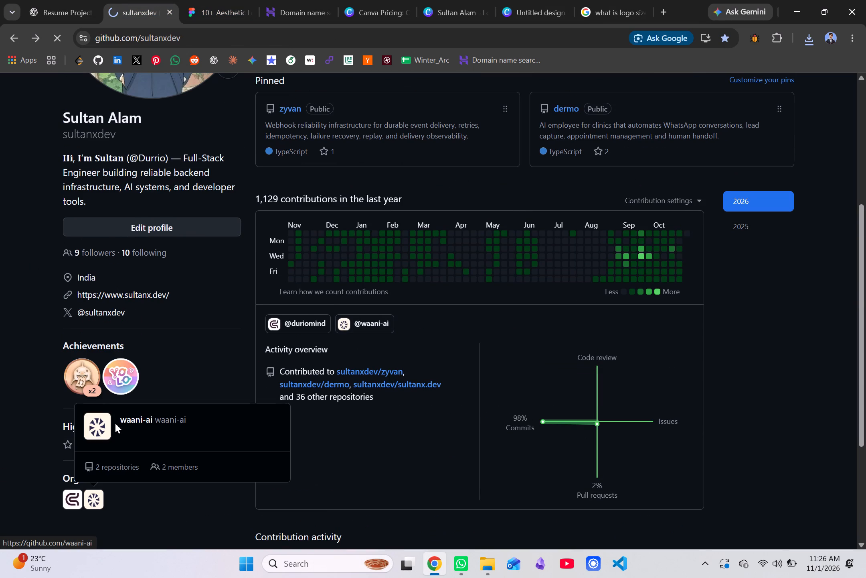
left_click(119, 417)
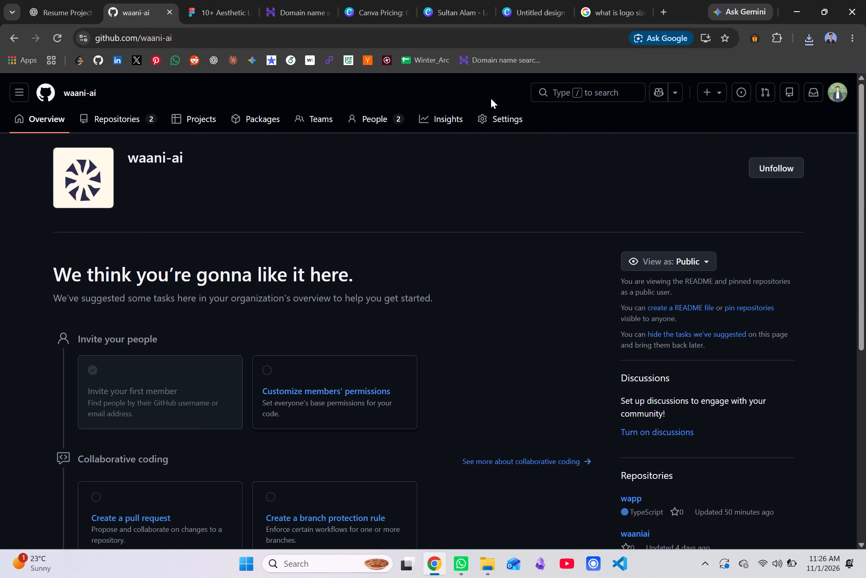
left_click(504, 123)
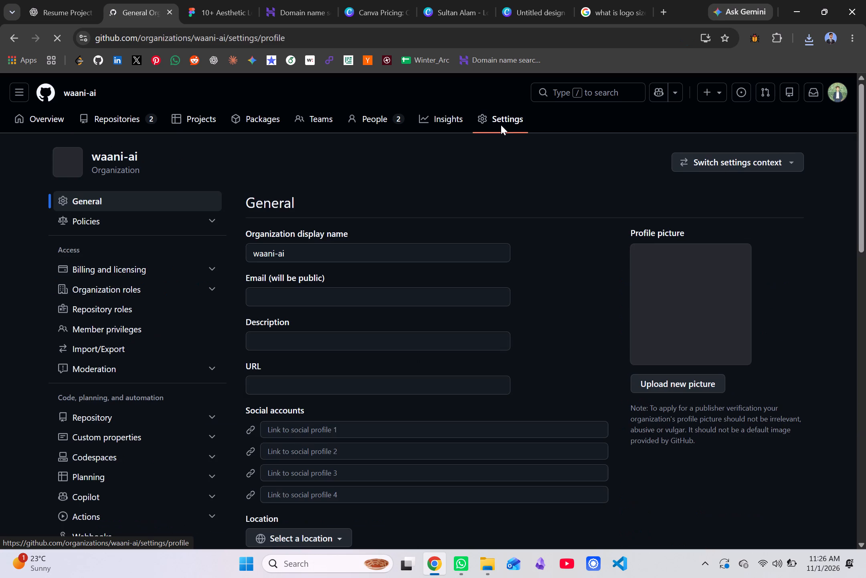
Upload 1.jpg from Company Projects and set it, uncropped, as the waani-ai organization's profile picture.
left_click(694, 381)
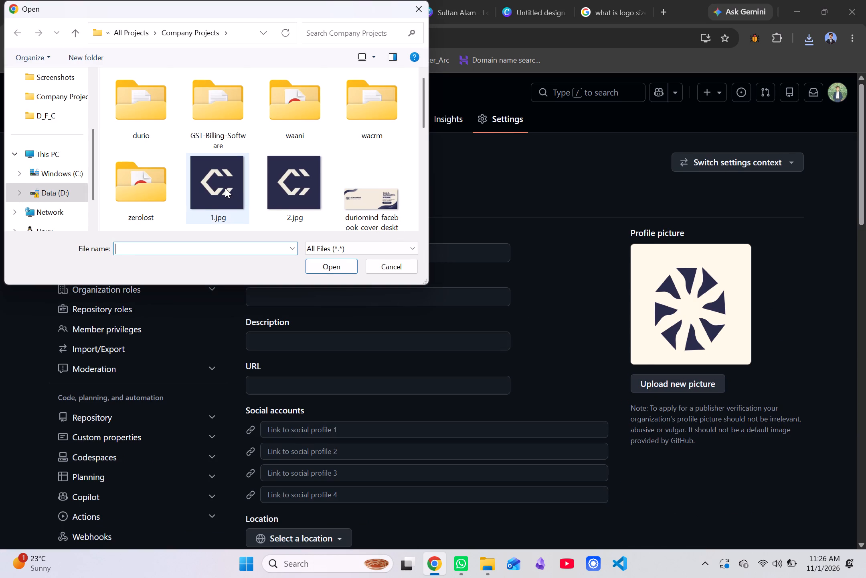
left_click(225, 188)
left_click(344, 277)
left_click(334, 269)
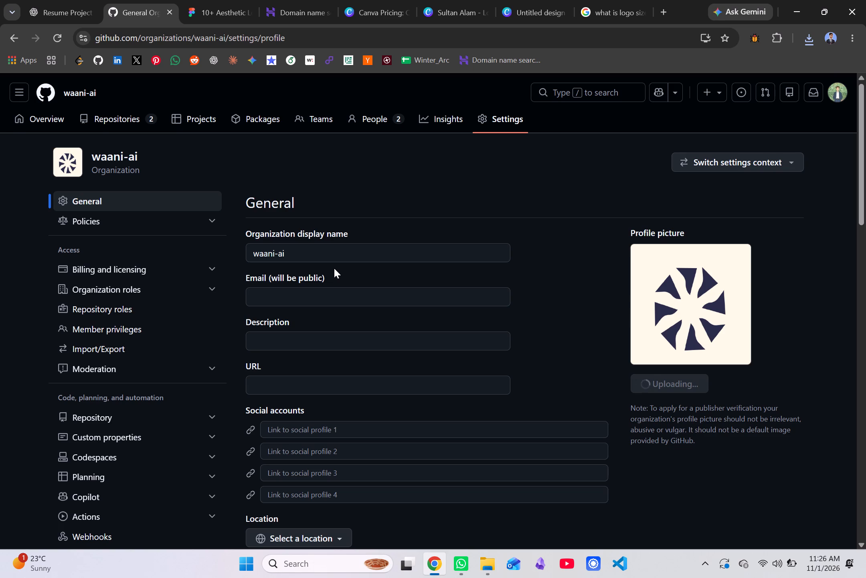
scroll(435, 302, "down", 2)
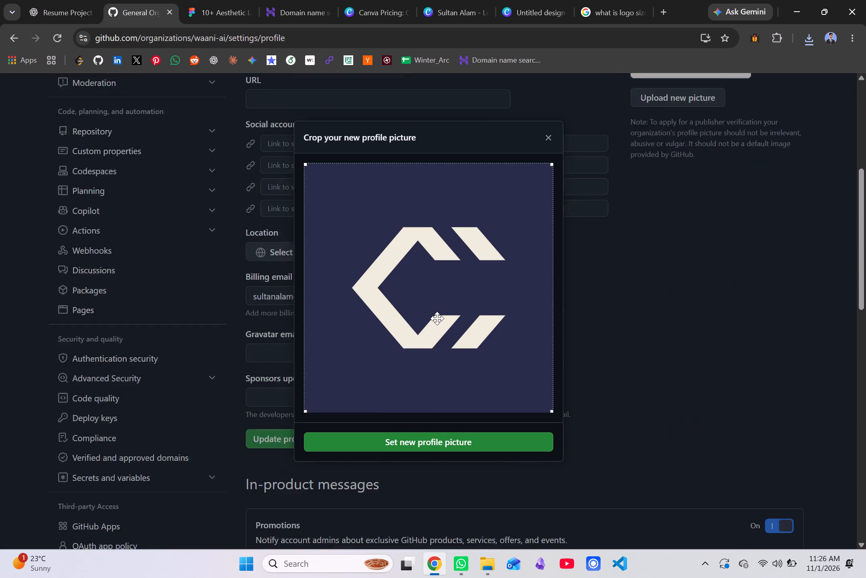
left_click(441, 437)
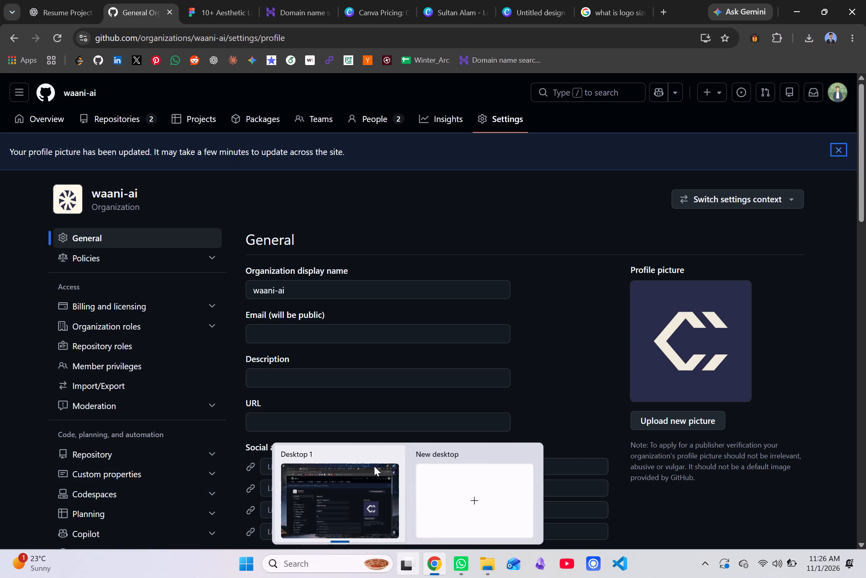
Check the personal profile, the waani-ai overview and its settings for the updated organization picture, reloading the profile and settings pages.
left_click(838, 97)
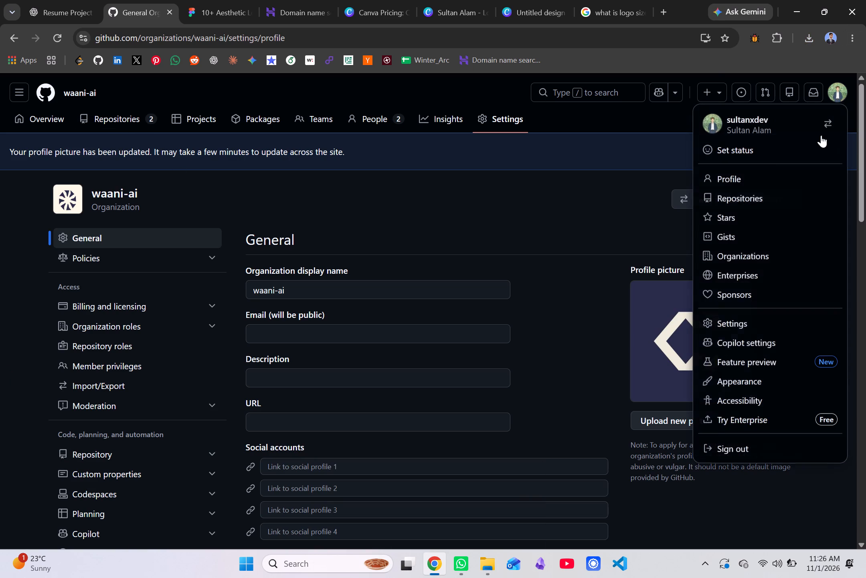
left_click(751, 178)
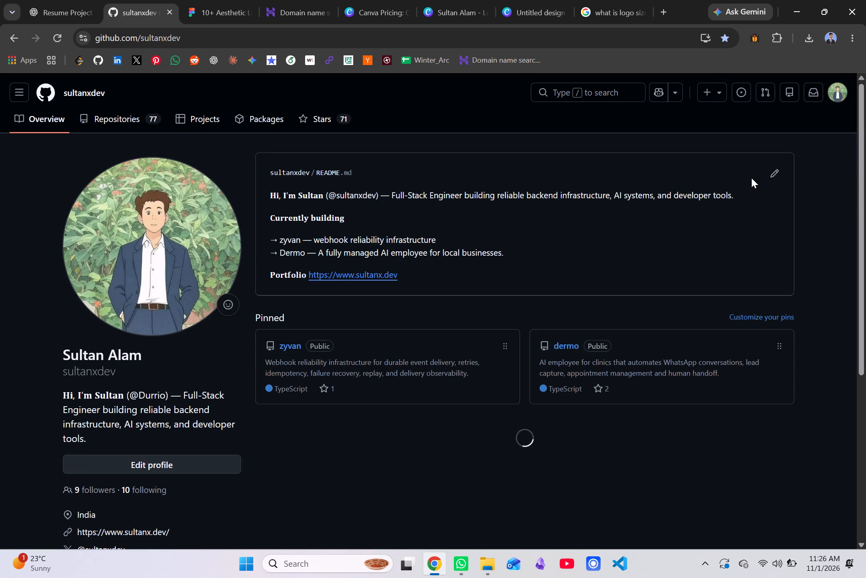
scroll(142, 240, "down", 2)
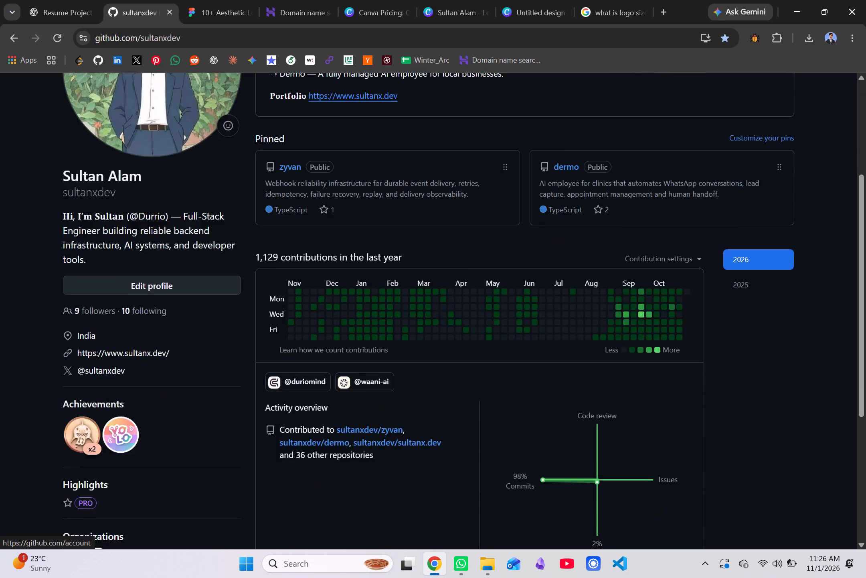
left_click(58, 40)
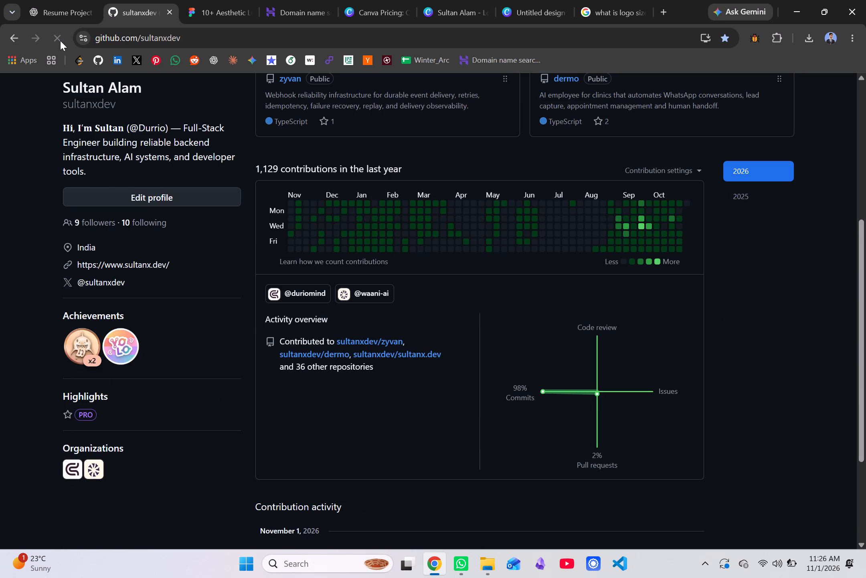
left_click(62, 43)
left_click(90, 474)
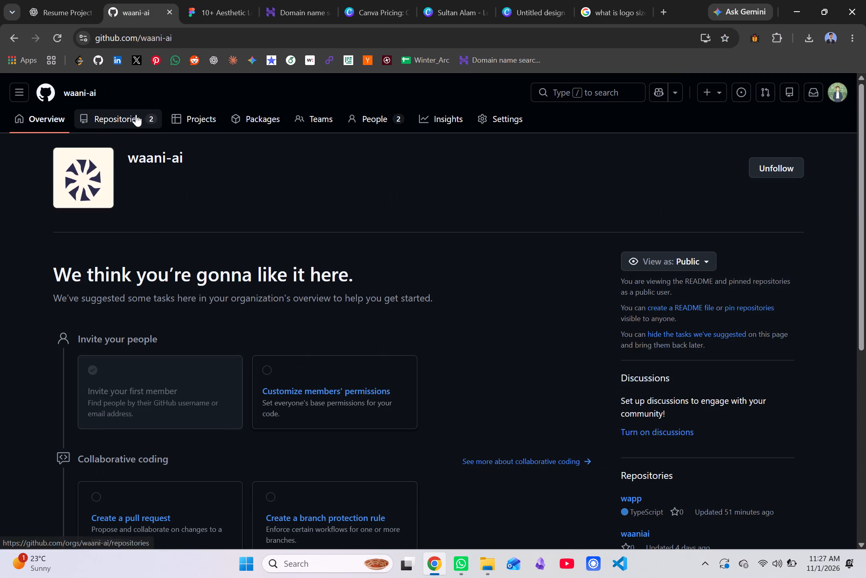
left_click(506, 122)
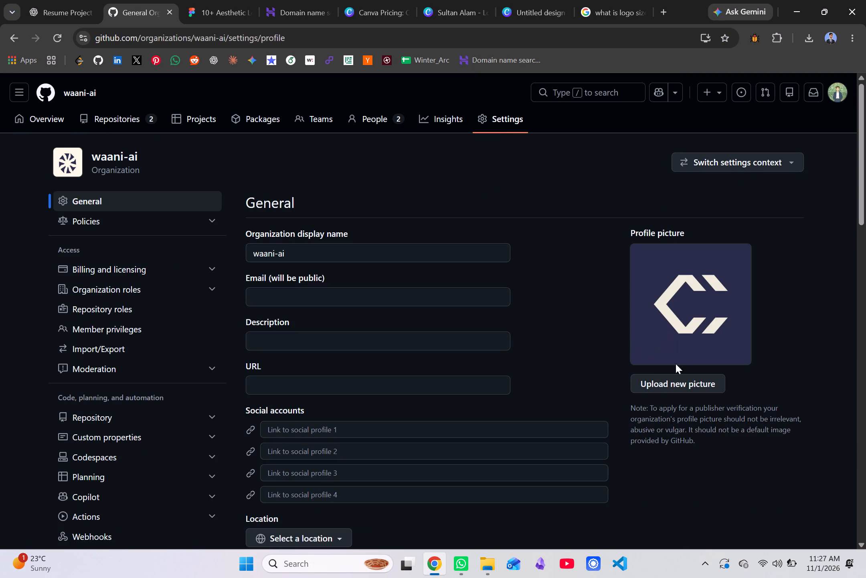
left_click(56, 39)
Upload 2.jpg from Company Projects as the waani-ai organization's new profile picture and dismiss the notice.
left_click(686, 389)
left_click(323, 201)
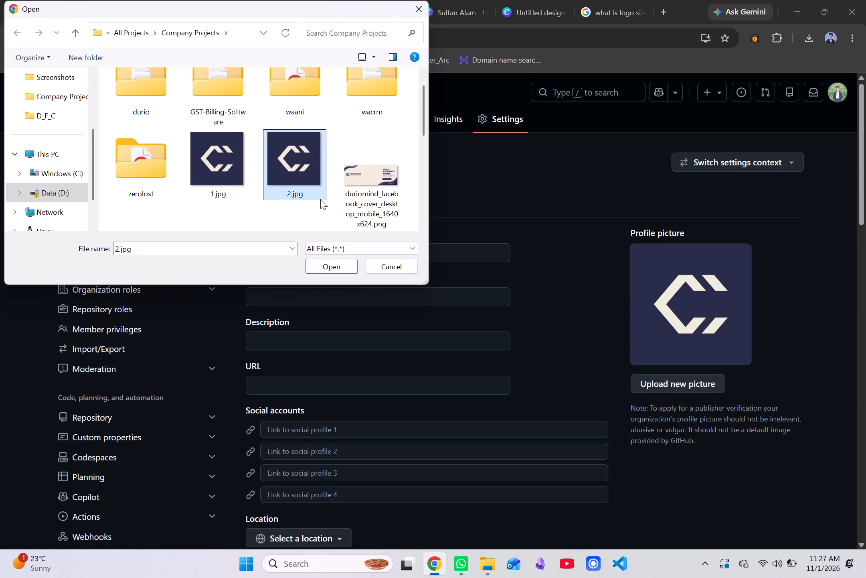
left_click(334, 270)
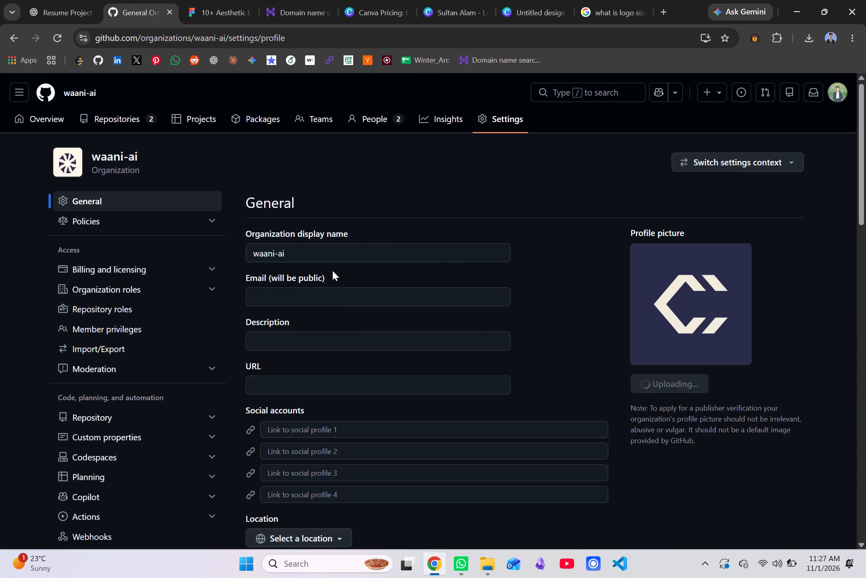
left_click(443, 448)
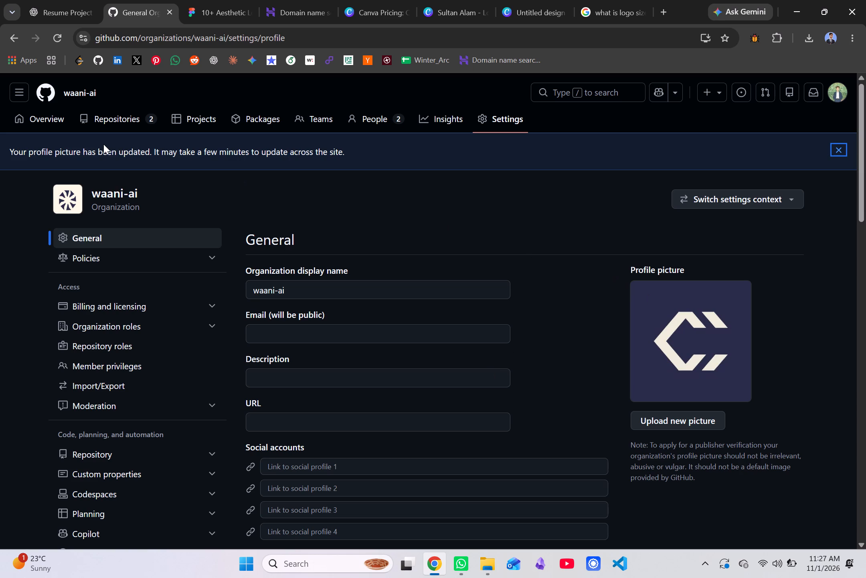
left_click(841, 150)
Reload the waani-ai overview page to check its profile picture, and close the GitHub tab.
left_click(60, 115)
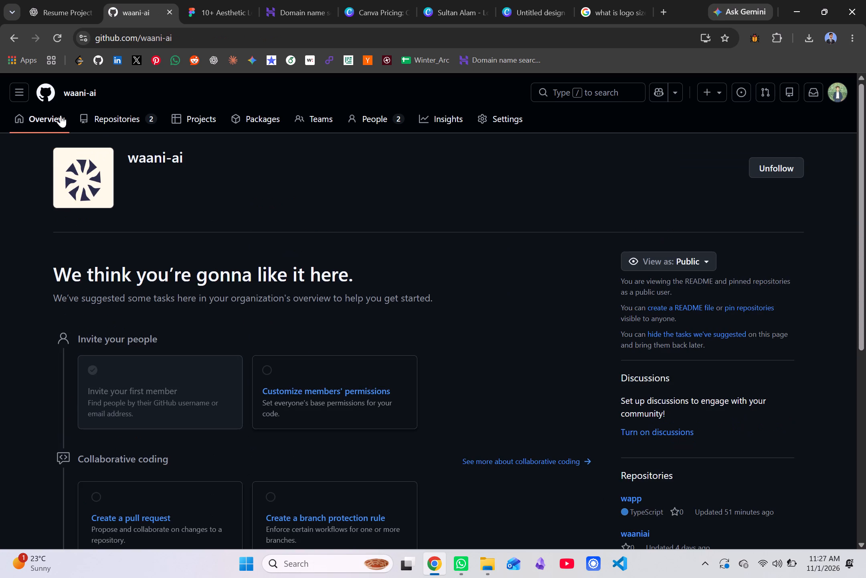
left_click(62, 33)
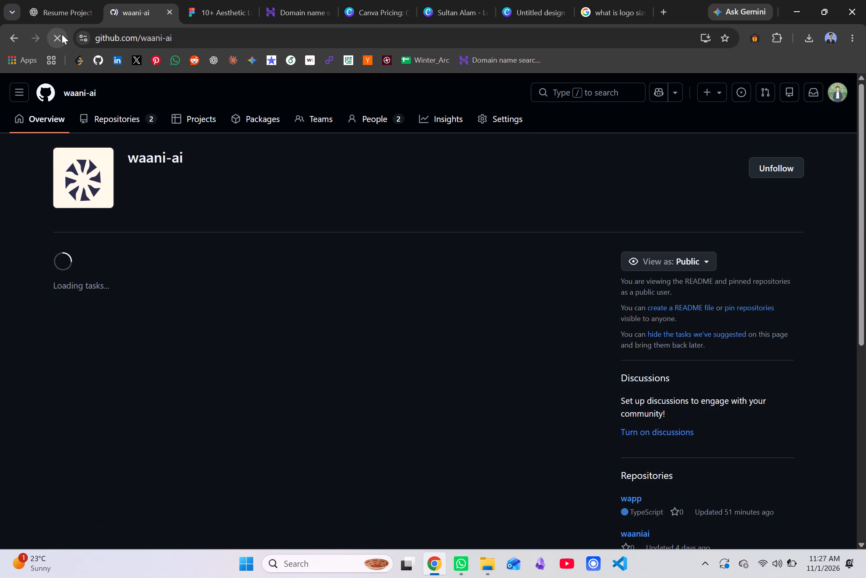
left_click(169, 11)
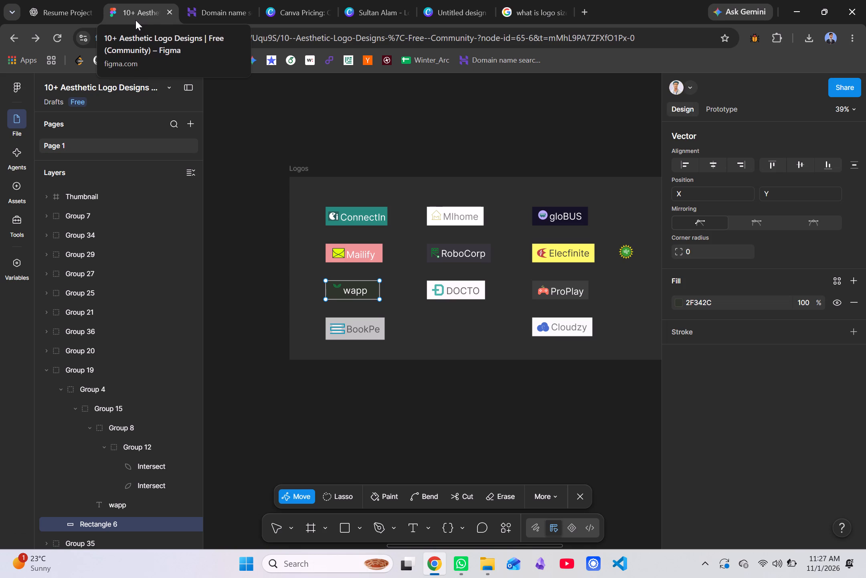
Close the Hostinger tab holding the wapp.in domain search.
left_click(222, 0)
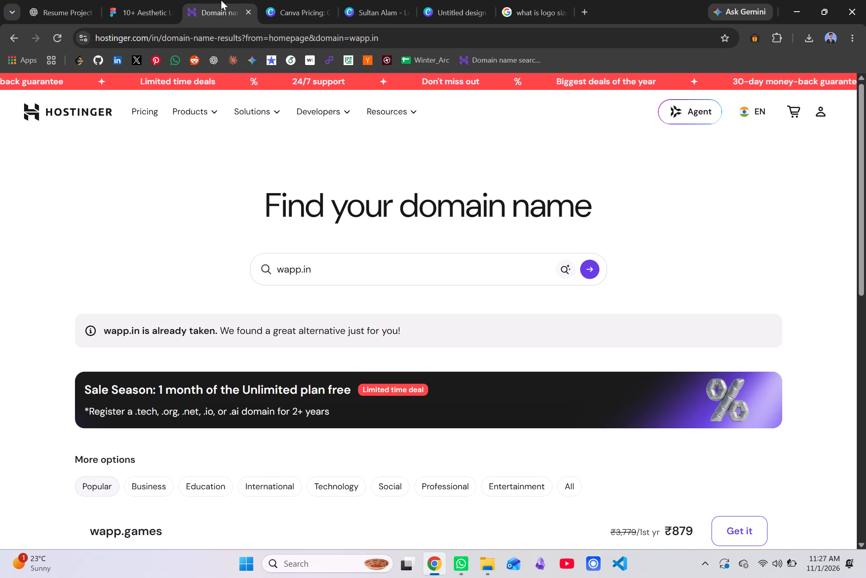
left_click(247, 10)
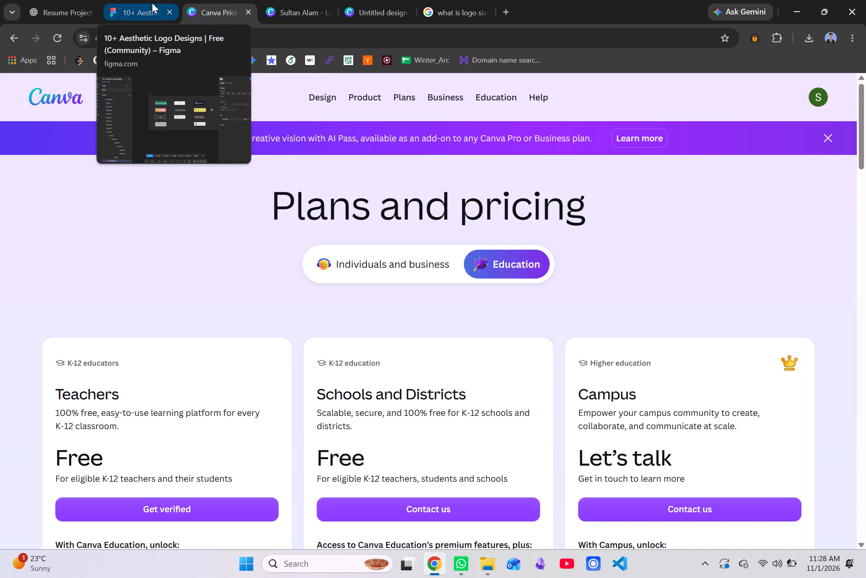
Reopen the bookmarked Hostinger domain search in place of the Canva pricing page and search for wappai.in.
left_click(12, 38)
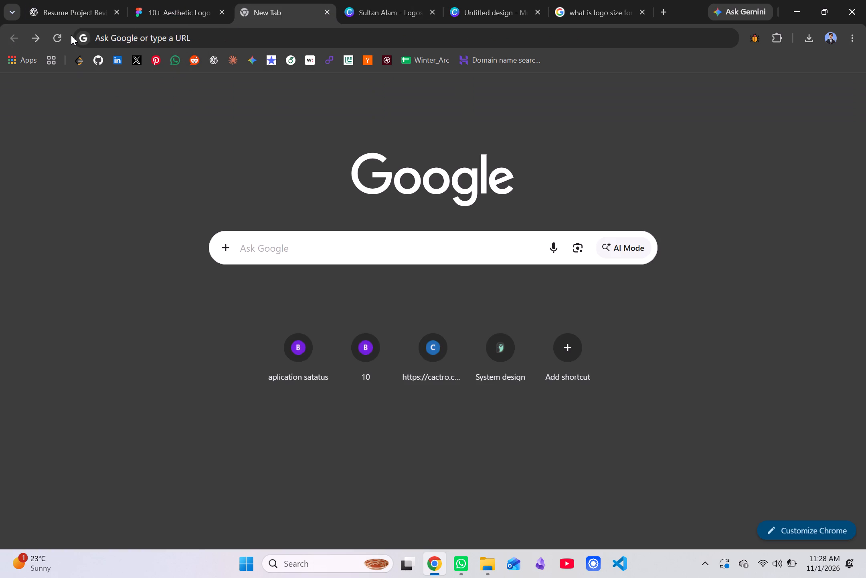
left_click(511, 63)
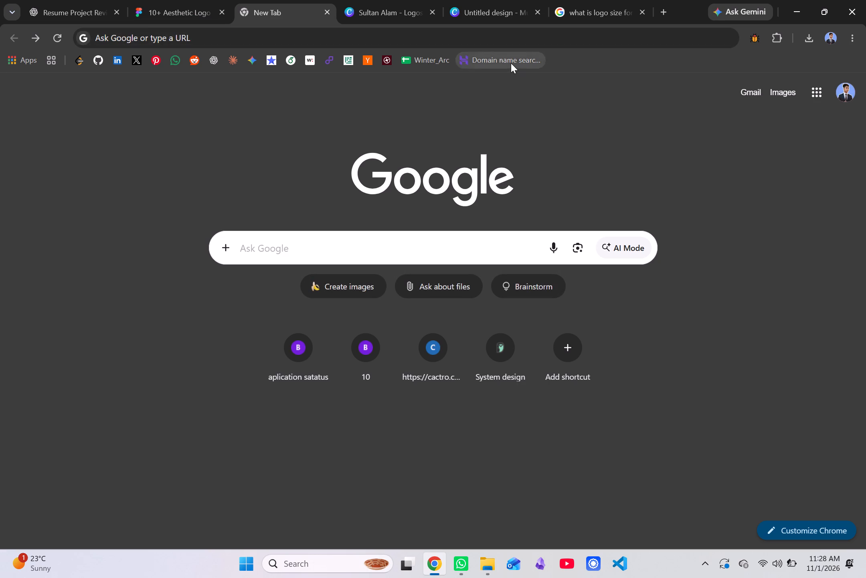
left_click(351, 270)
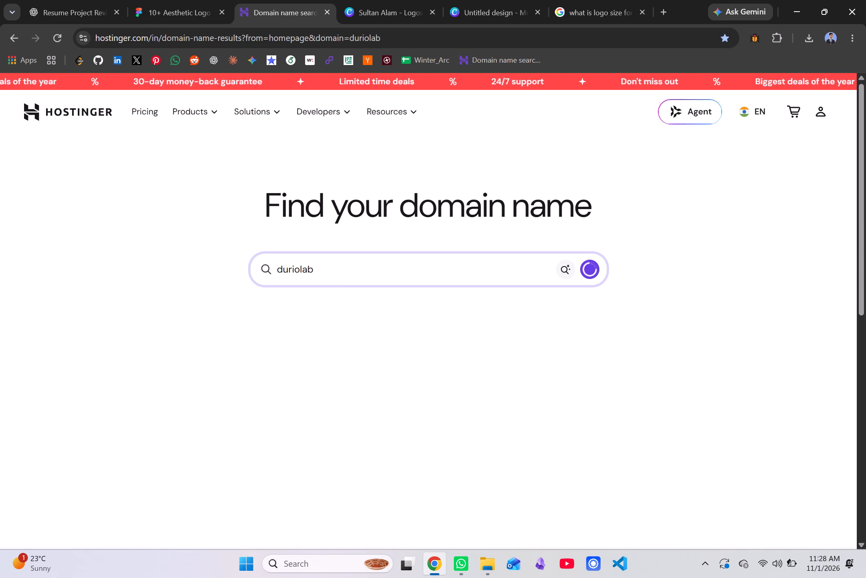
key("BackSpace")
key("BackSpace")
key("BackSpace")
key("BackSpace")
key("BackSpace")
key("BackSpace")
key("BackSpace")
key("BackSpace")
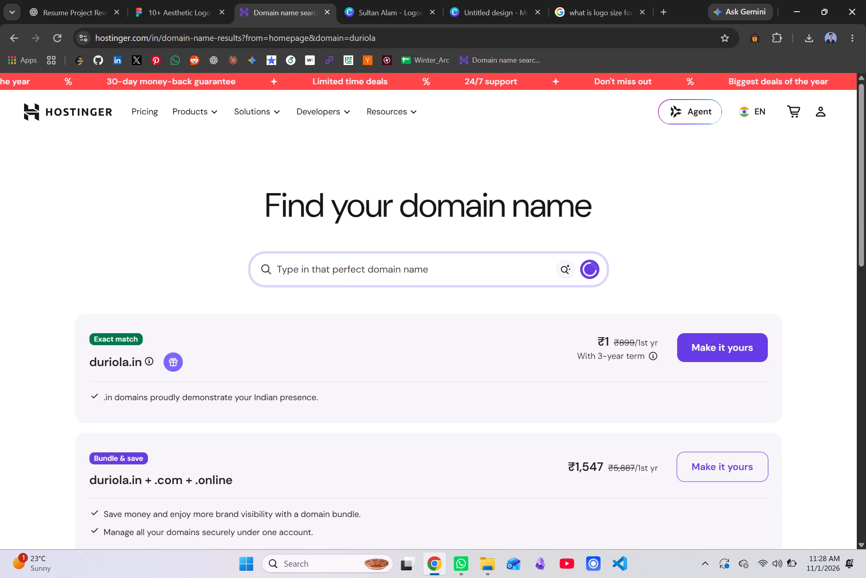
type("wap")
key("p")
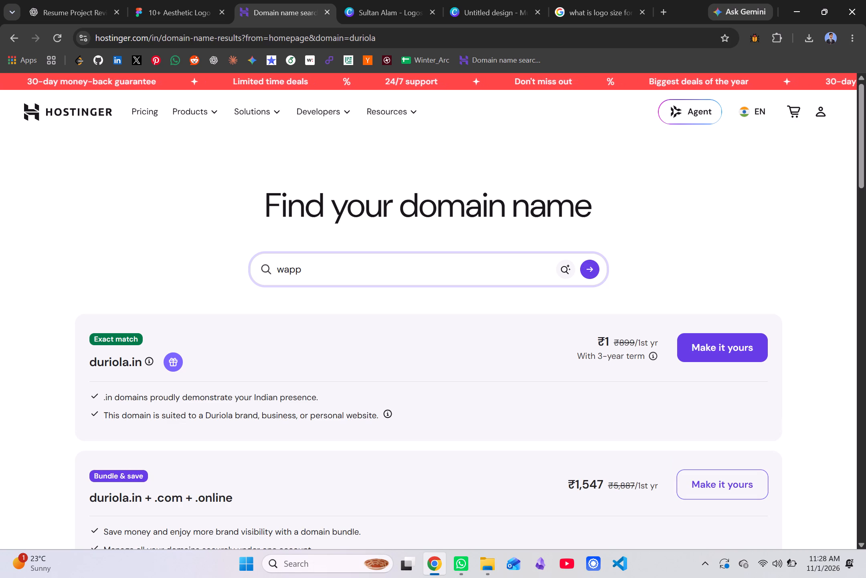
type("ao")
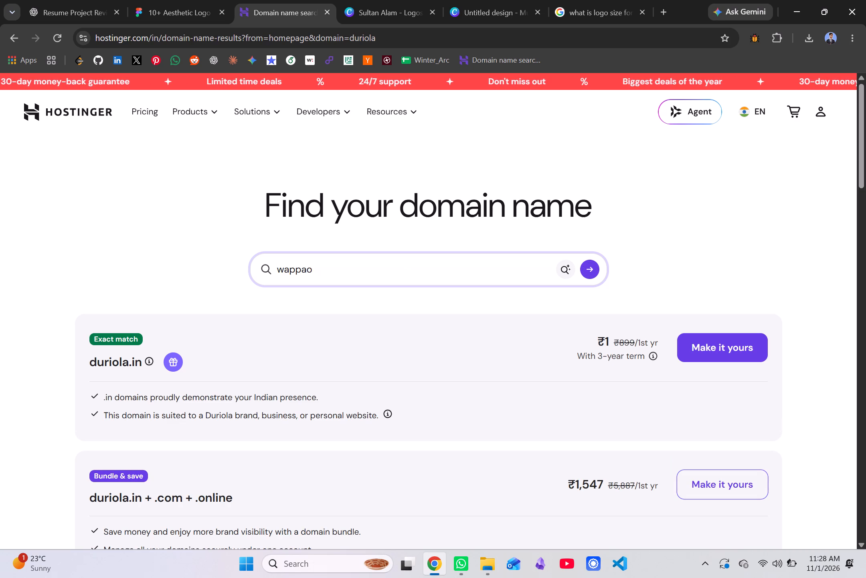
key("BackSpace")
key("o")
key("BackSpace")
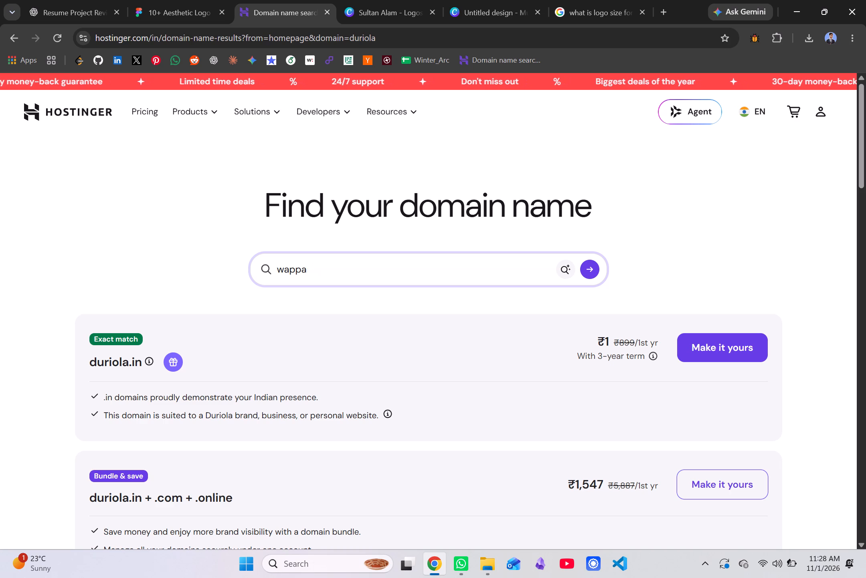
key("i")
type(".in")
key("Return")
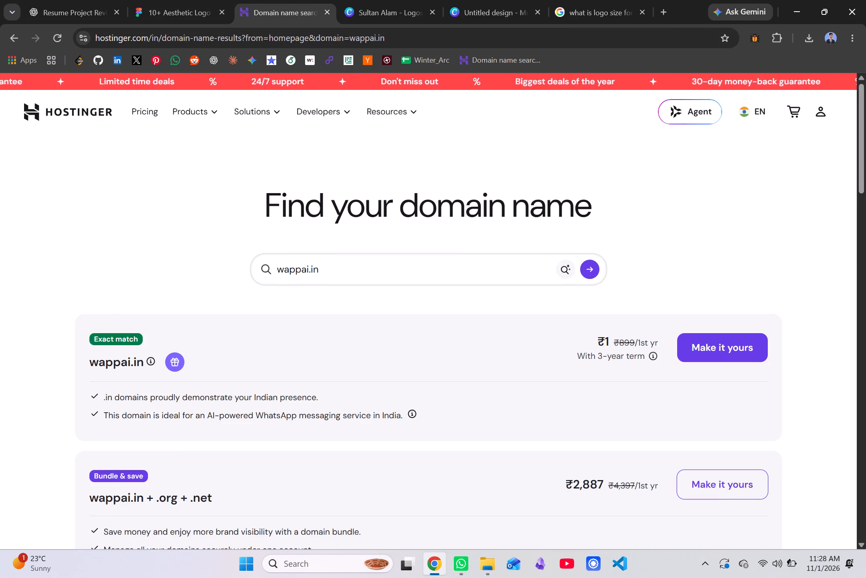
Search Hostinger's domain finder for wappi.in.
left_click(355, 263)
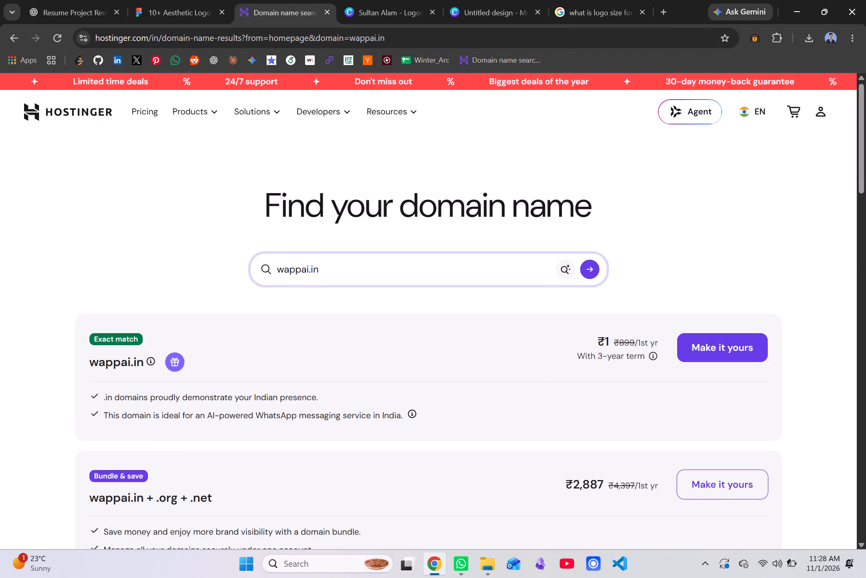
key("BackSpace")
key("BackSpace")
key("BackSpace")
key("BackSpace")
key("BackSpace")
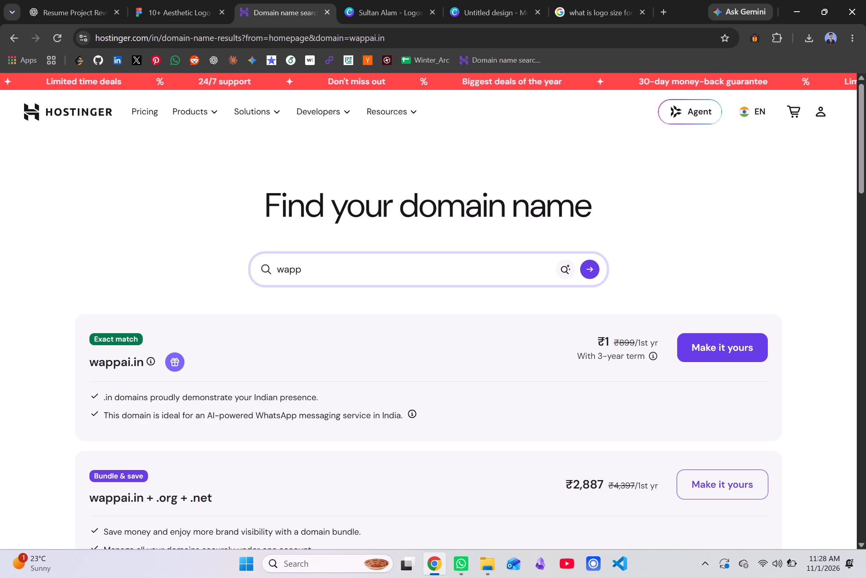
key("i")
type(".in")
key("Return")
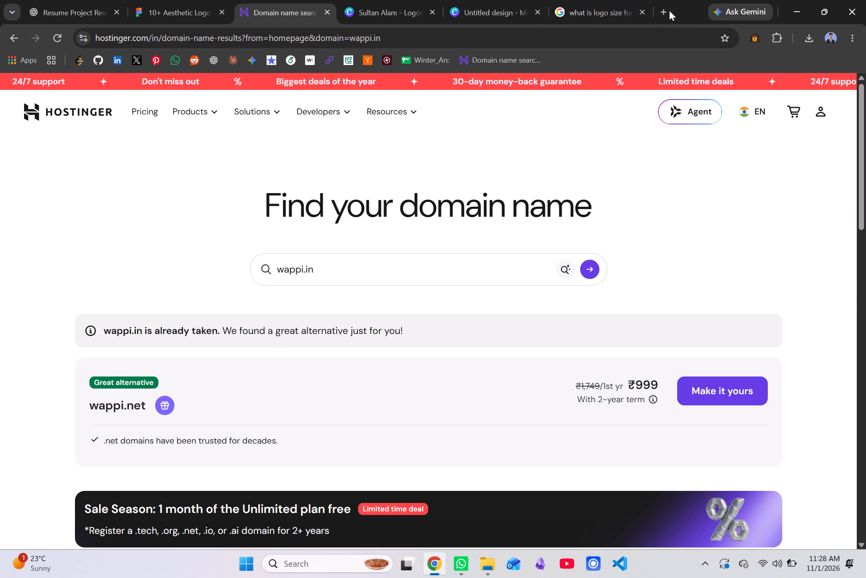
Check the social media logo size tips in the Google results and return to the untitled Canva design.
left_click(605, 0)
scroll(325, 284, "down", 1)
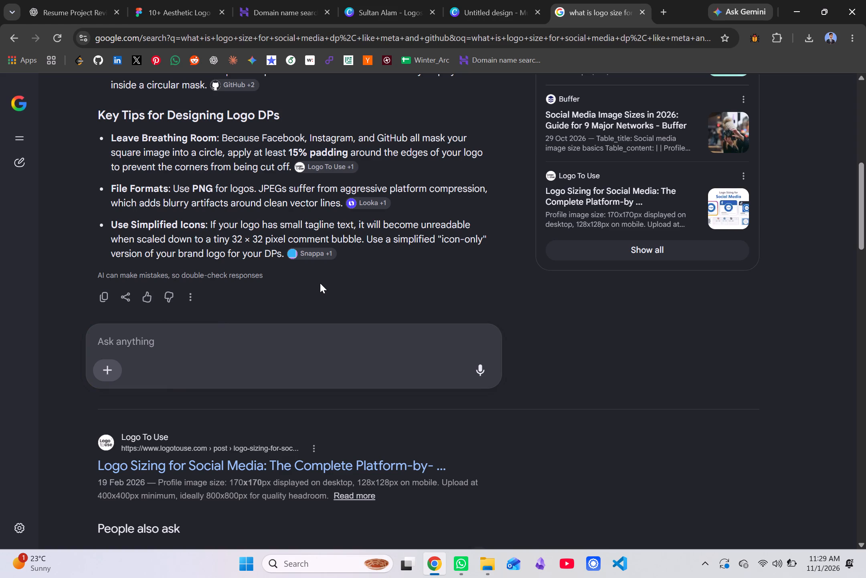
left_click(508, 0)
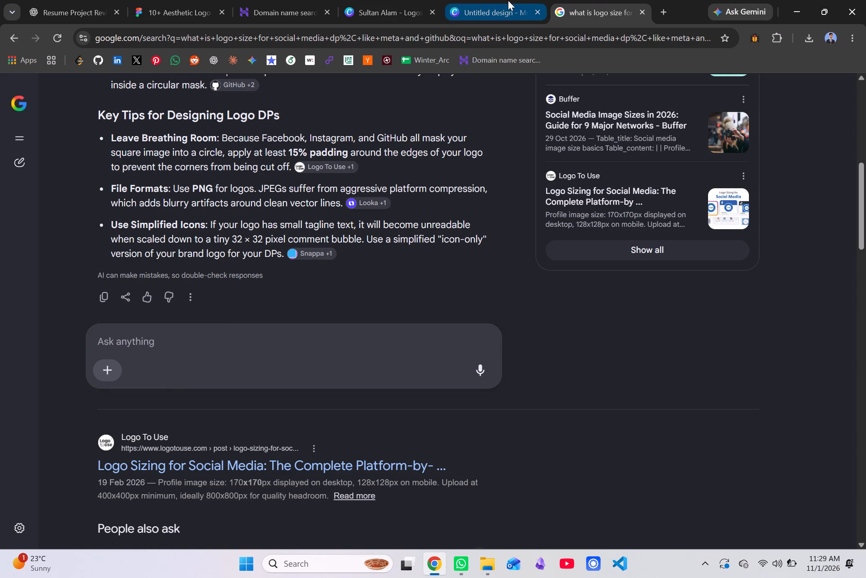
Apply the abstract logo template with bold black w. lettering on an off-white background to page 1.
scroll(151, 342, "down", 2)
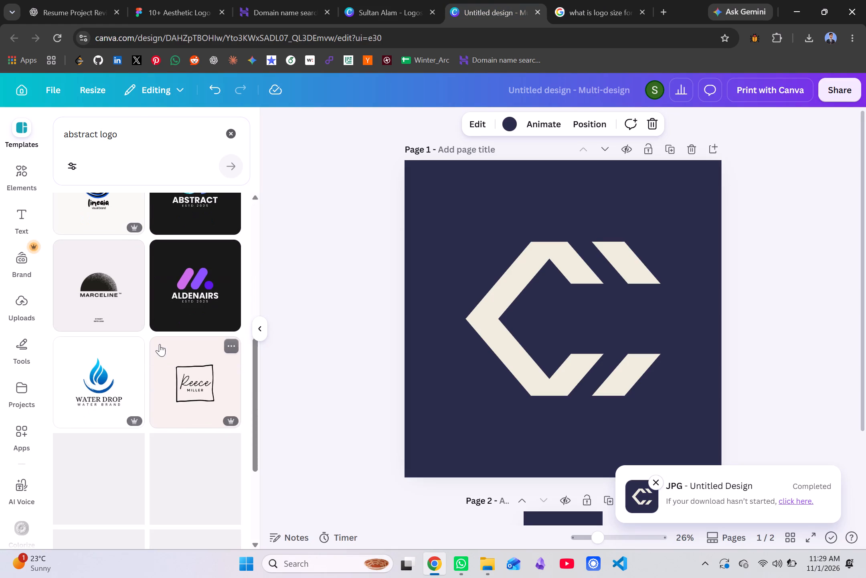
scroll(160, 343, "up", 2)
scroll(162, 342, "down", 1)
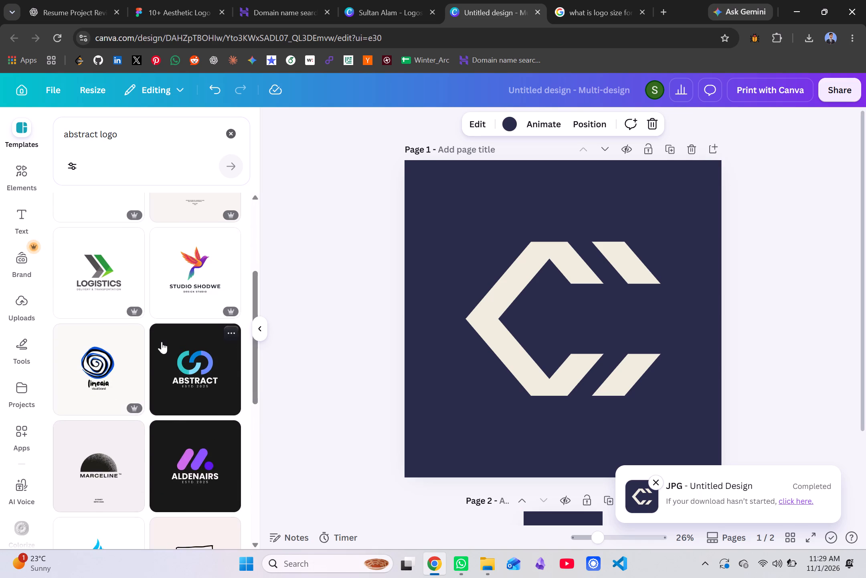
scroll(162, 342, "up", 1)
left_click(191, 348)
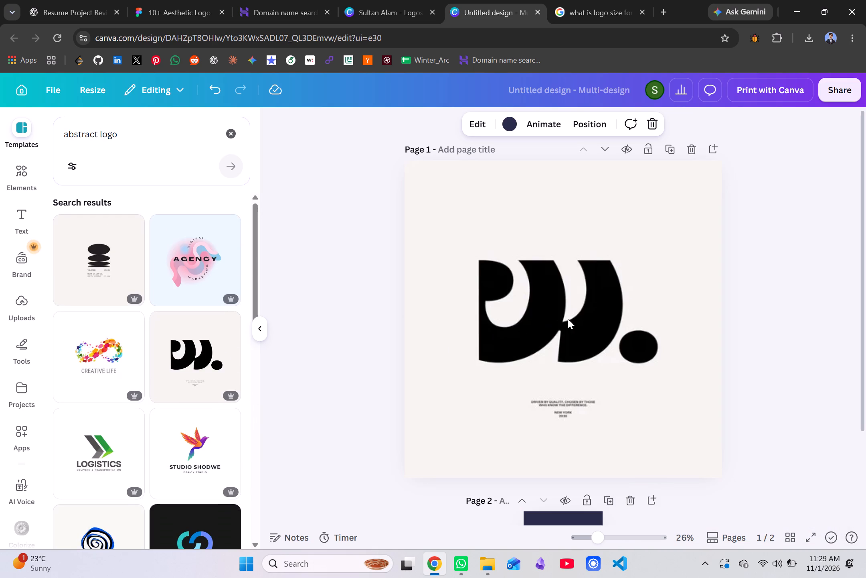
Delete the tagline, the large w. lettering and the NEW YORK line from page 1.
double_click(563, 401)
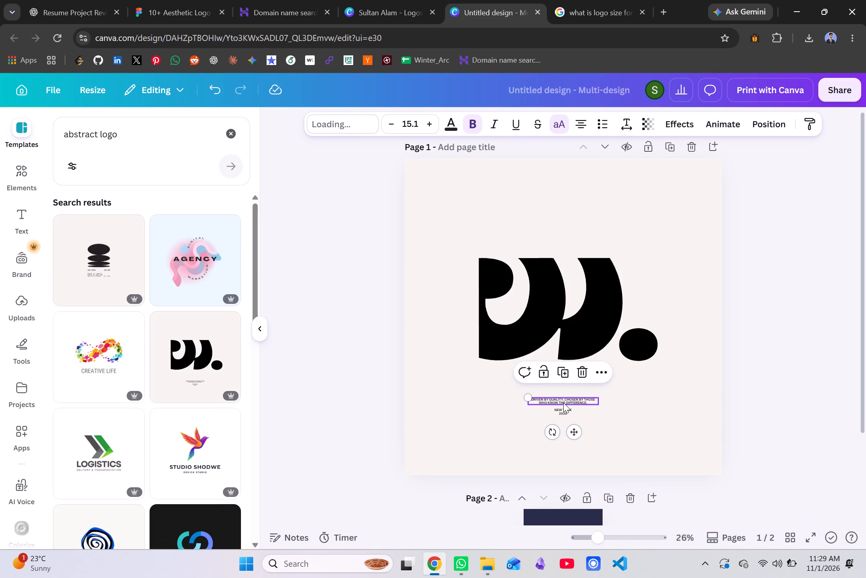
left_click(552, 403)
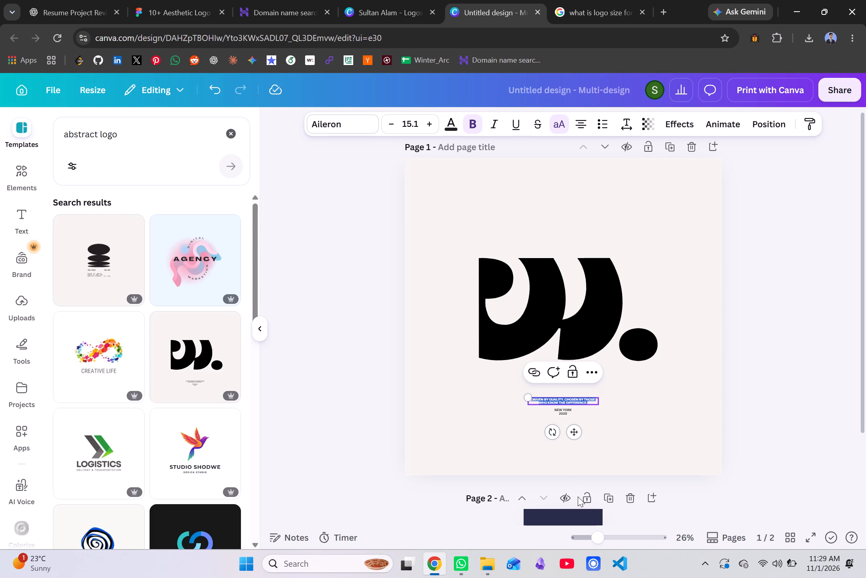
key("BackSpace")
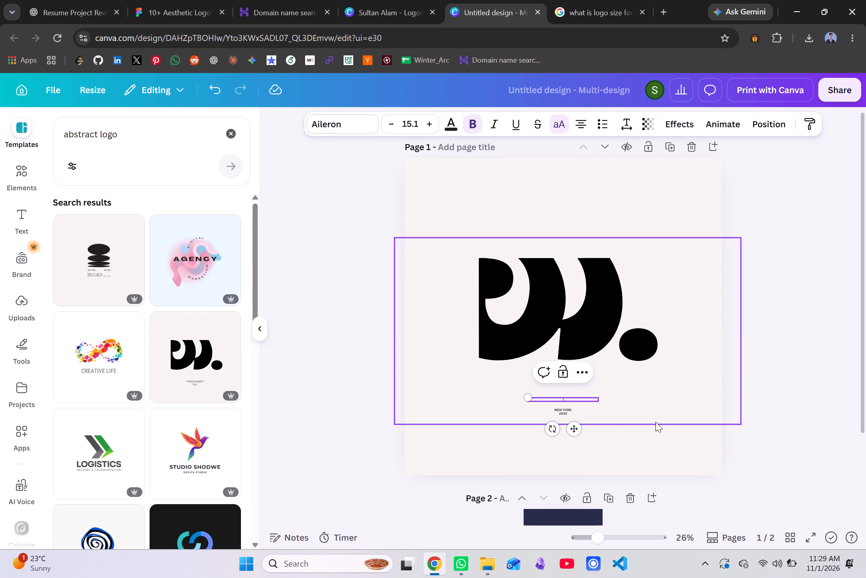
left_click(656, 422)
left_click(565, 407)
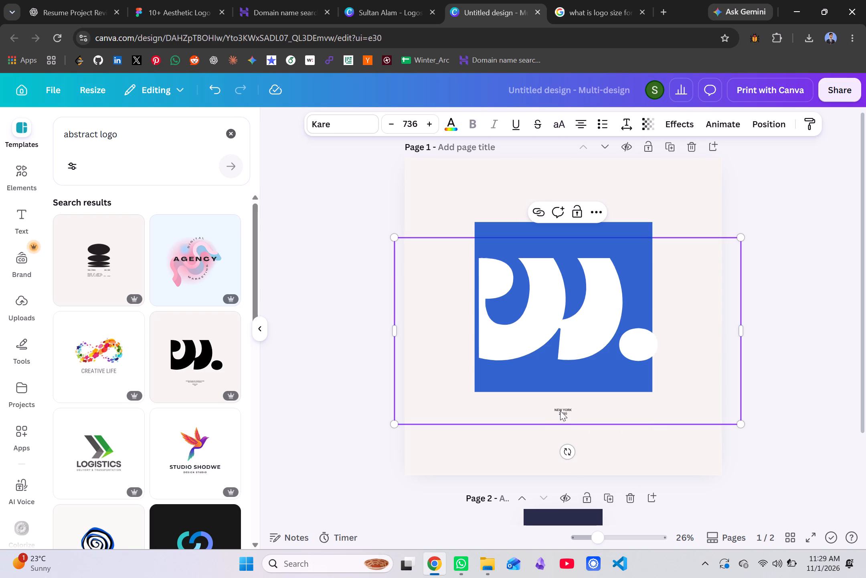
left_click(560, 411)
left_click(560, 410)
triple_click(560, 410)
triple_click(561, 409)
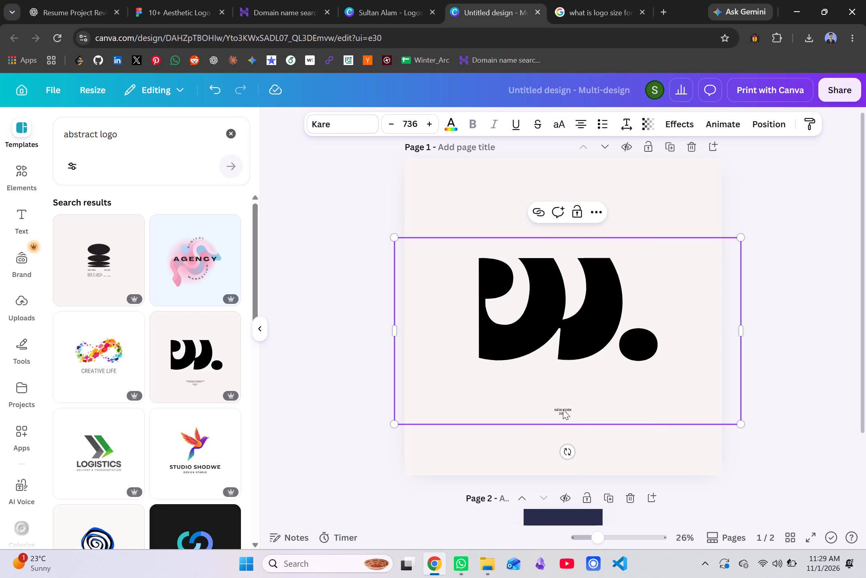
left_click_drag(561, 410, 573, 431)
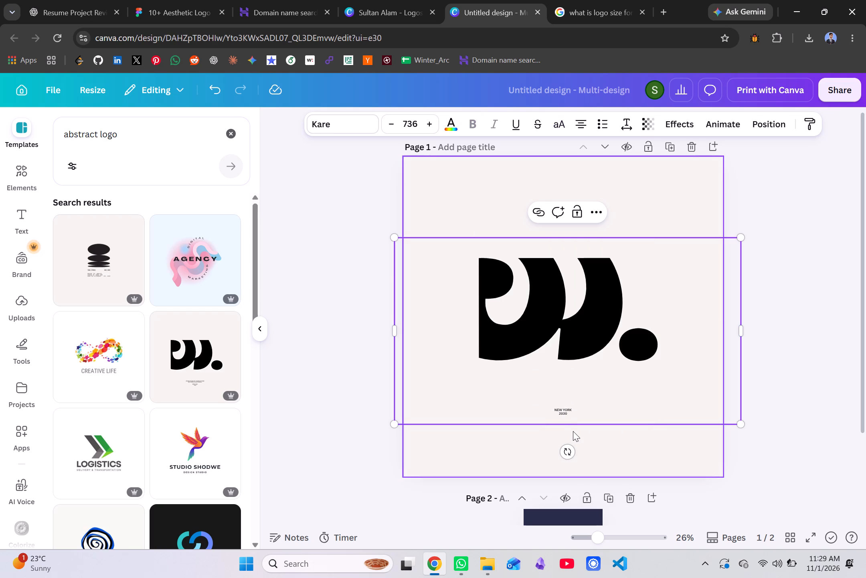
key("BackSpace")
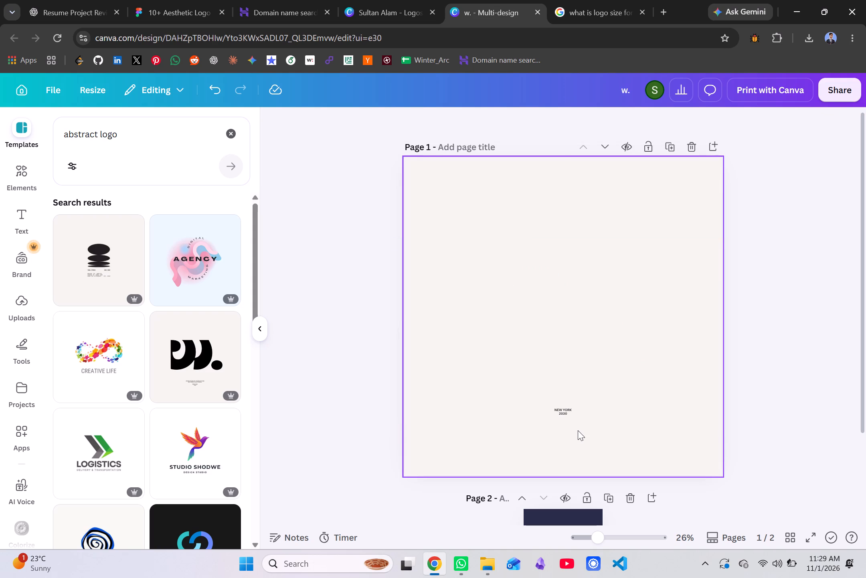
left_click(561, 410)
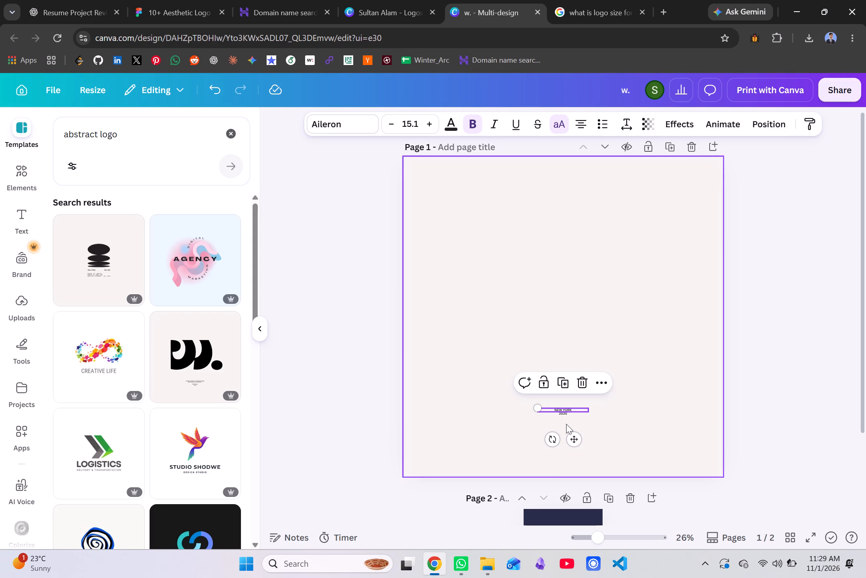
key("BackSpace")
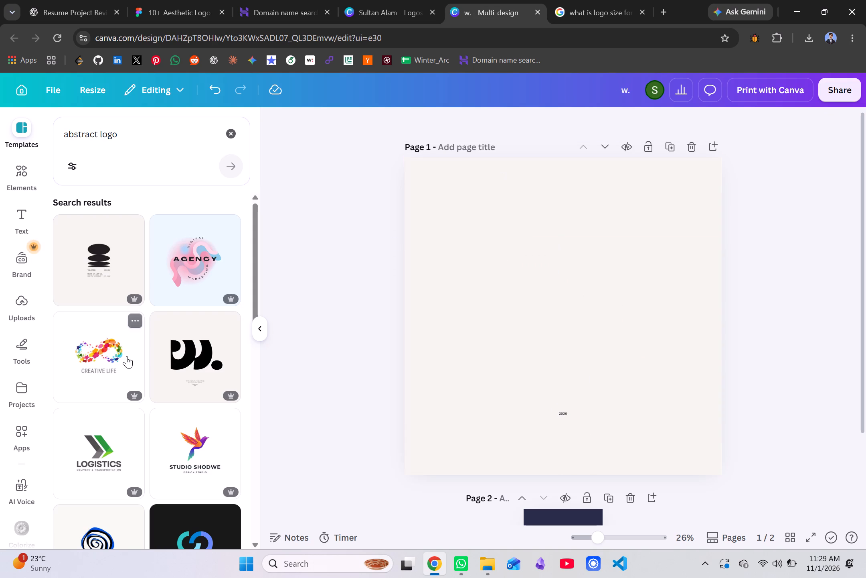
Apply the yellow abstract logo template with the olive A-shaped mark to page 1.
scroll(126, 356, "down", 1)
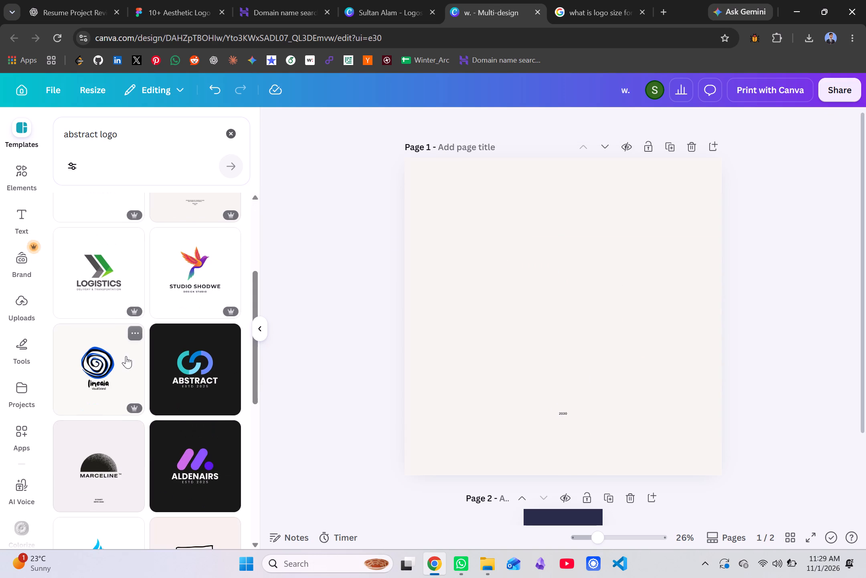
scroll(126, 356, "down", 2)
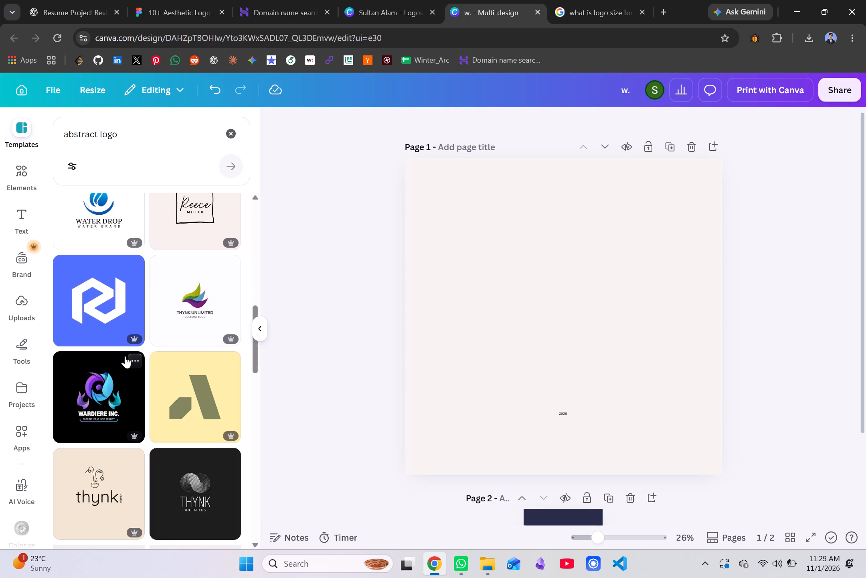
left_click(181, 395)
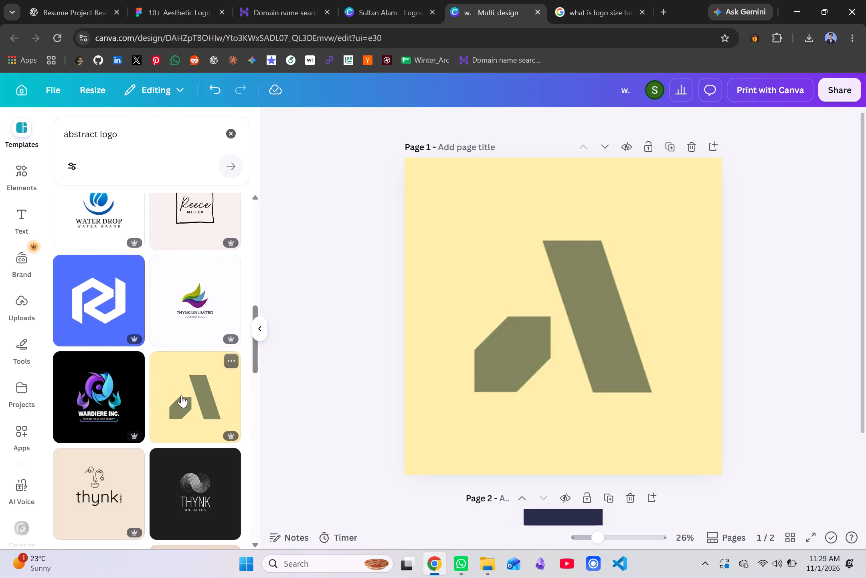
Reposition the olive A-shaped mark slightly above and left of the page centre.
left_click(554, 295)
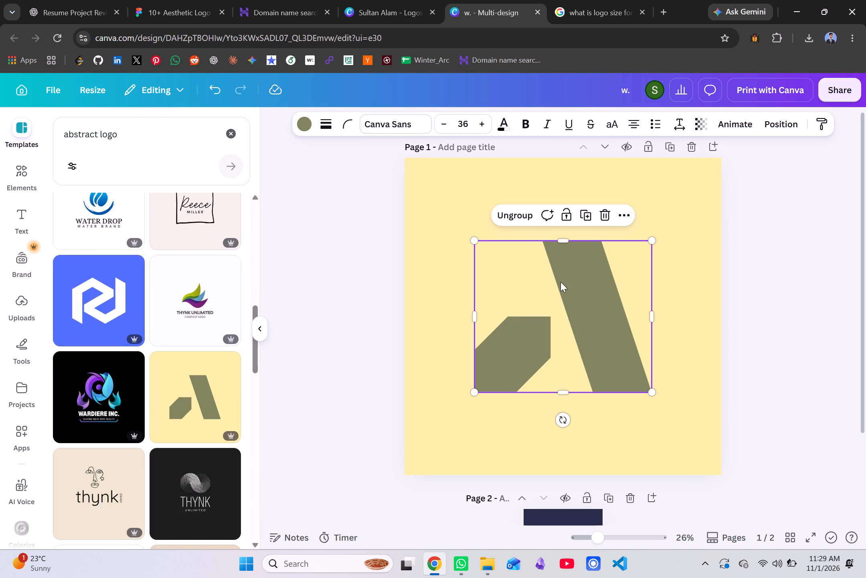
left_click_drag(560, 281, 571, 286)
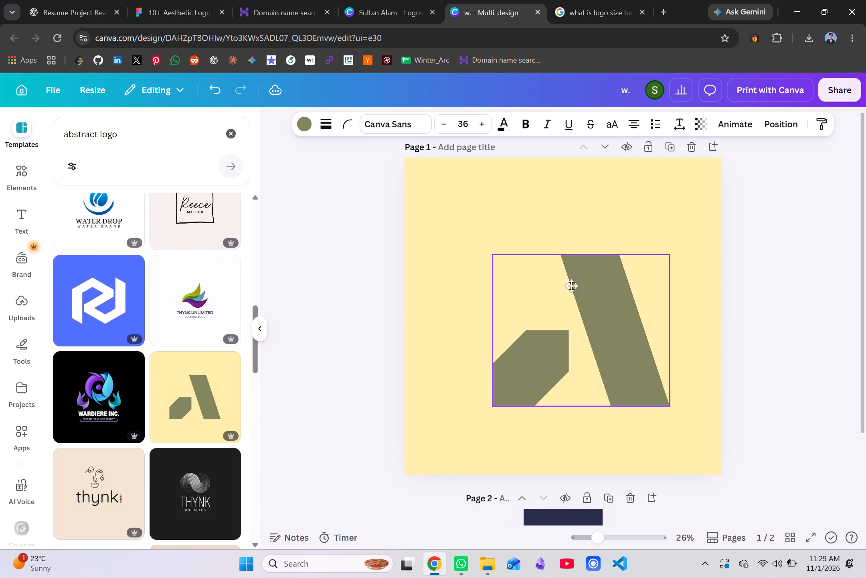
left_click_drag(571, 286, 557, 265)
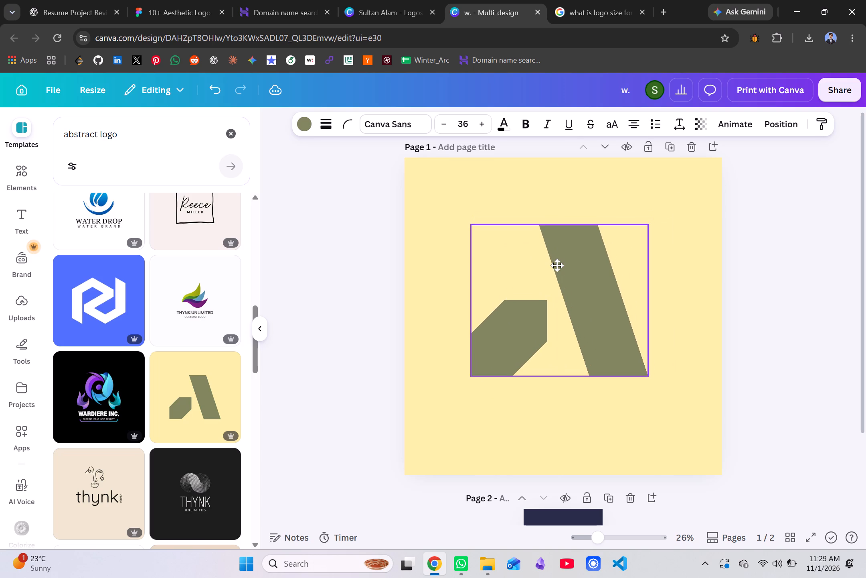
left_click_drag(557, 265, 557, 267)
Find the BrandDesign template among the abstract logo results and open its Soft Blue & Brown Abstract Letter B Logo details.
scroll(167, 287, "down", 1)
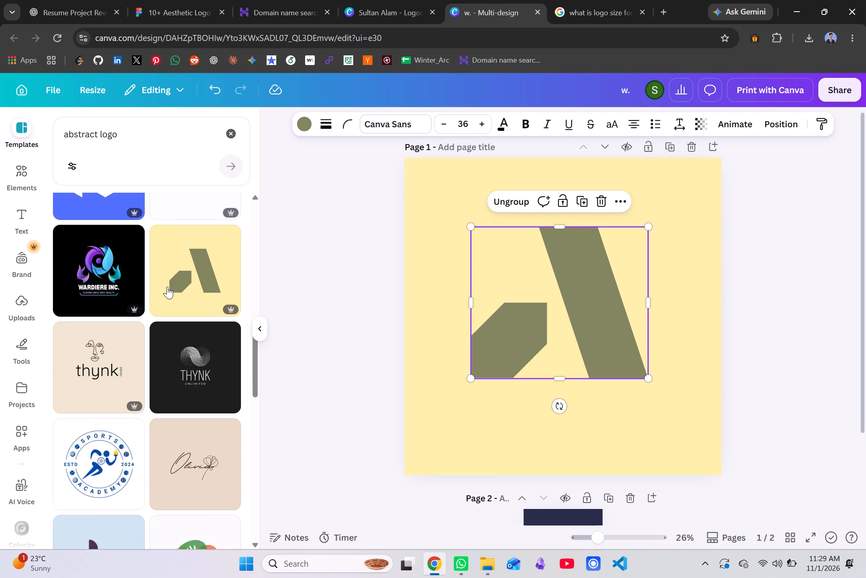
scroll(167, 287, "down", 2)
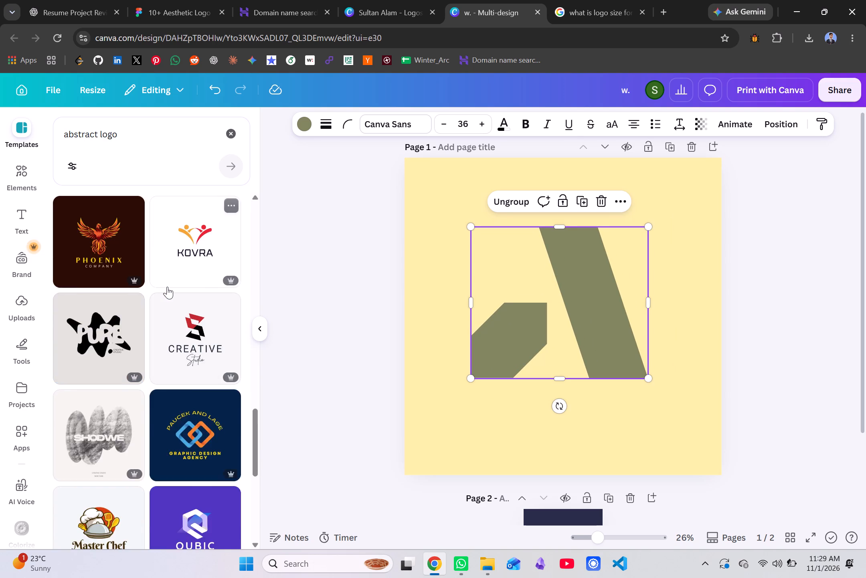
scroll(167, 287, "up", 1)
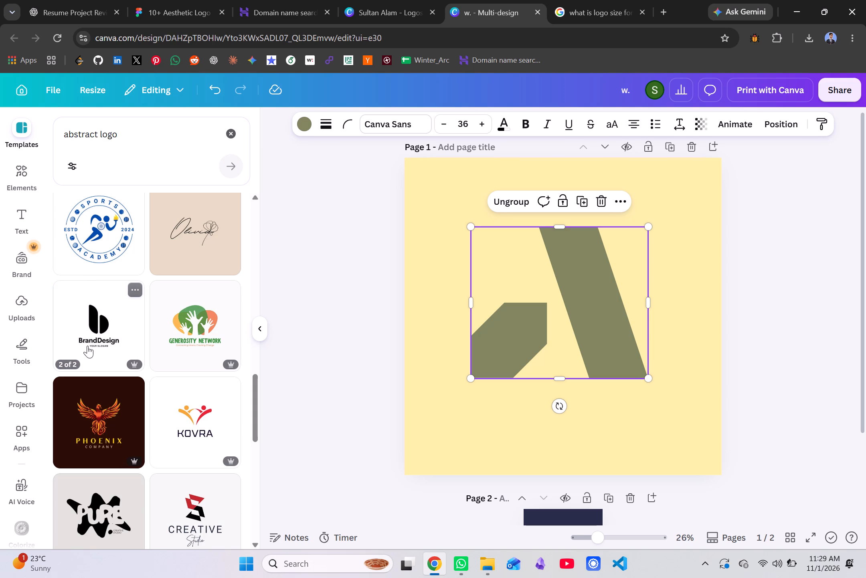
left_click(100, 329)
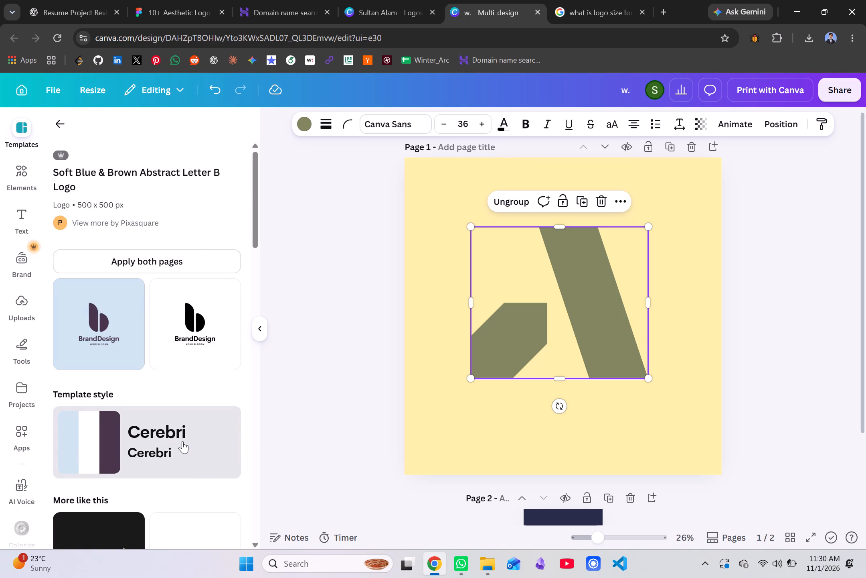
Apply the similar black template with the rounded letter mark and Technology & Design captions to page 1.
scroll(182, 441, "down", 2)
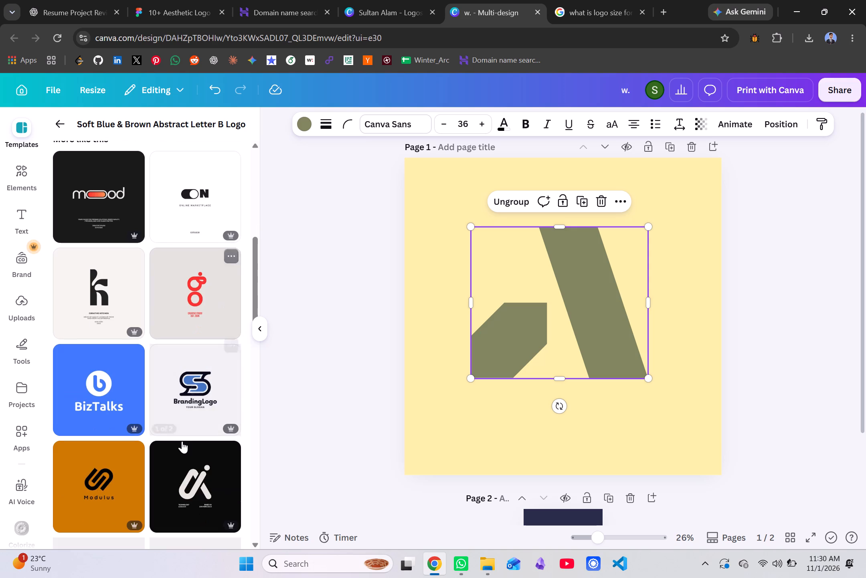
scroll(181, 441, "down", 1)
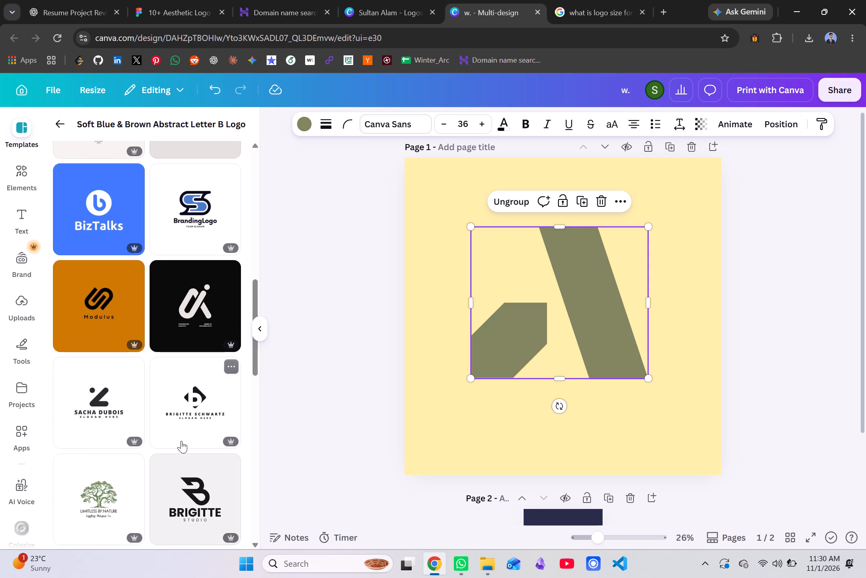
scroll(181, 441, "down", 1)
scroll(181, 441, "up", 1)
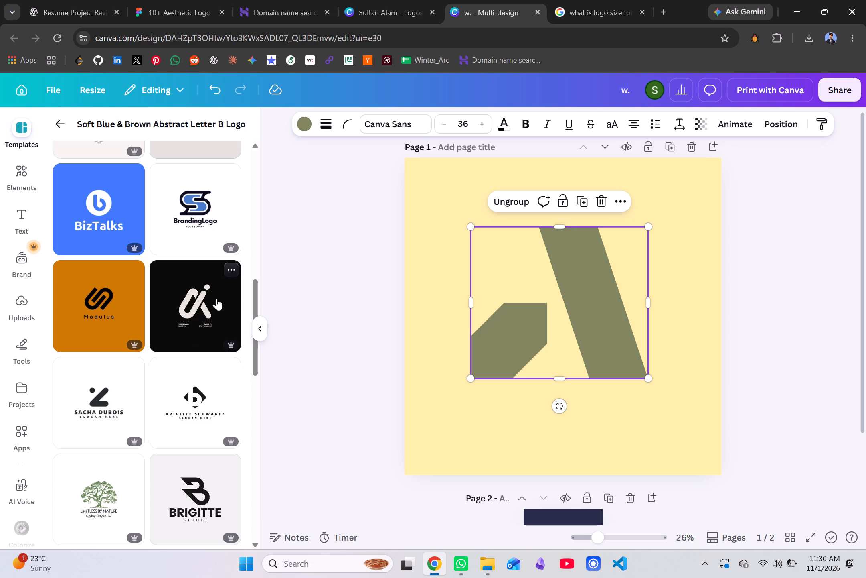
left_click(189, 301)
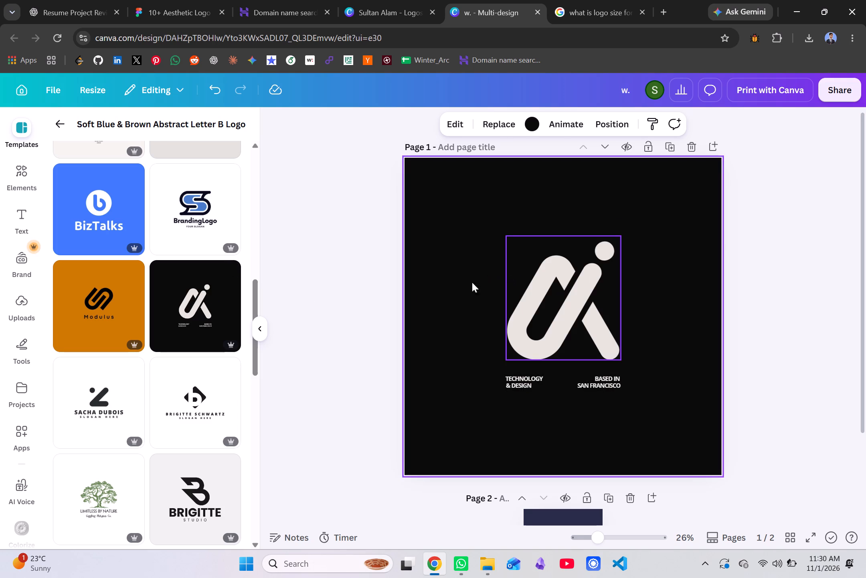
Apply the Letter B template's Cerebri style with its light blue, white and dark purple palette to page 1.
scroll(91, 320, "up", 3)
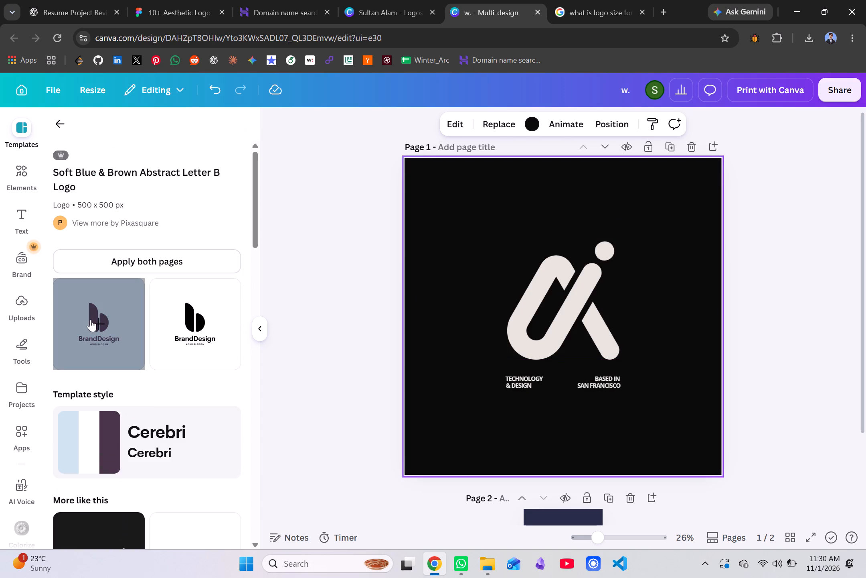
scroll(93, 324, "down", 1)
left_click(153, 246)
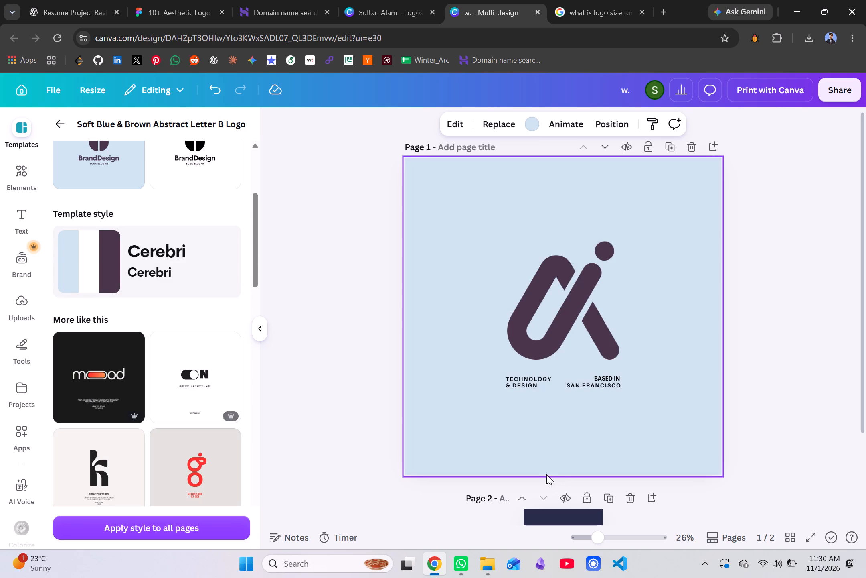
Delete the TECHNOLOGY, & DESIGN, BASED IN and SAN FRANCISCO captions beneath the logo mark.
left_click(526, 378)
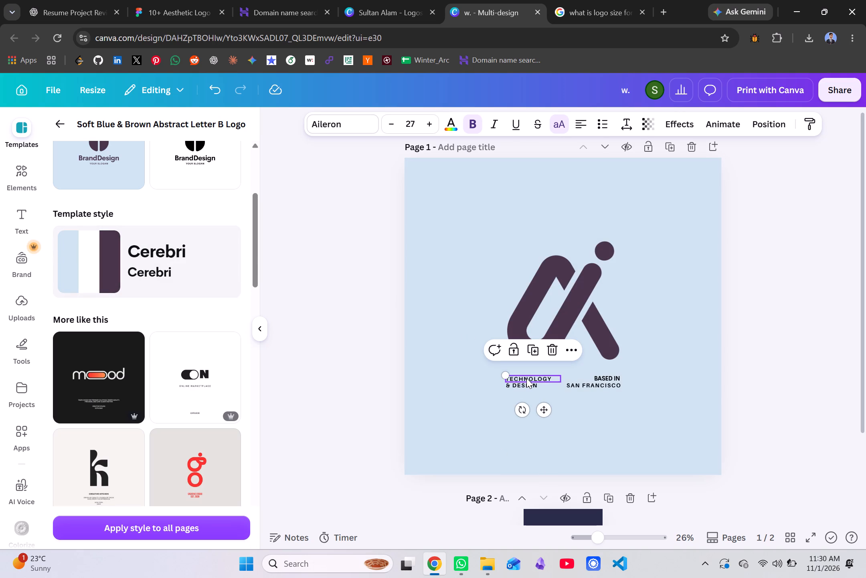
key("BackSpace")
left_click(516, 384)
key("BackSpace")
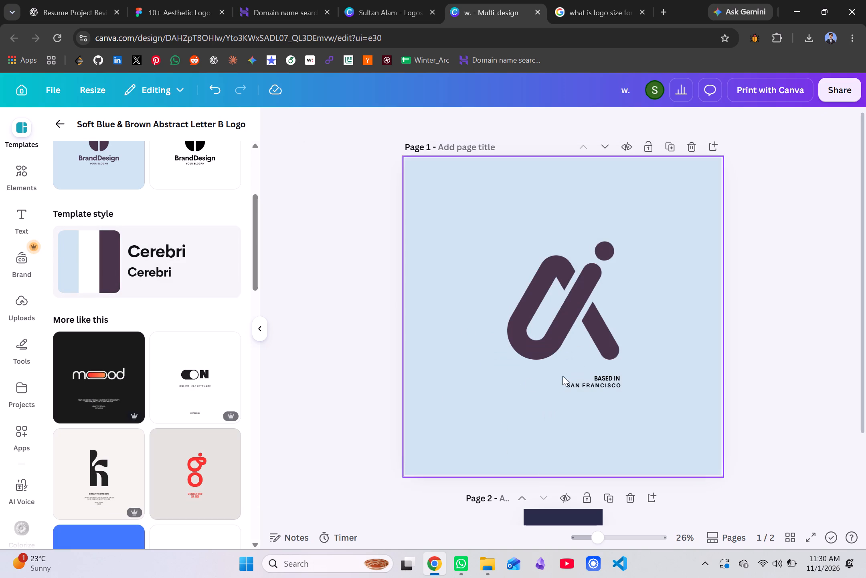
left_click(582, 377)
key("BackSpace")
left_click(581, 381)
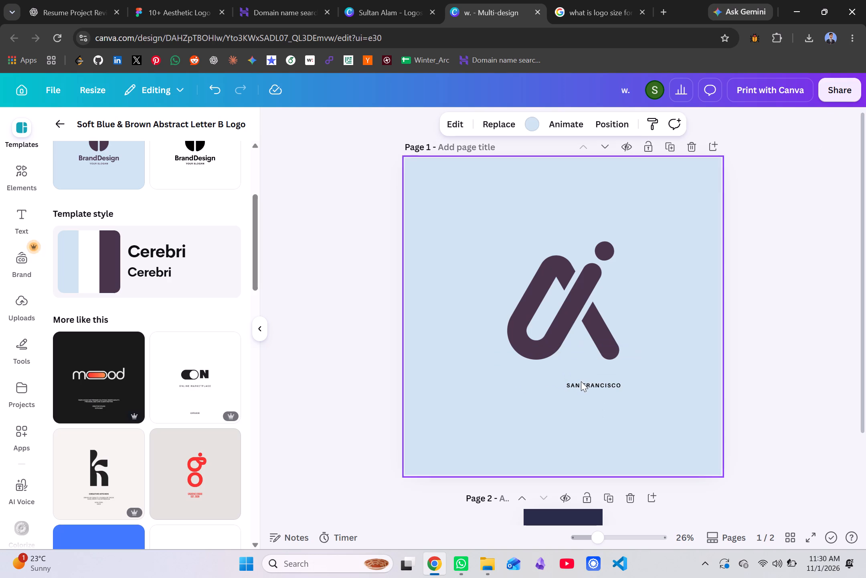
left_click(581, 381)
left_click(588, 386)
key("BackSpace")
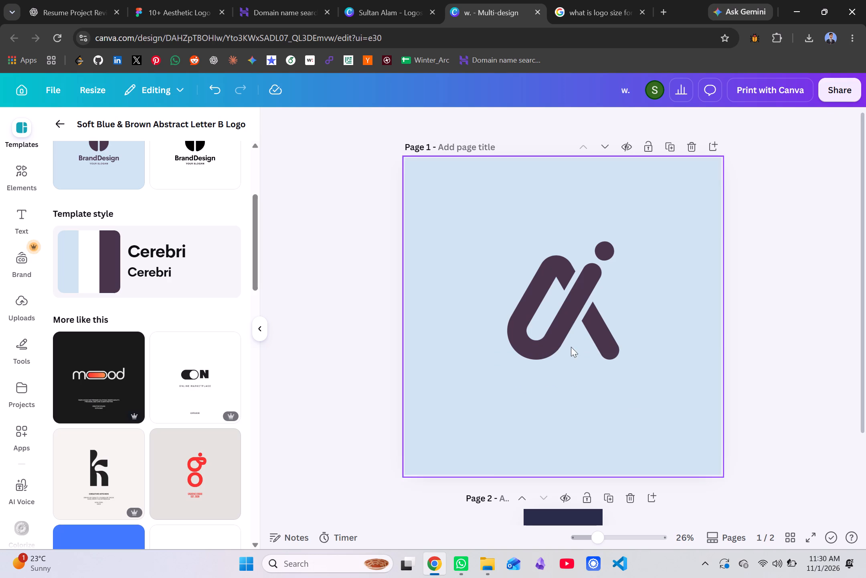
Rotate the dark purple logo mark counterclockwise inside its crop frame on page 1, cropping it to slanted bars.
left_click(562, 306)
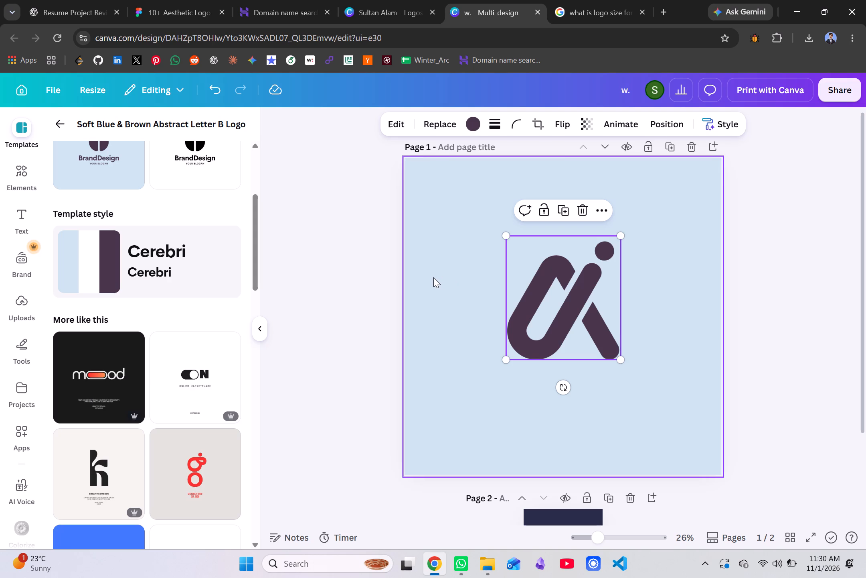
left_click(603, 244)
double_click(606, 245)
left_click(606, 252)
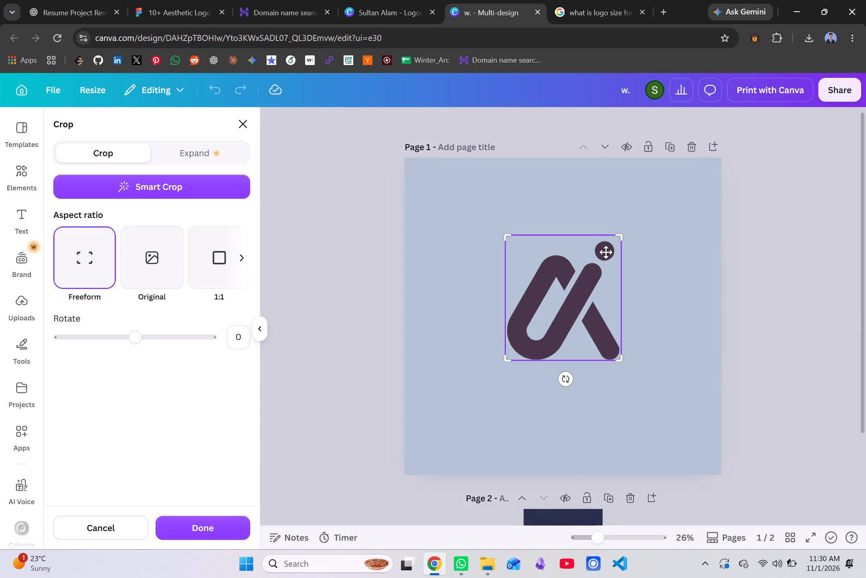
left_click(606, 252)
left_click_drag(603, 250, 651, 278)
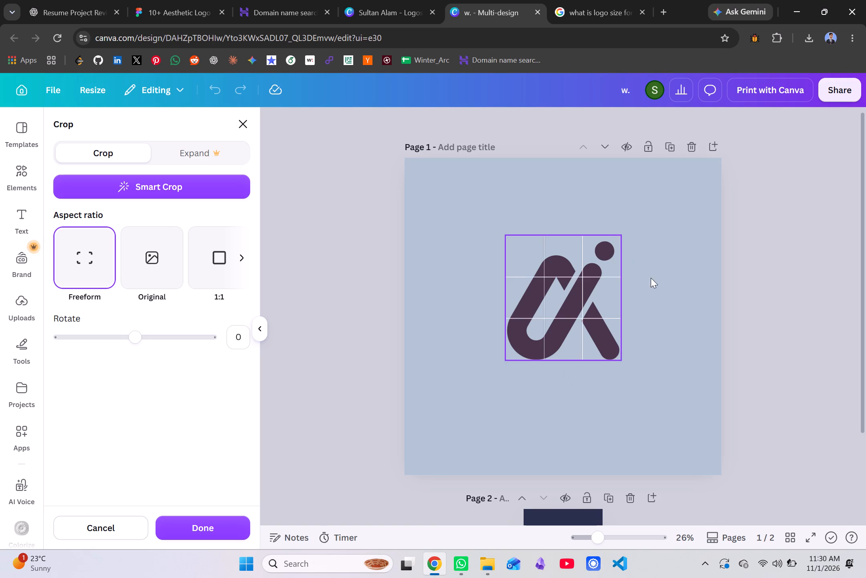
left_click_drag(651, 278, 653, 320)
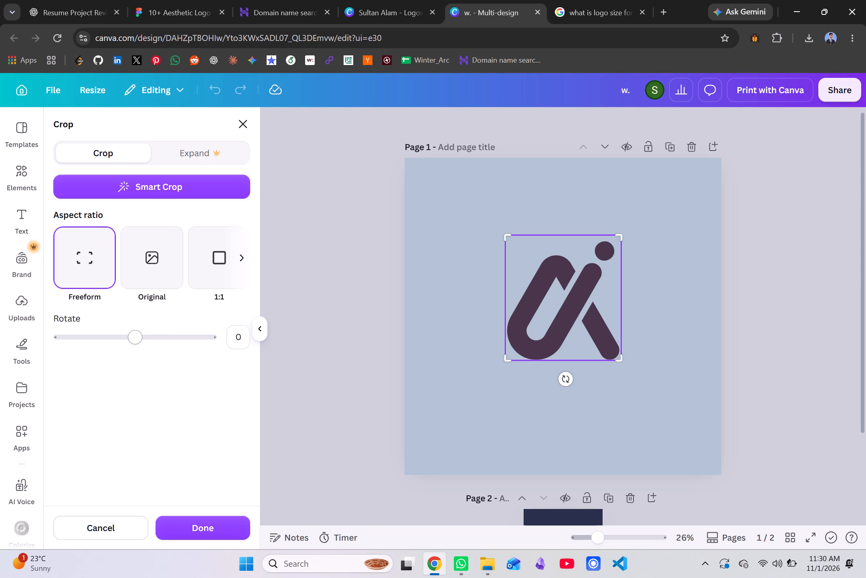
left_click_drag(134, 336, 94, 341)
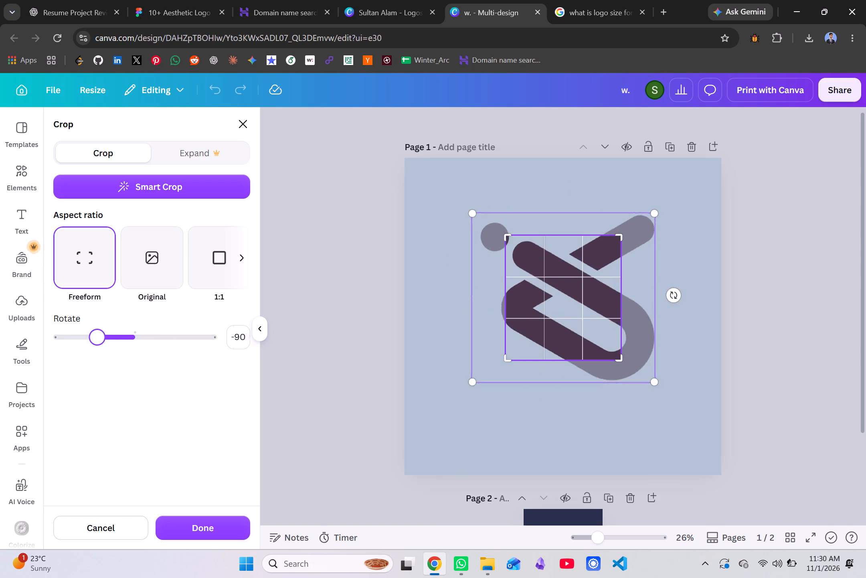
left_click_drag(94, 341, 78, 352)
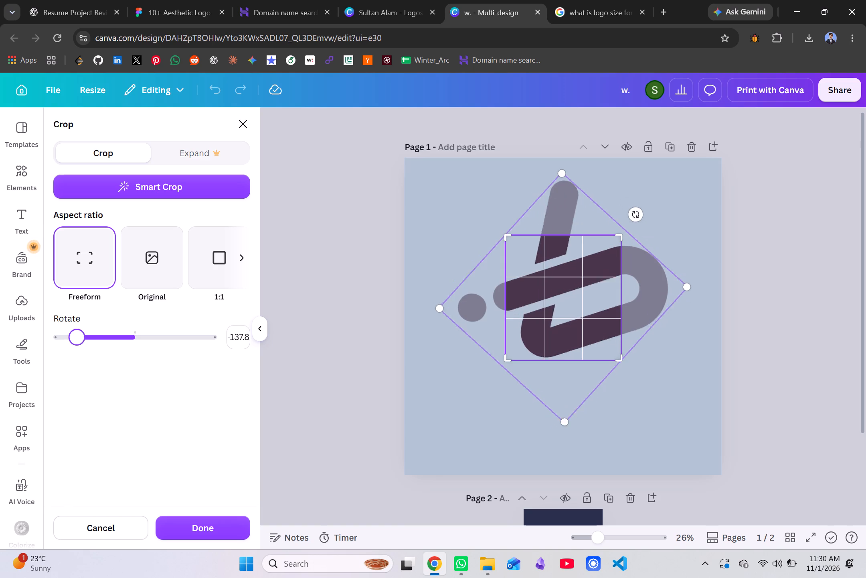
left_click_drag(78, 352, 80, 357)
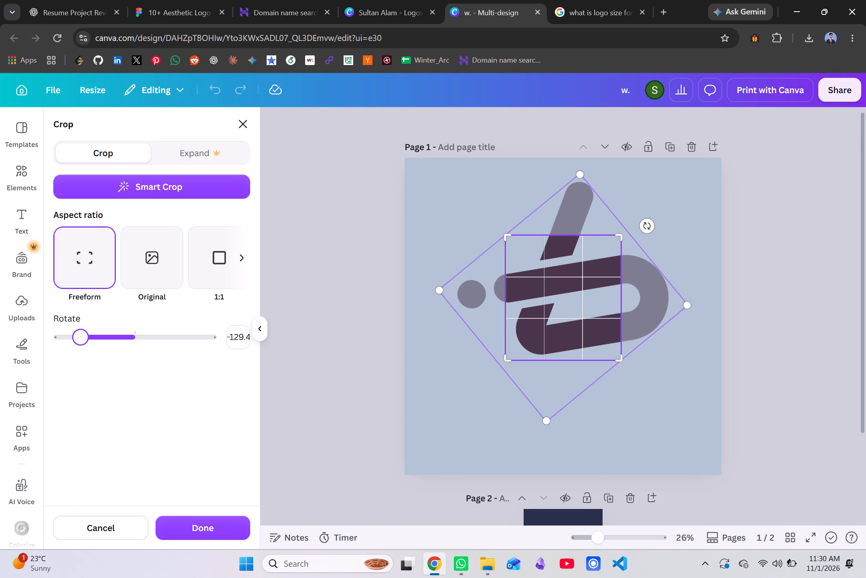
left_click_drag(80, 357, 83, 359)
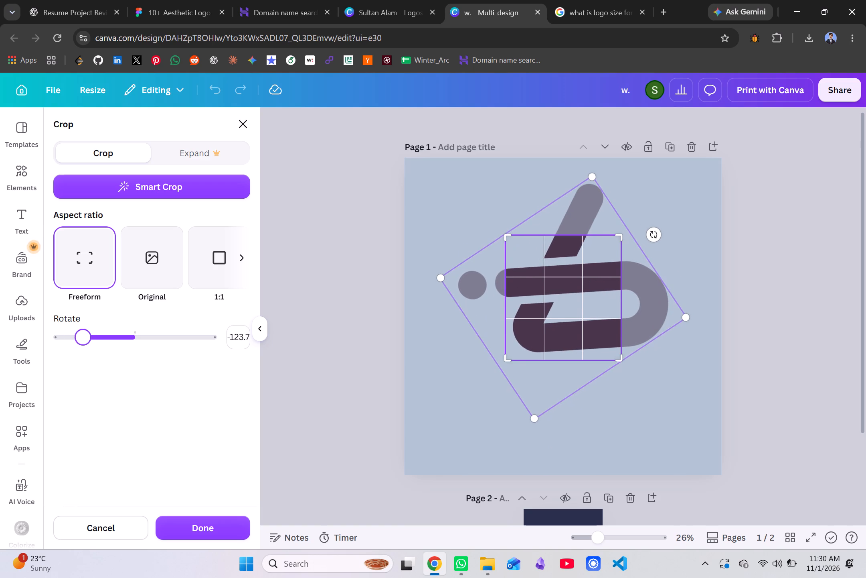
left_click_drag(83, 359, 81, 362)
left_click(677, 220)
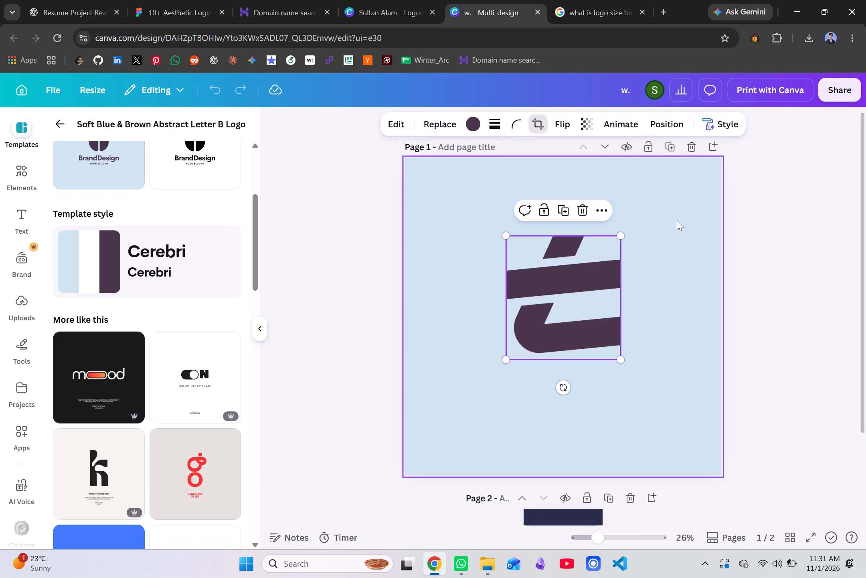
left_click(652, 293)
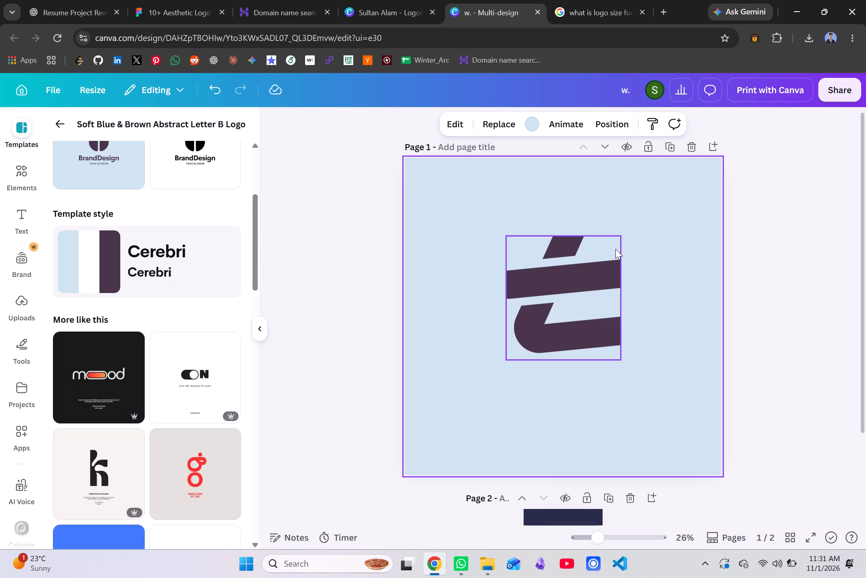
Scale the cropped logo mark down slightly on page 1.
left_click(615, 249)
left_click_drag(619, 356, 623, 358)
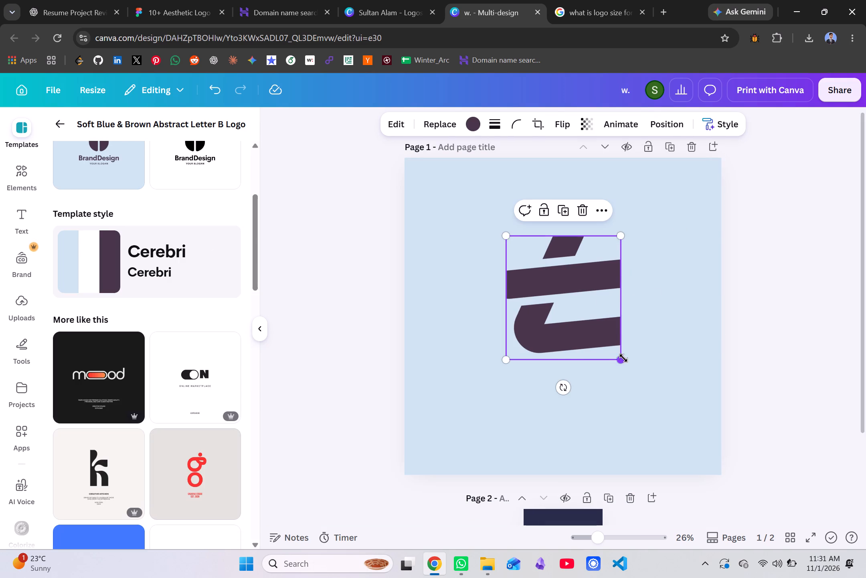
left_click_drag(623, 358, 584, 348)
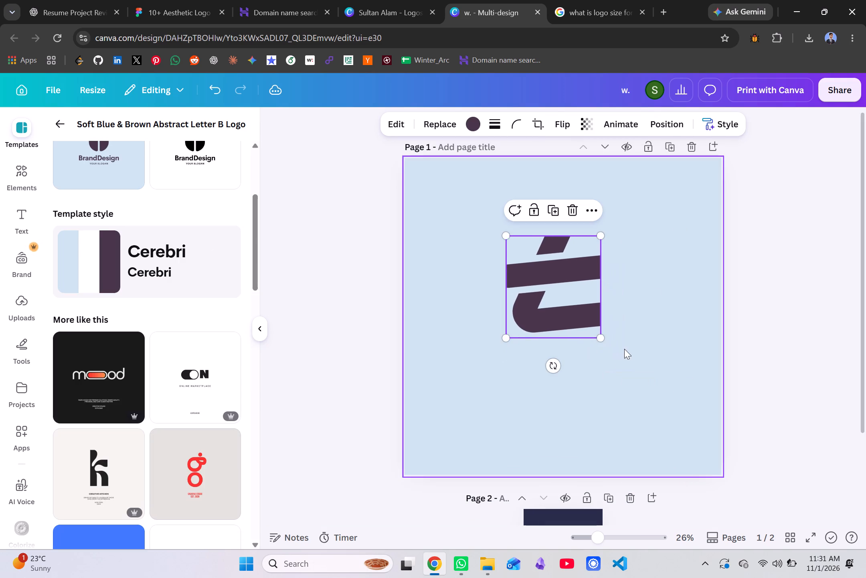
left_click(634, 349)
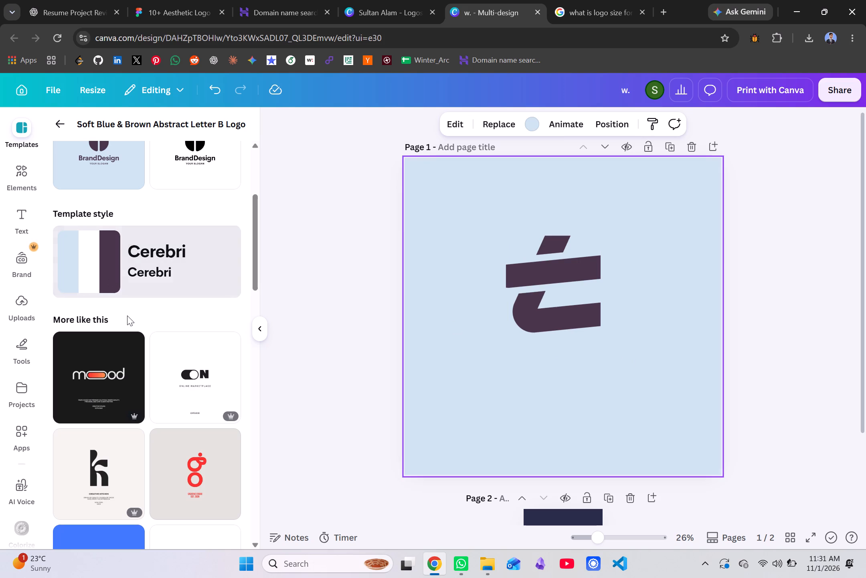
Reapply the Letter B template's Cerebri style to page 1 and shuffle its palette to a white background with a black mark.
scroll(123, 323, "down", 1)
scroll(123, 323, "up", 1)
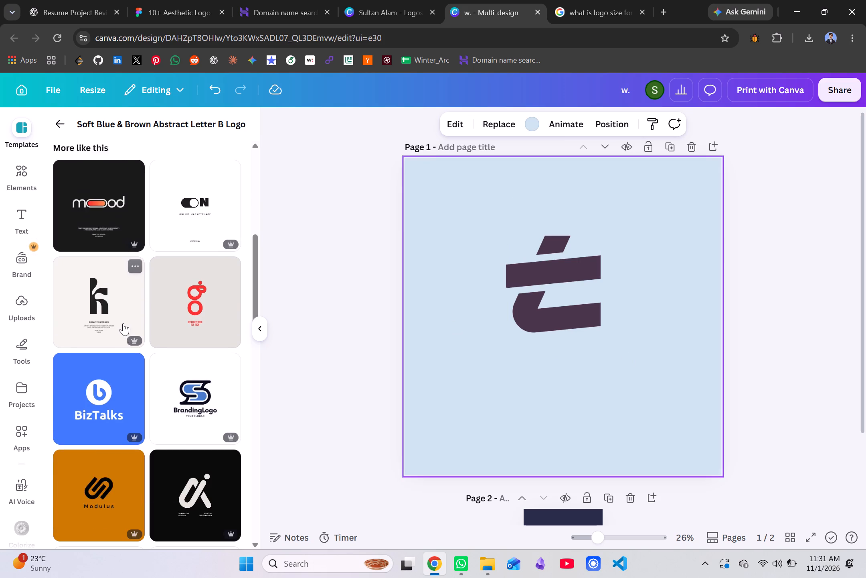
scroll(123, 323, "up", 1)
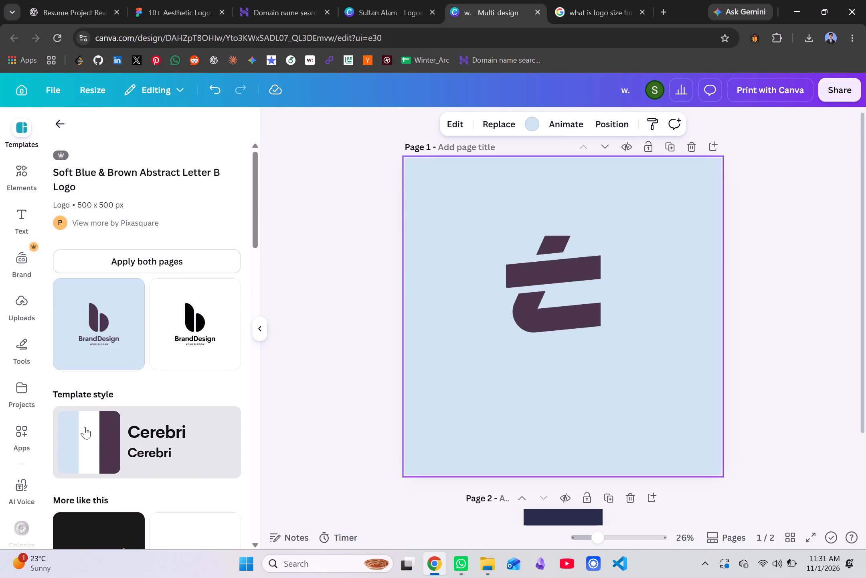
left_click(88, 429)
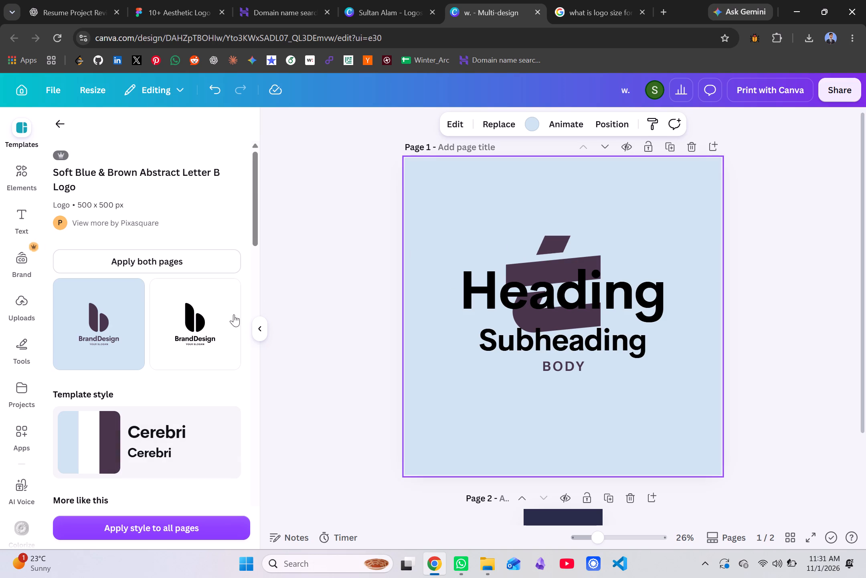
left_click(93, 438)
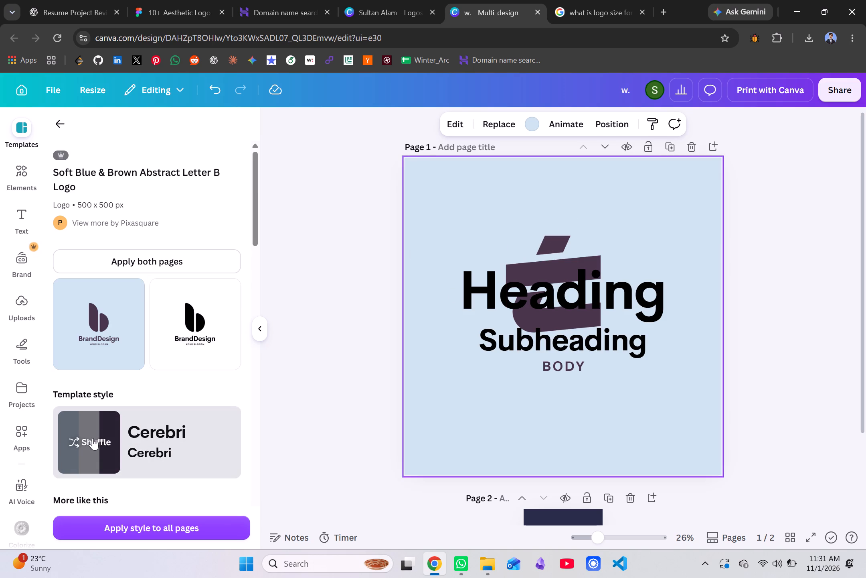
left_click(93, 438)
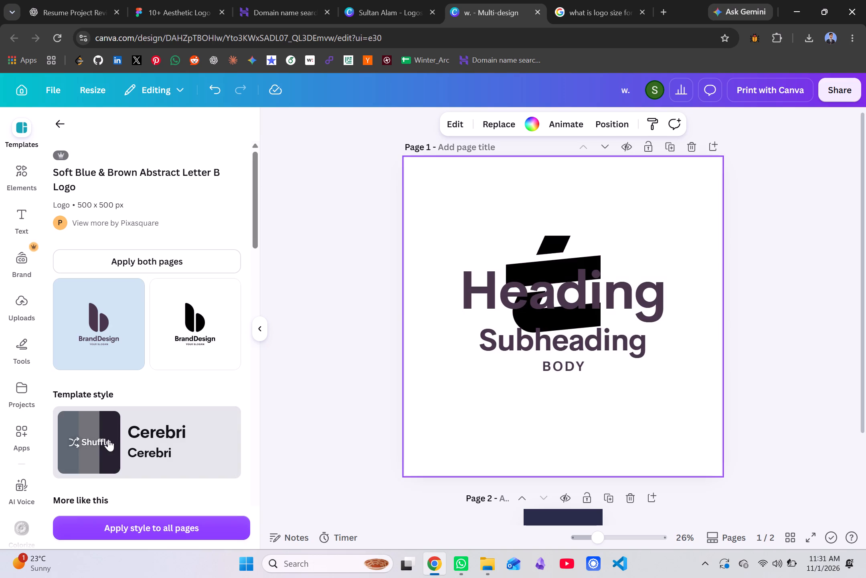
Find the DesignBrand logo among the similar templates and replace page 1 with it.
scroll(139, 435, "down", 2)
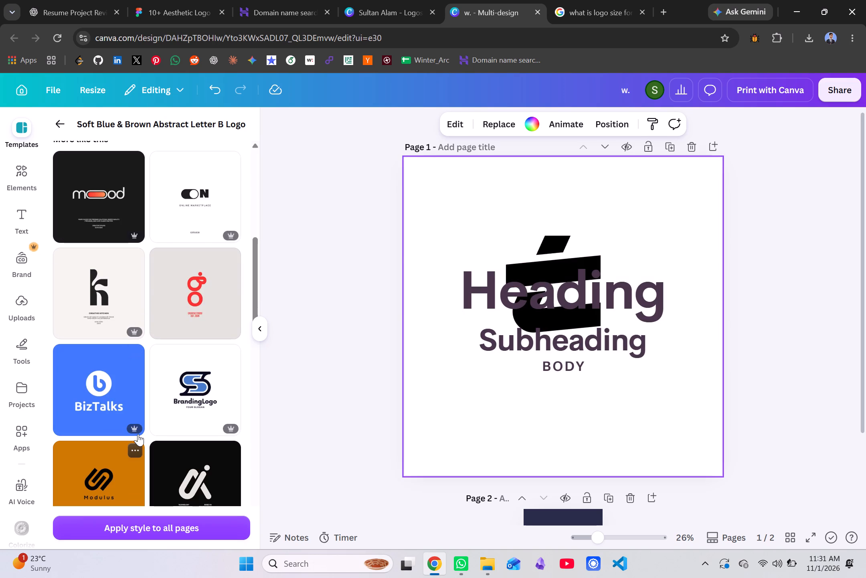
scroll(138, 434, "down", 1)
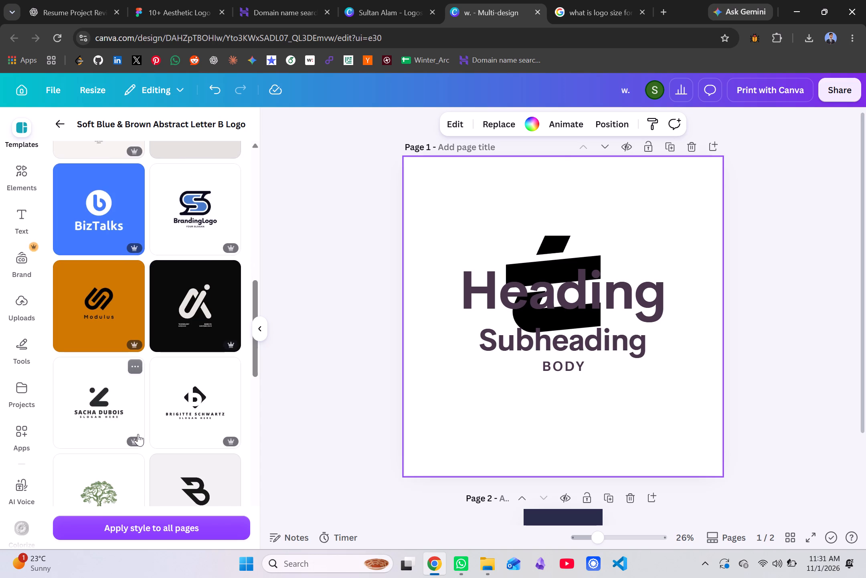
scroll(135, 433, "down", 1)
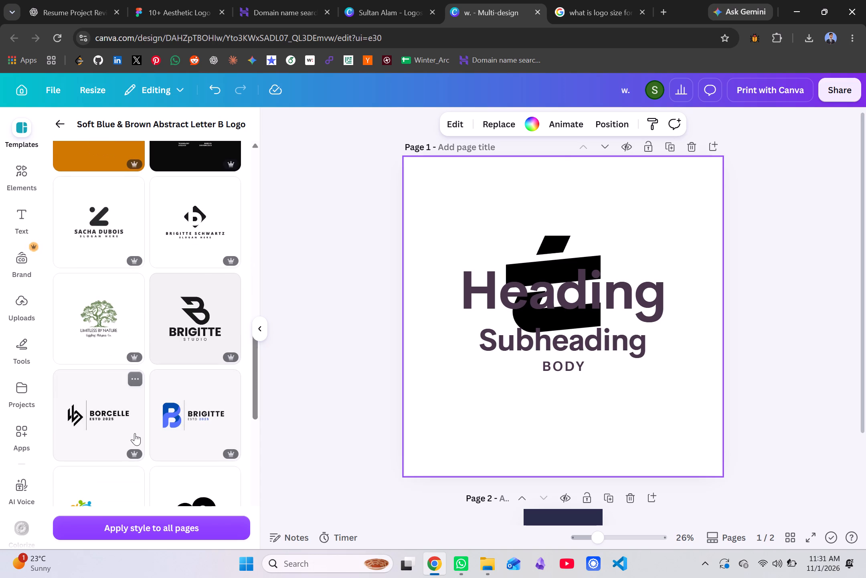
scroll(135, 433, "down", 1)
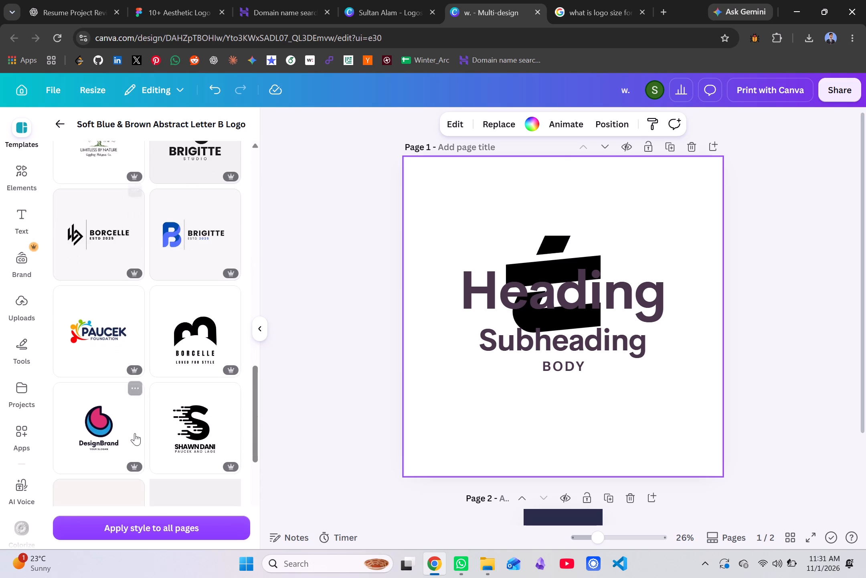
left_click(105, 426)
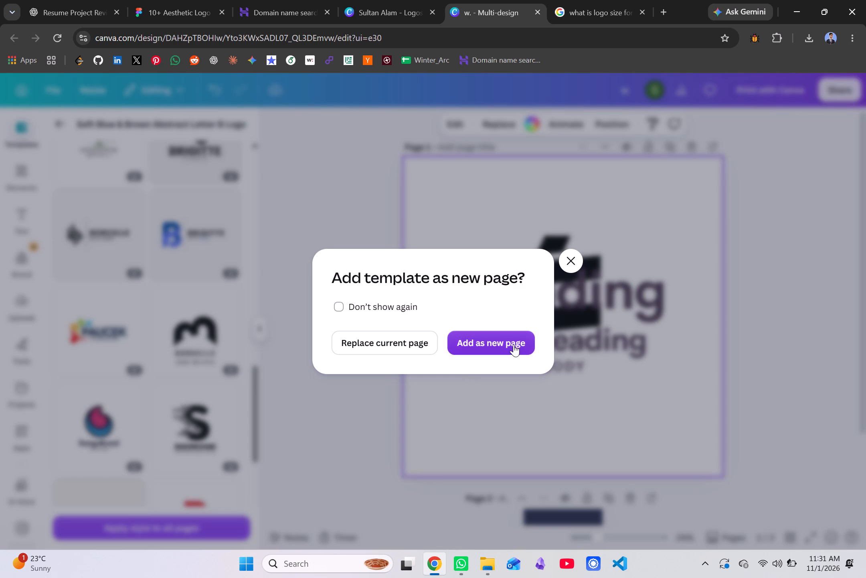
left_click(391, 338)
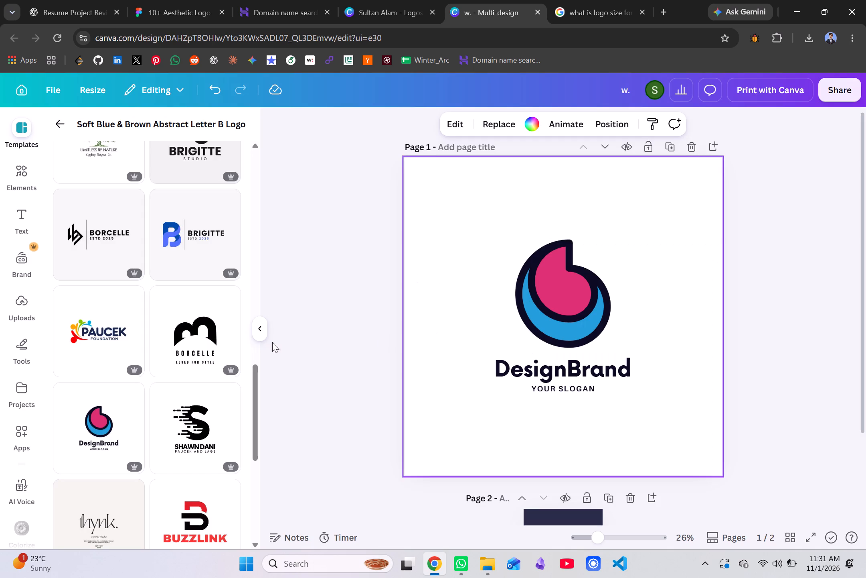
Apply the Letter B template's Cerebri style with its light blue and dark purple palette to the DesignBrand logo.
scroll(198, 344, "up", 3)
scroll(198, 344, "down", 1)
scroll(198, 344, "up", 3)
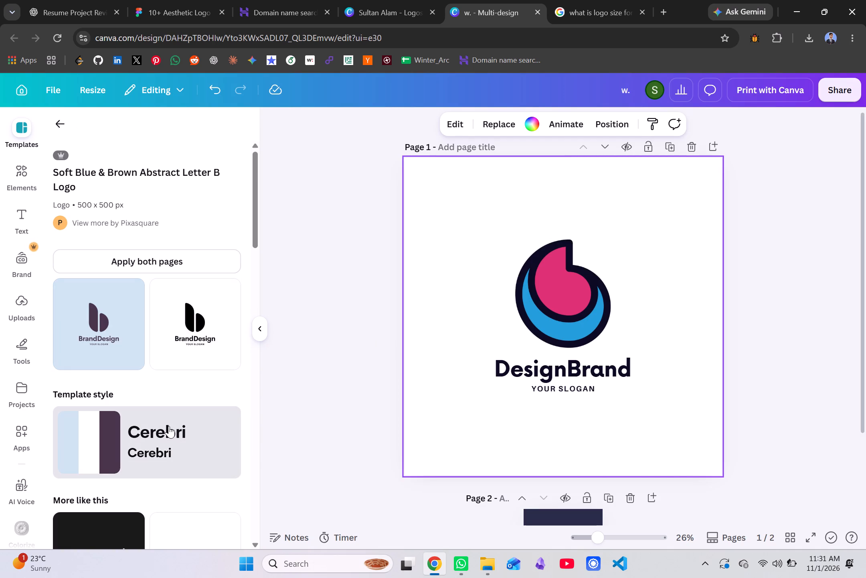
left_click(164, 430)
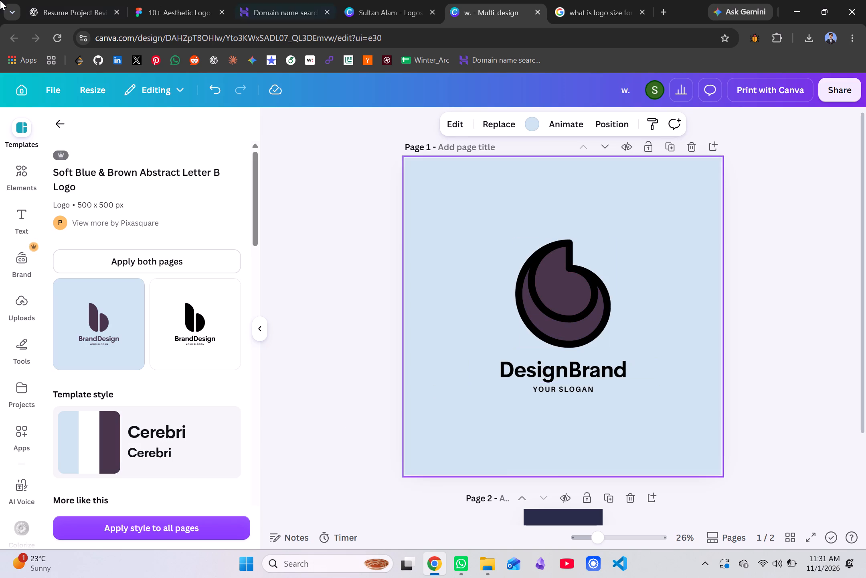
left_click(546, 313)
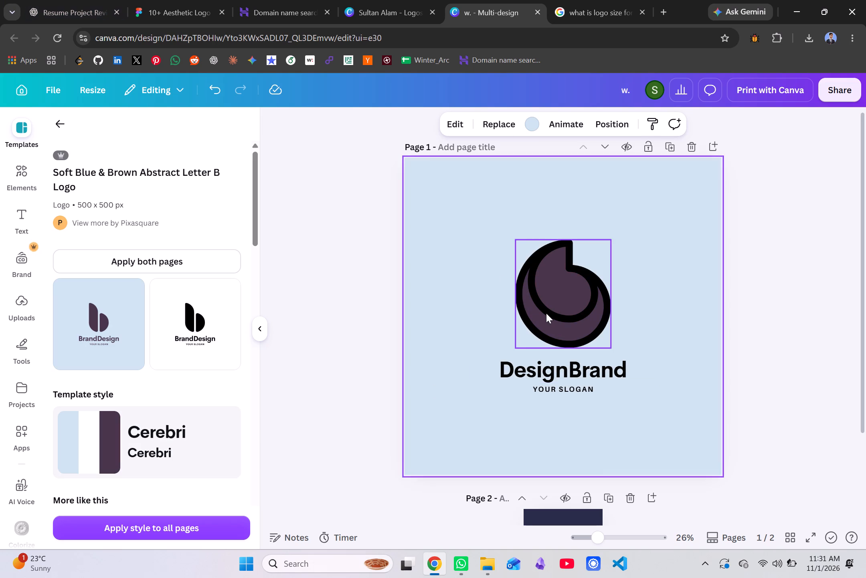
Find the black-and-white breeze flow logo among the similar templates and apply it to page 1.
scroll(179, 413, "down", 3)
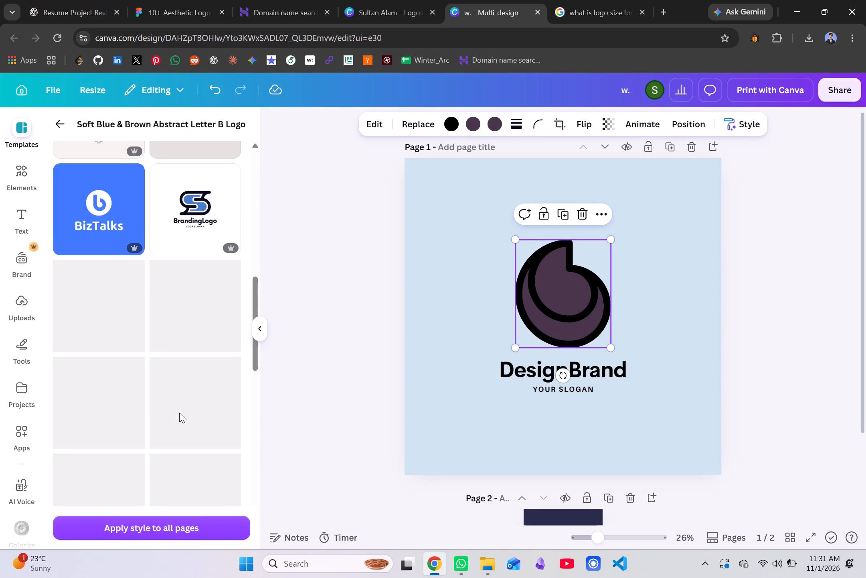
scroll(168, 411, "down", 1)
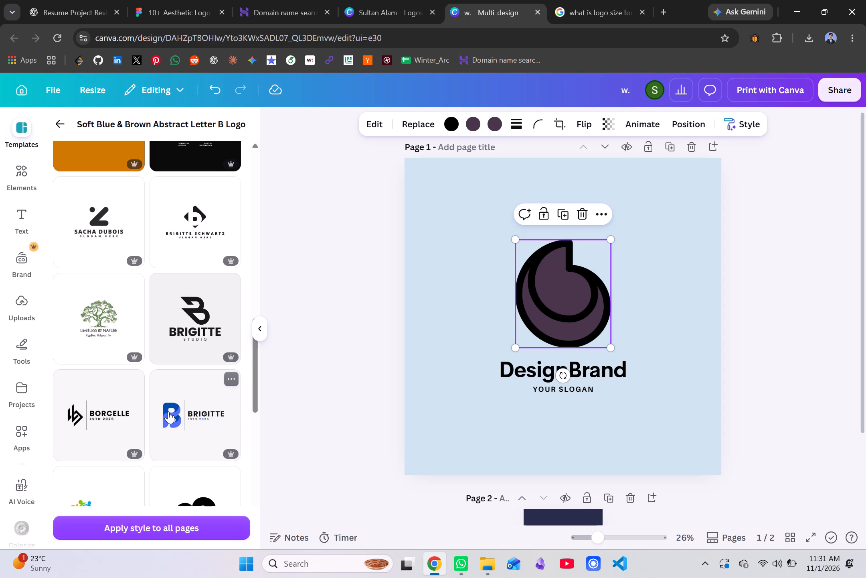
scroll(168, 411, "down", 2)
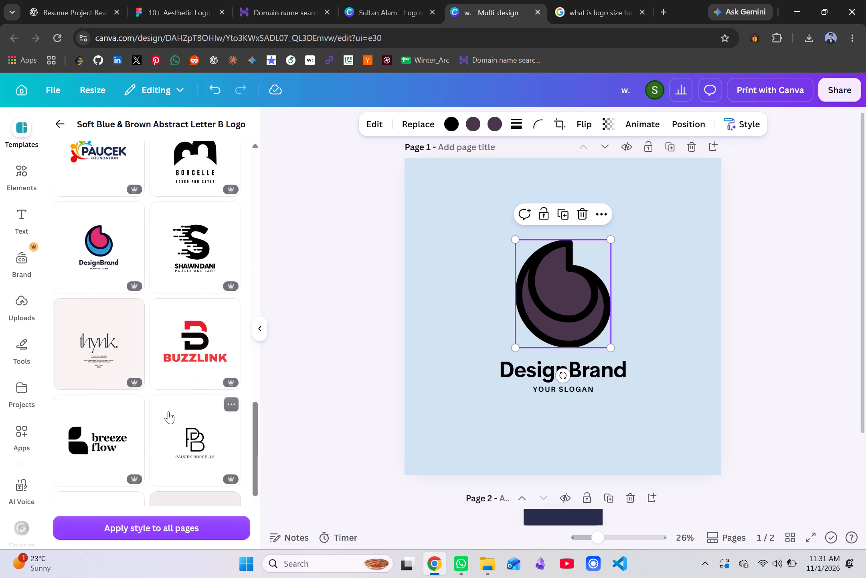
left_click(96, 442)
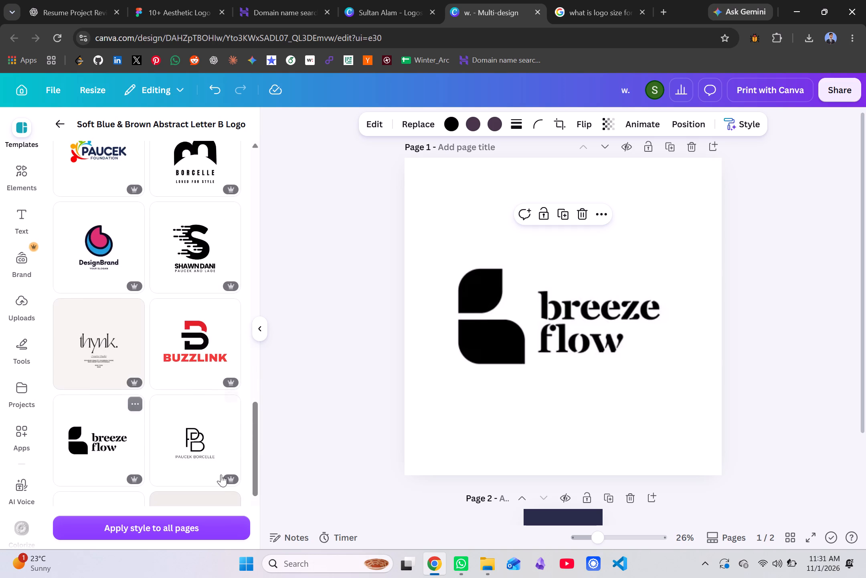
Move the black leaf-shaped mark closer to the breeze flow text.
left_click(482, 343)
left_click_drag(487, 339, 480, 358)
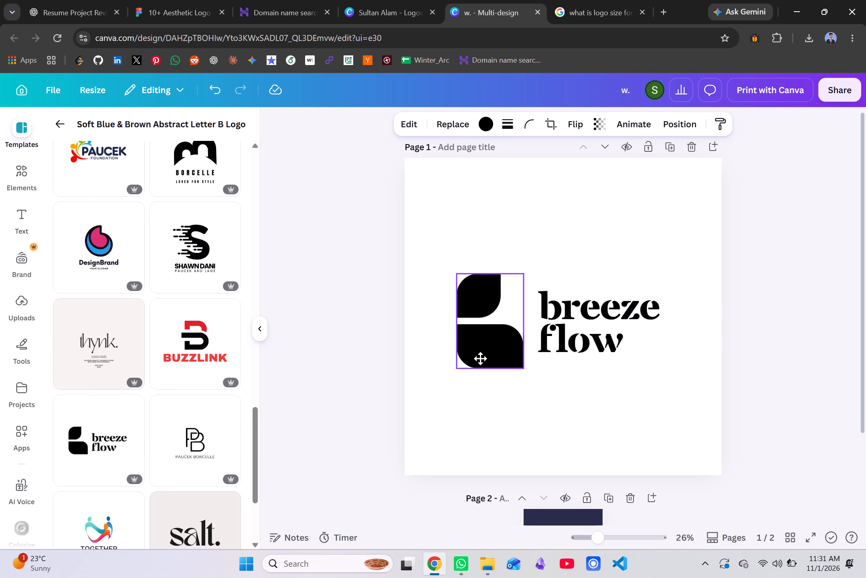
left_click_drag(480, 358, 498, 336)
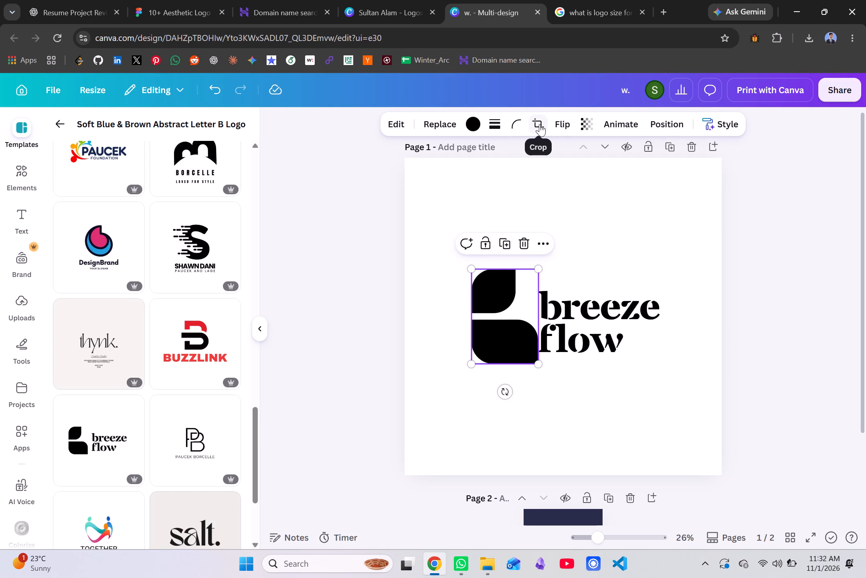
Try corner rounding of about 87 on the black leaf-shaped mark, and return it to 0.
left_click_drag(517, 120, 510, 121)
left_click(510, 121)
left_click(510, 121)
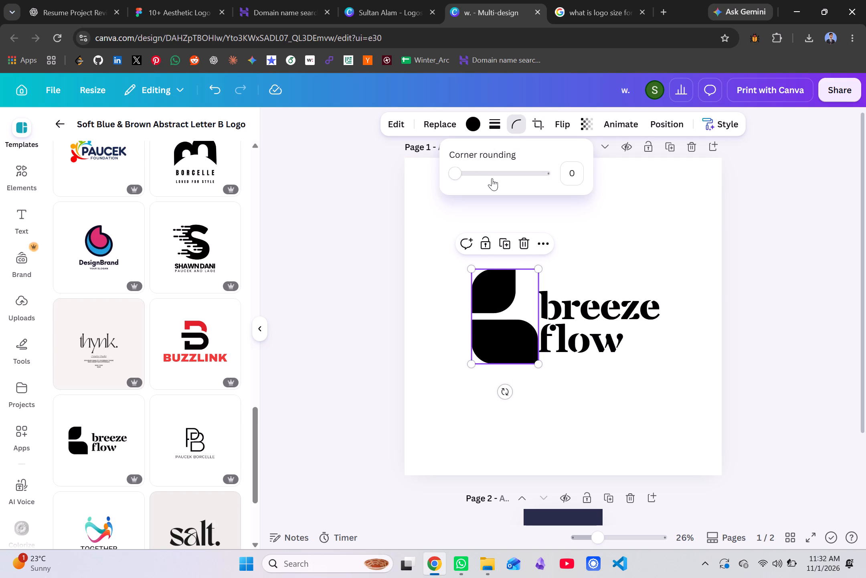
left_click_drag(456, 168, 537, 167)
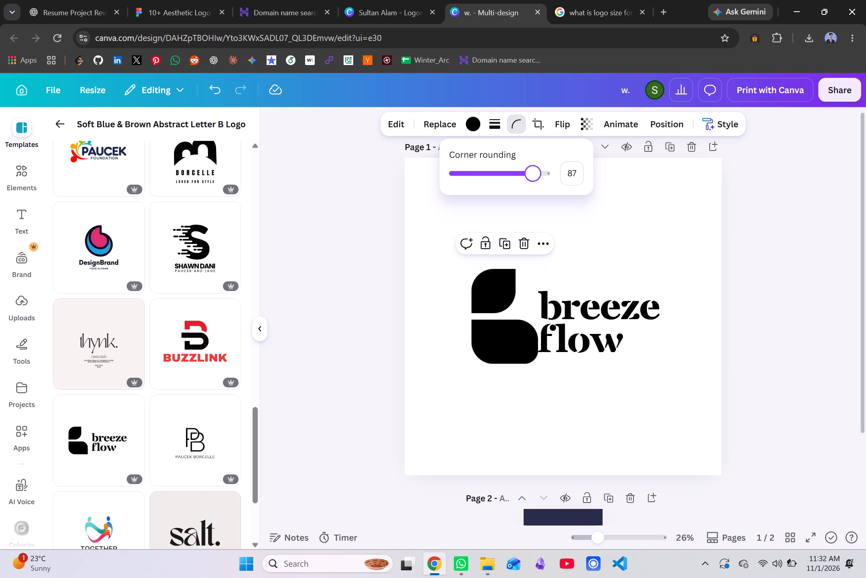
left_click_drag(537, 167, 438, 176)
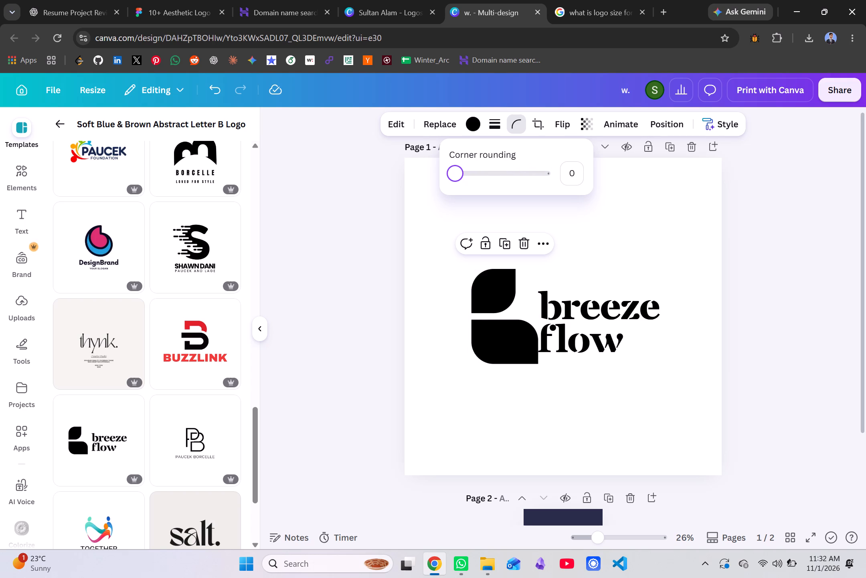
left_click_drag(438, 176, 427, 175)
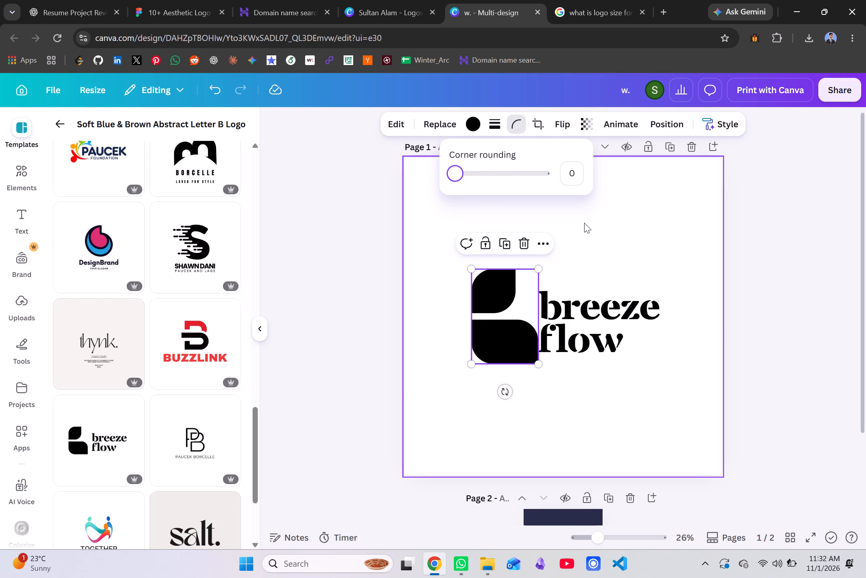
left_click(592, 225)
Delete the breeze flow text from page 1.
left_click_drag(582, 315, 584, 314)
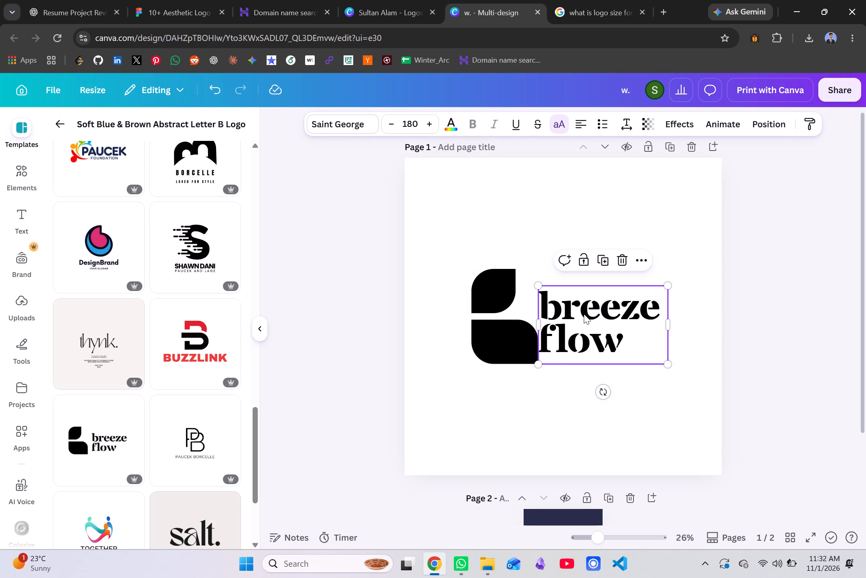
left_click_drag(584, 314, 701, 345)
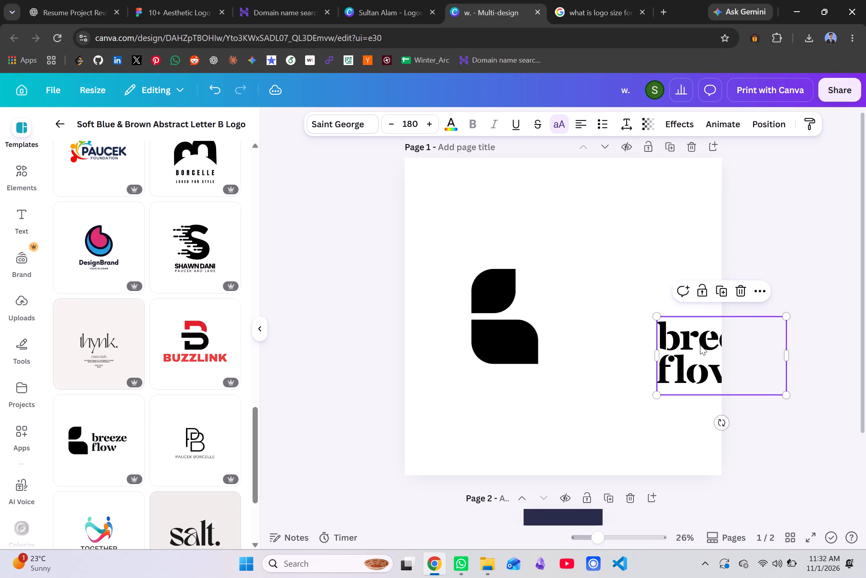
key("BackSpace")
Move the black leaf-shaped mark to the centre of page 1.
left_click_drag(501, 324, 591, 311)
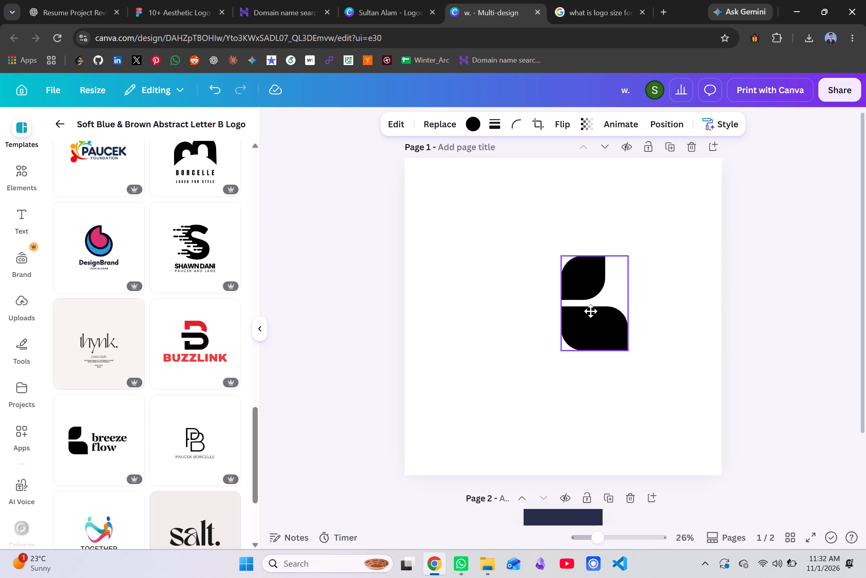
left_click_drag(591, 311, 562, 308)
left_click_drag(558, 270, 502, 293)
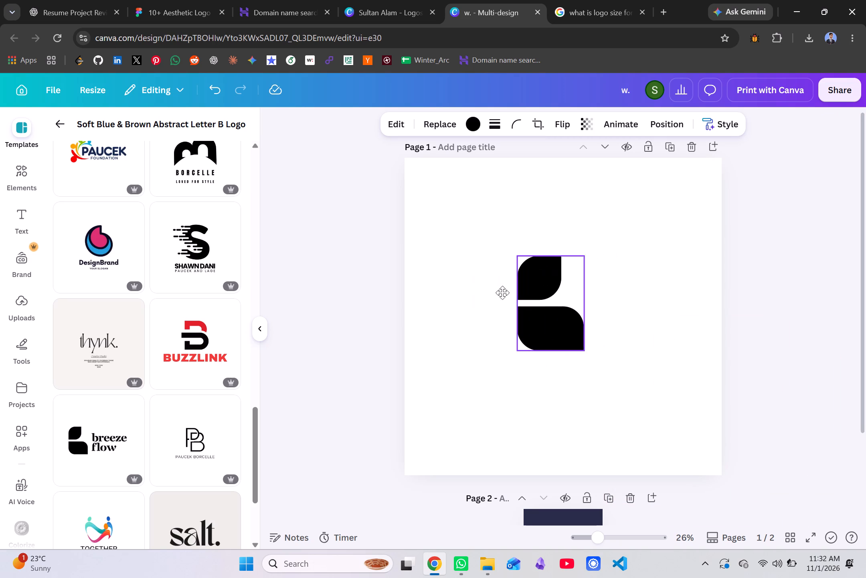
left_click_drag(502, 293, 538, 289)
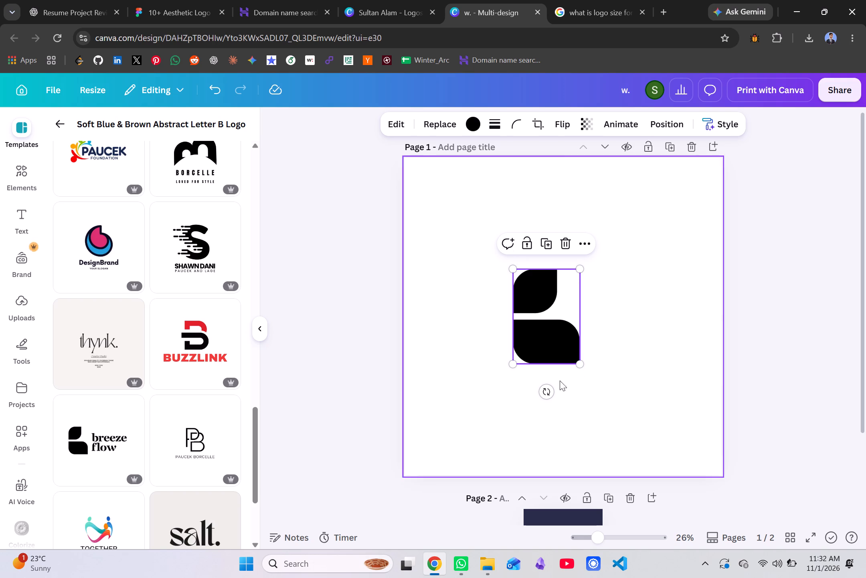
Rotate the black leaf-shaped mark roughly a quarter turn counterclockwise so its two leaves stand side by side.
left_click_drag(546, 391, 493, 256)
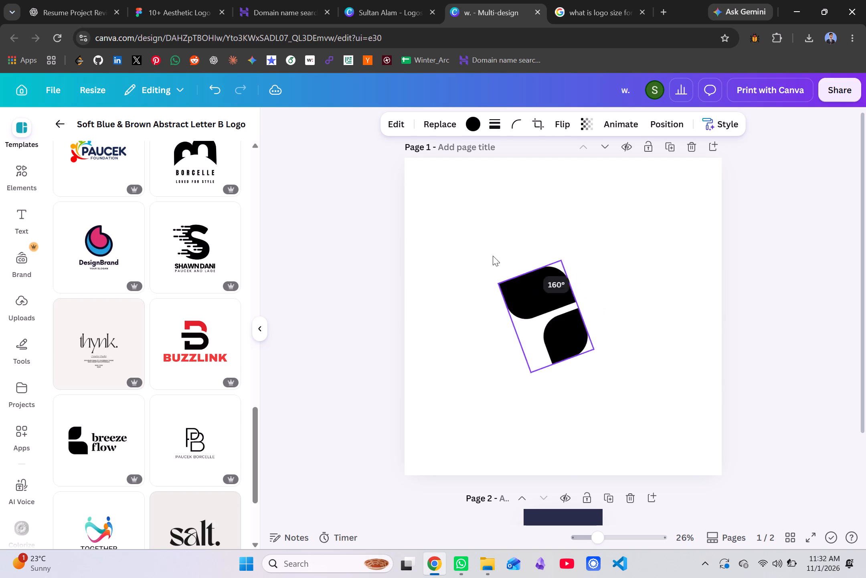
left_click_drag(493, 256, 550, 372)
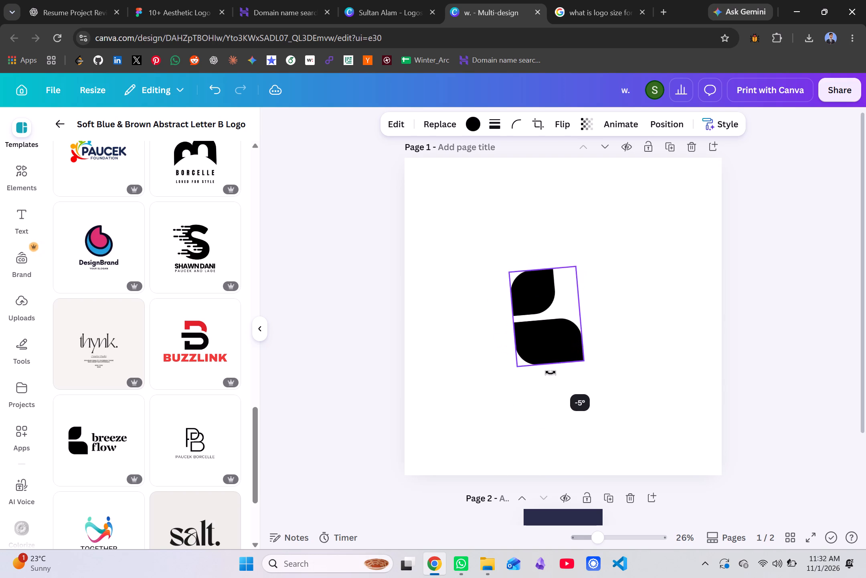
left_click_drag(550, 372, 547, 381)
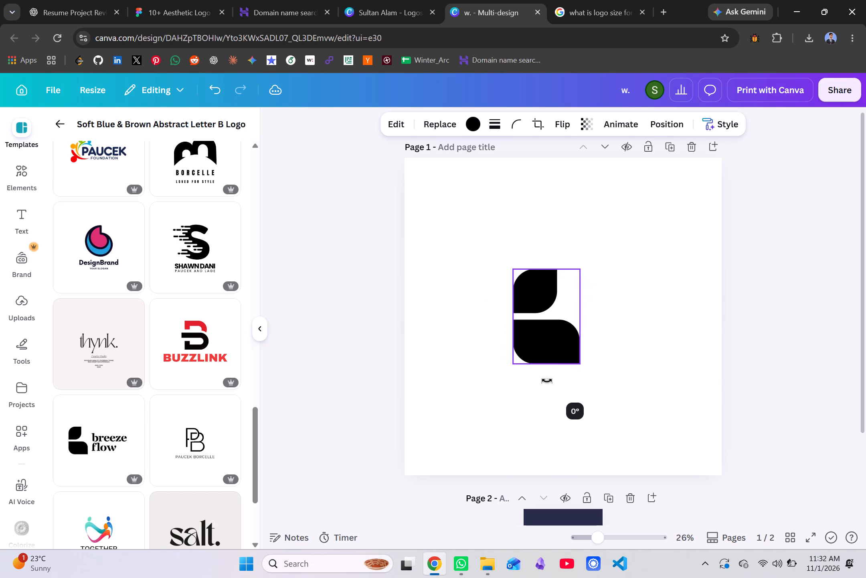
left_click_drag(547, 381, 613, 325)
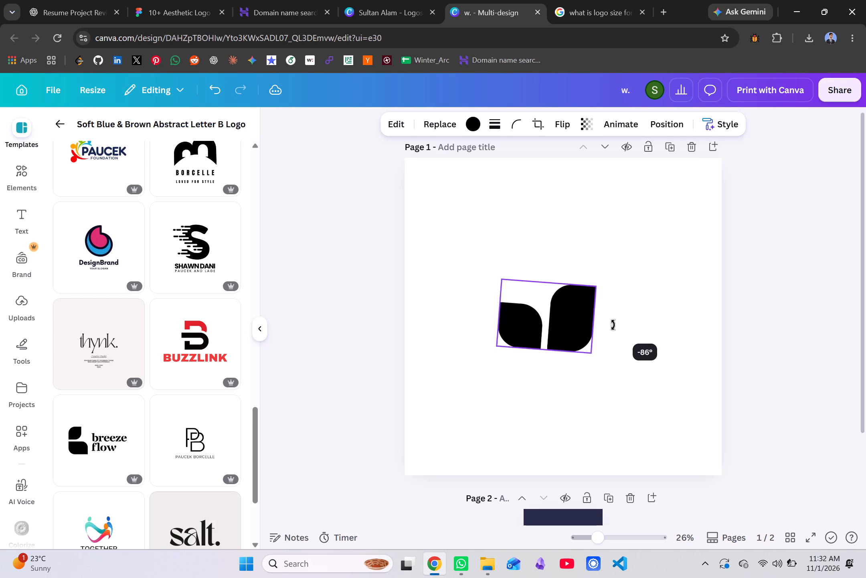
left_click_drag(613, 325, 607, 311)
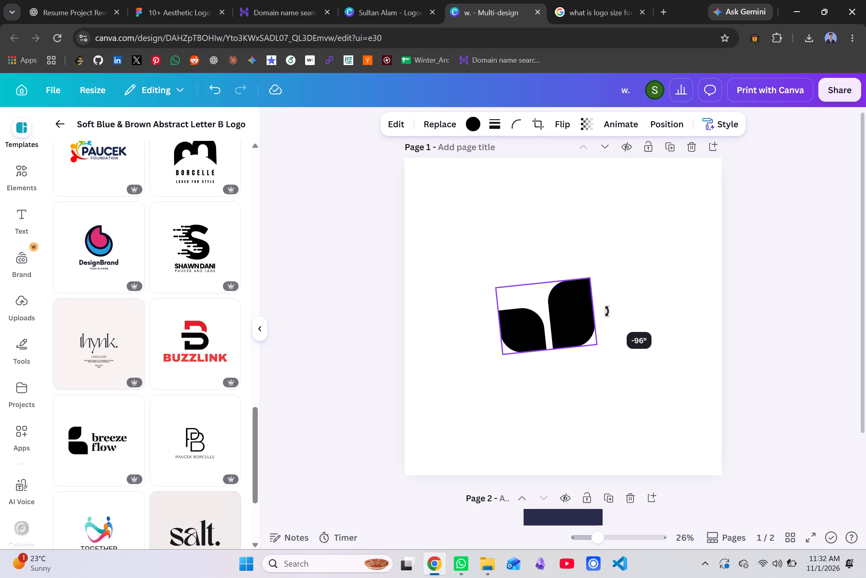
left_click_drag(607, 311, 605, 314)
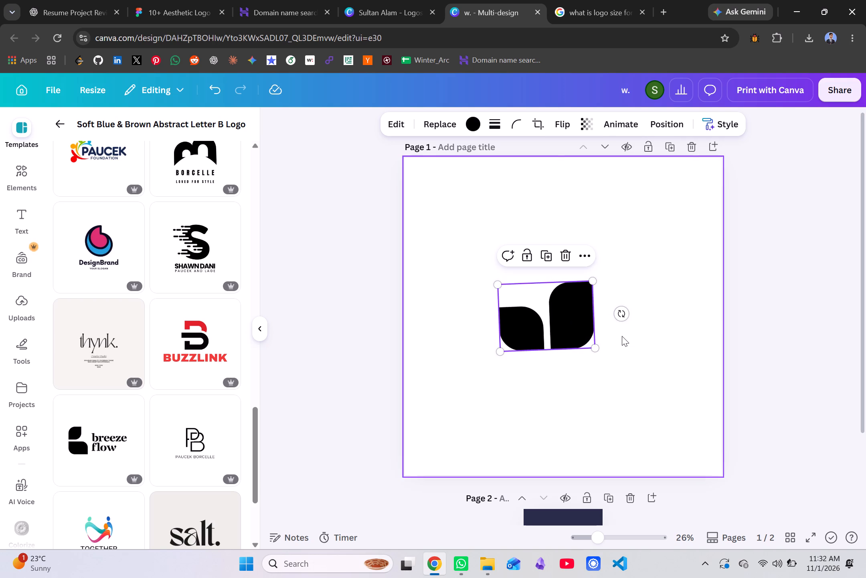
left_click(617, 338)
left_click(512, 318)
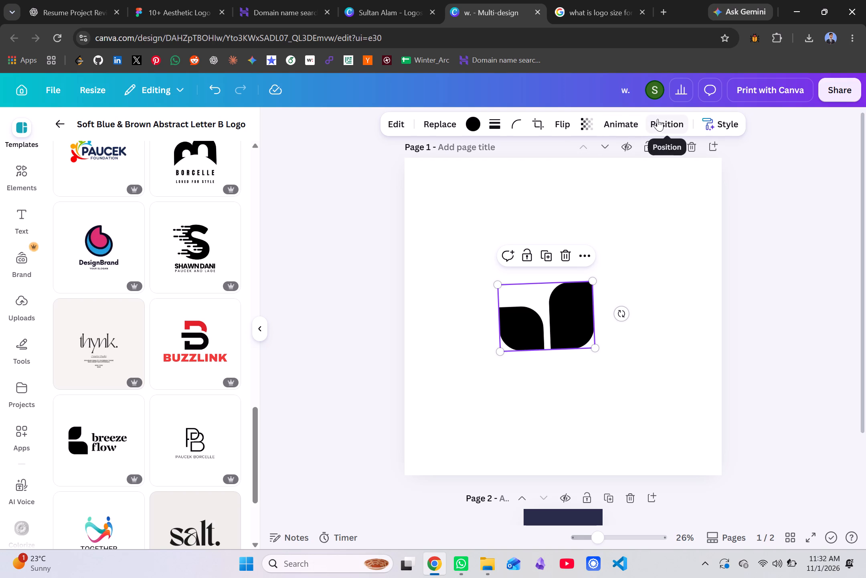
Find the ProductBrand Black & White Abstract Geometric Shape logo among the similar templates and apply its white-background version to page 1.
scroll(141, 358, "down", 1)
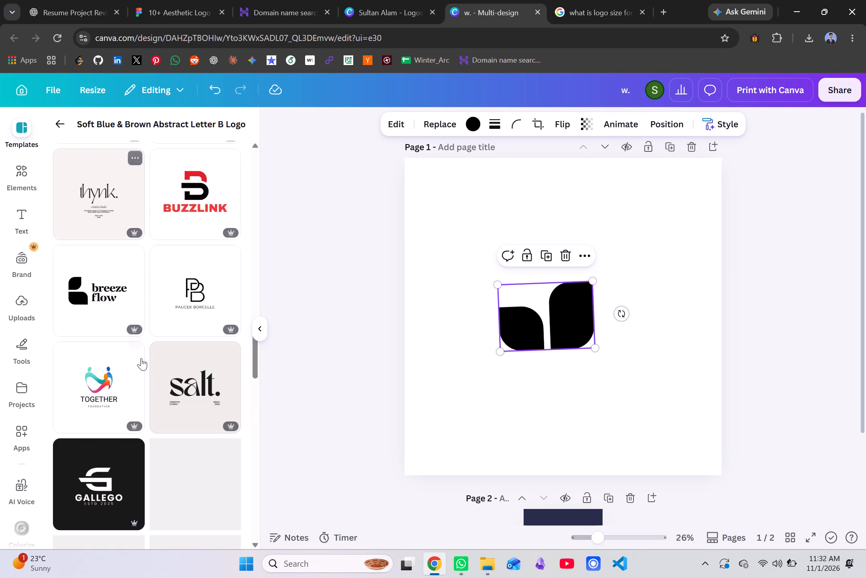
scroll(141, 358, "down", 1)
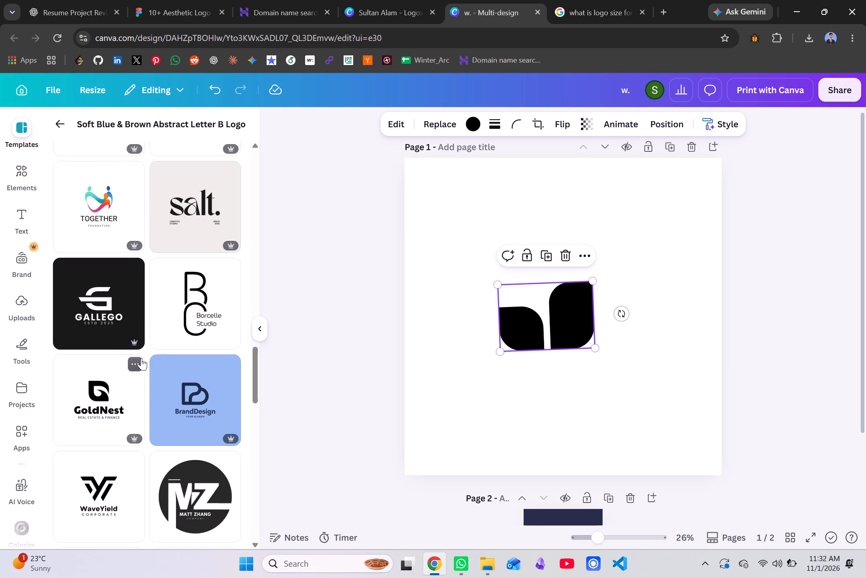
scroll(141, 358, "down", 1)
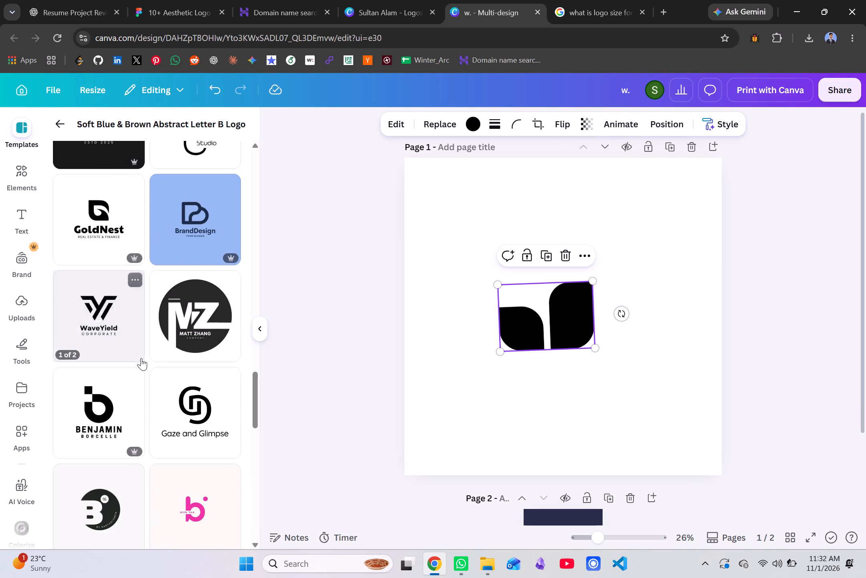
scroll(141, 358, "down", 1)
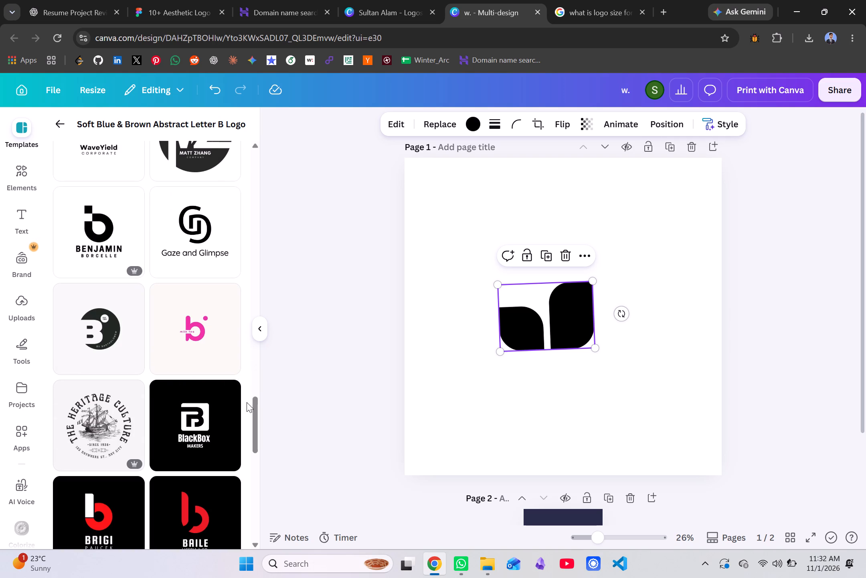
scroll(115, 350, "down", 2)
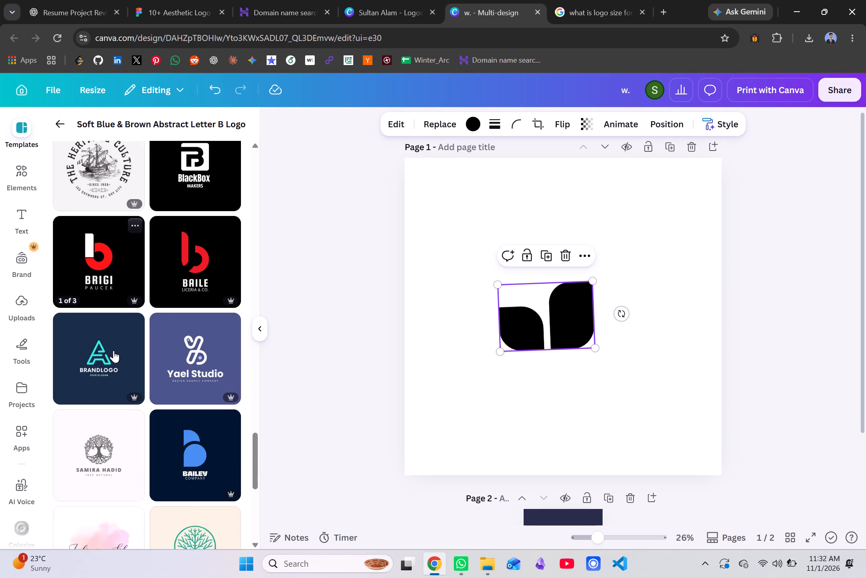
scroll(113, 350, "down", 3)
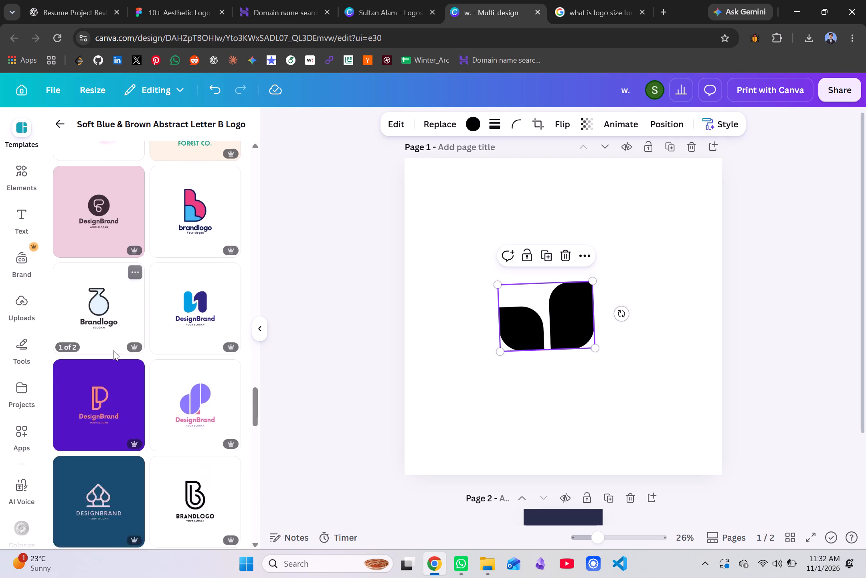
scroll(113, 350, "down", 1)
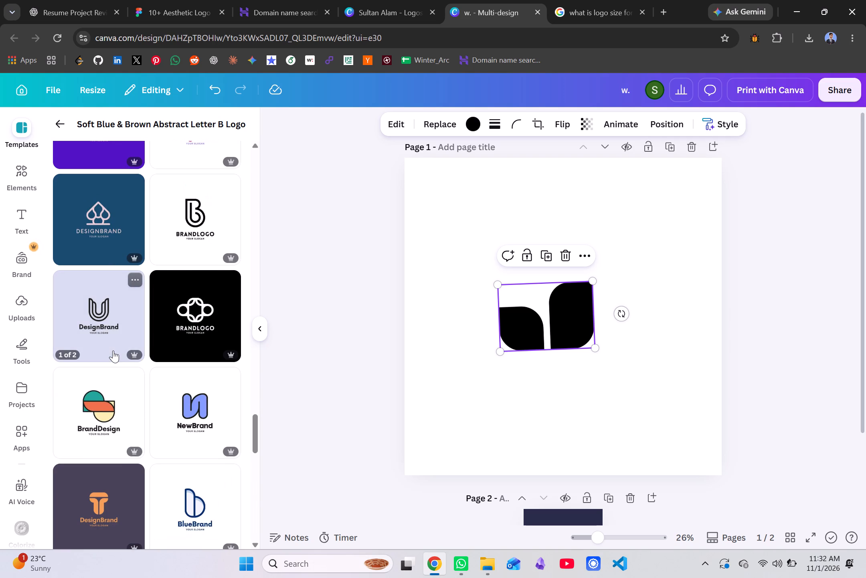
scroll(113, 350, "down", 2)
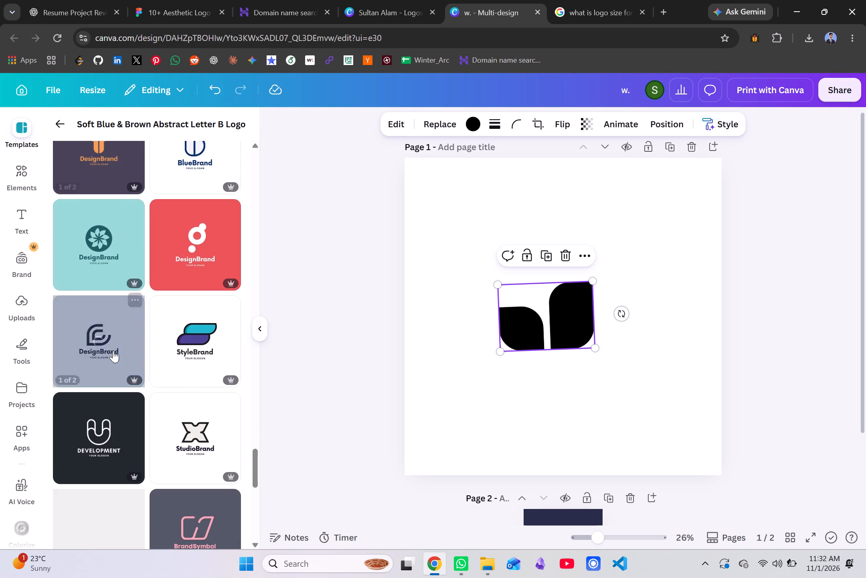
scroll(113, 350, "down", 2)
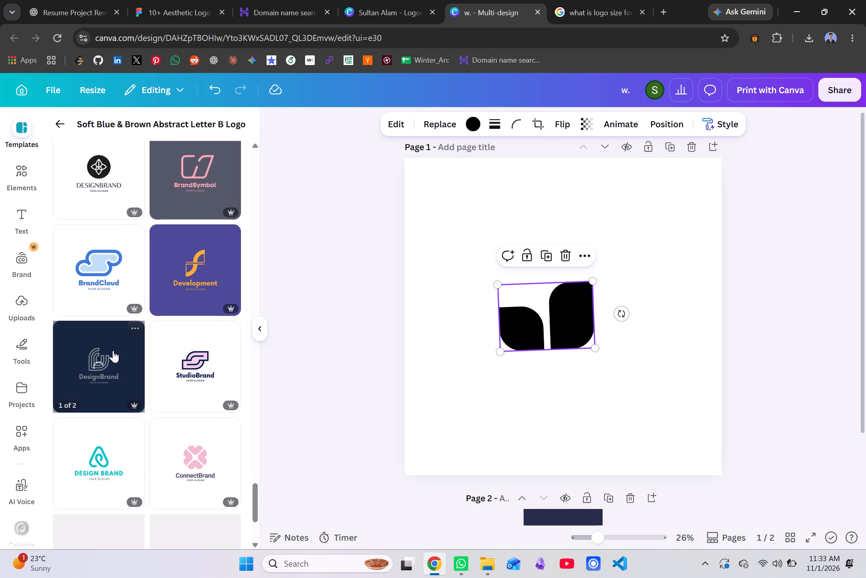
scroll(113, 350, "down", 2)
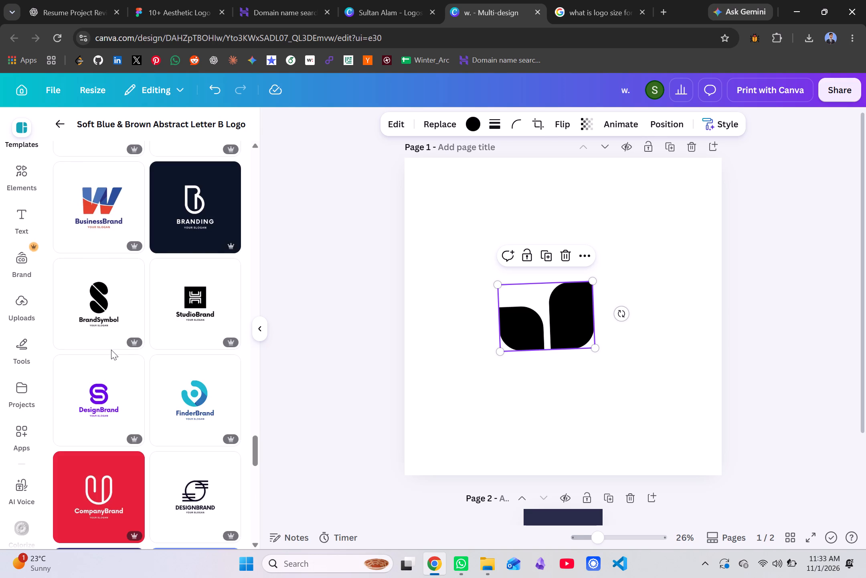
scroll(111, 350, "down", 4)
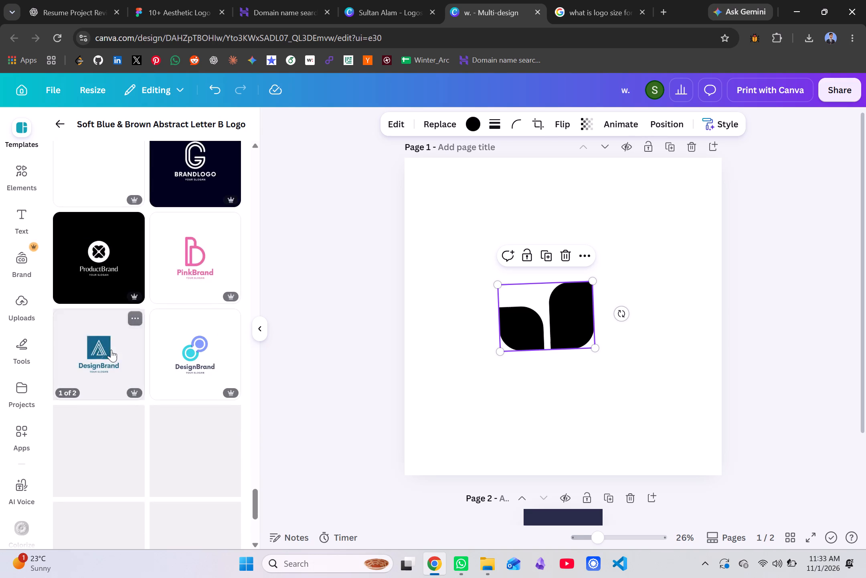
scroll(111, 350, "down", 2)
scroll(111, 350, "up", 2)
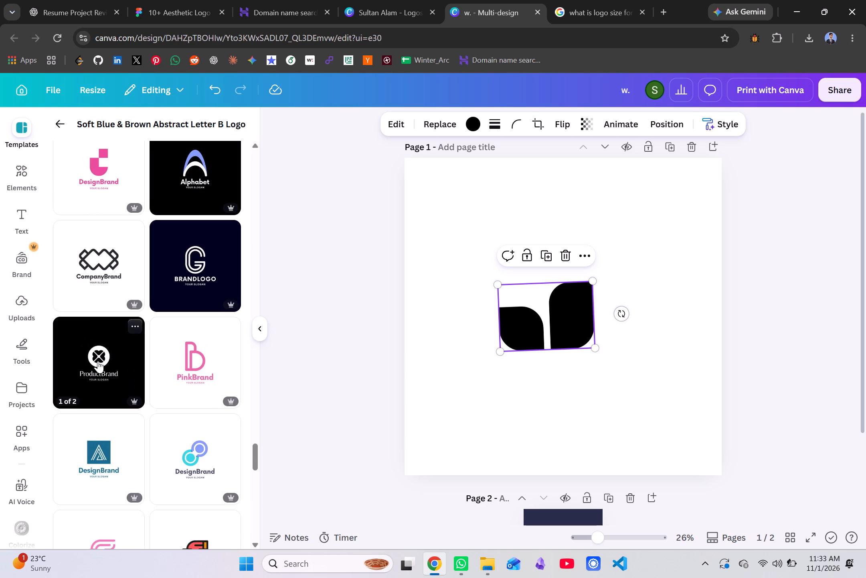
left_click(98, 361)
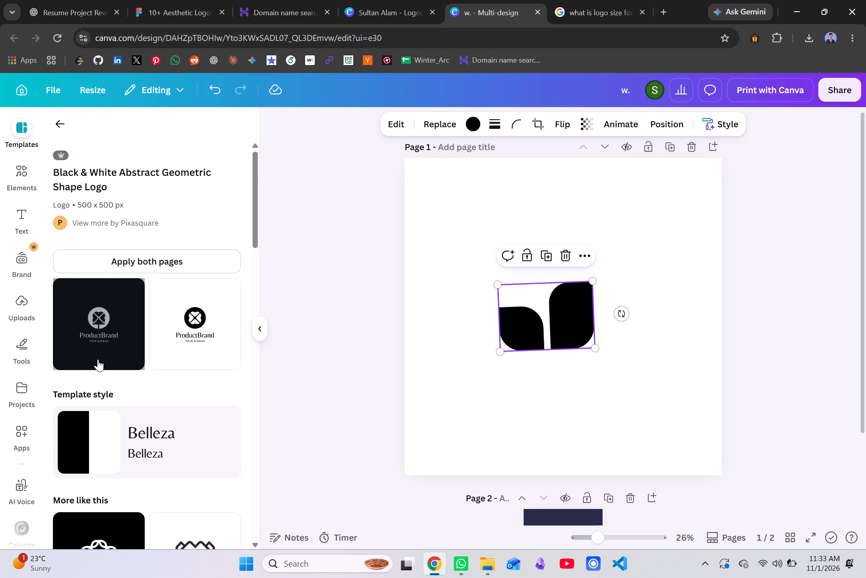
scroll(98, 359, "down", 1)
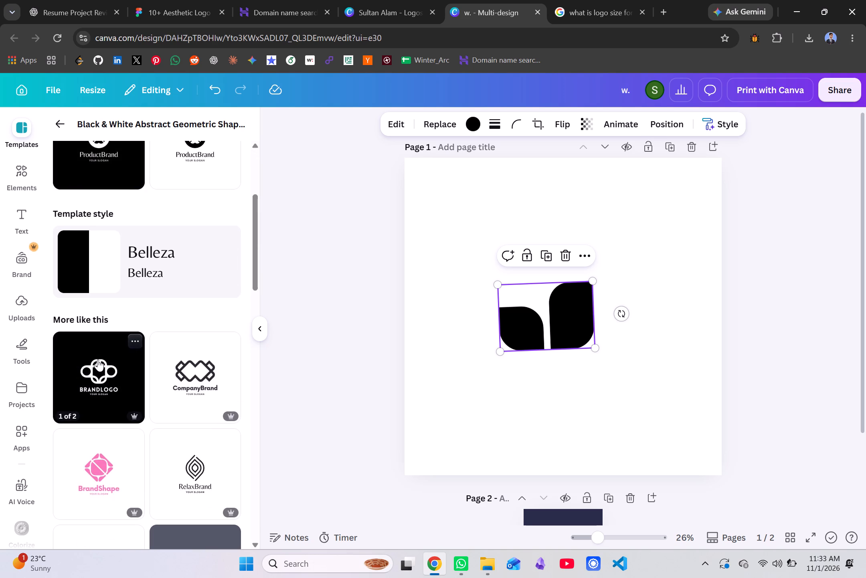
scroll(98, 359, "up", 1)
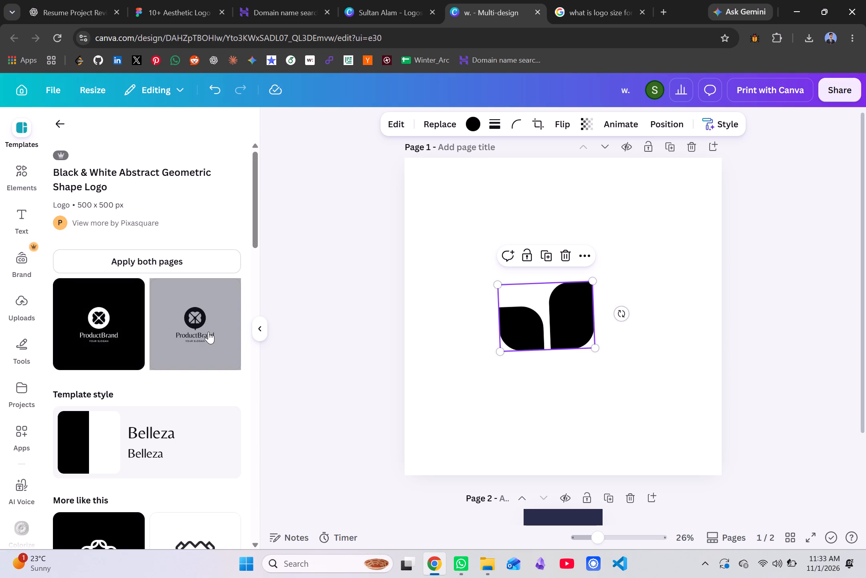
left_click(206, 330)
left_click(652, 280)
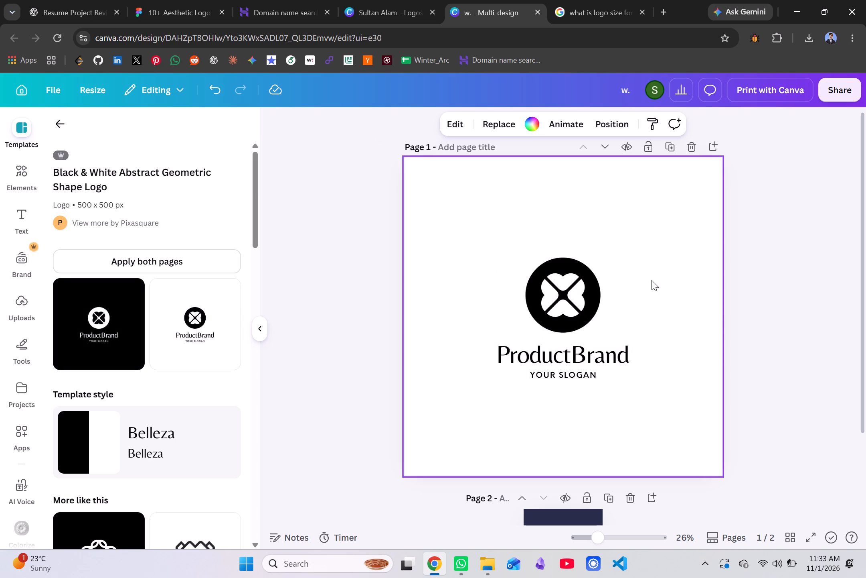
Delete the ProductBrand name and the YOUR SLOGAN text below the round mark.
left_click(558, 360)
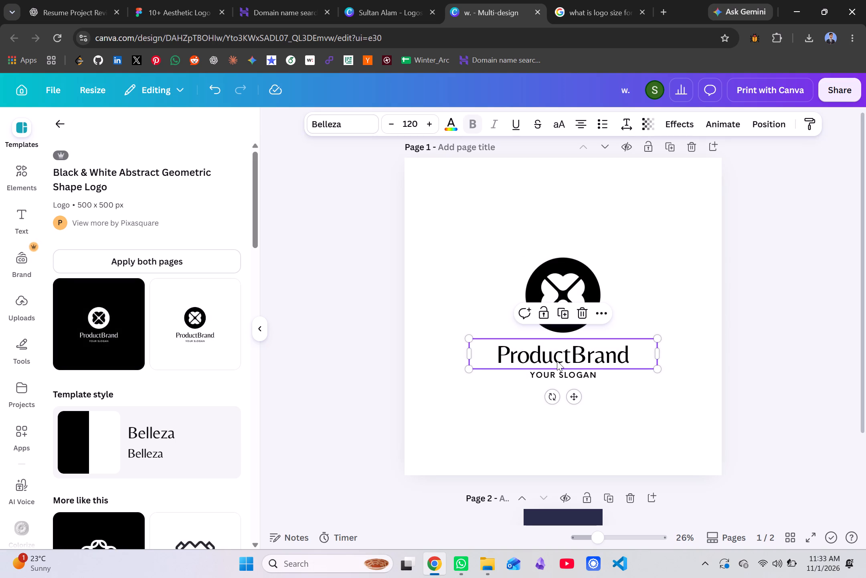
key("BackSpace")
left_click(560, 377)
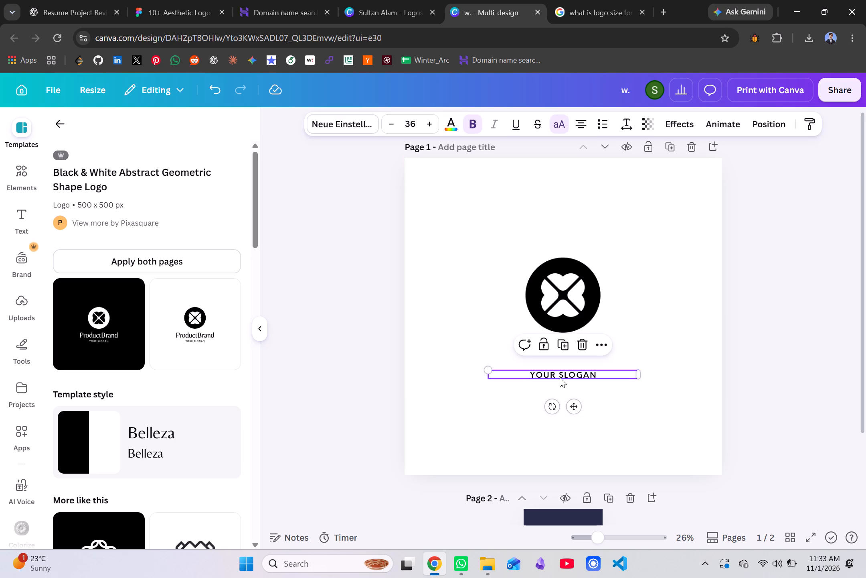
key("BackSpace")
Move the round four-petal mark to the centre of page 1 and copy it.
left_click_drag(560, 269, 560, 303)
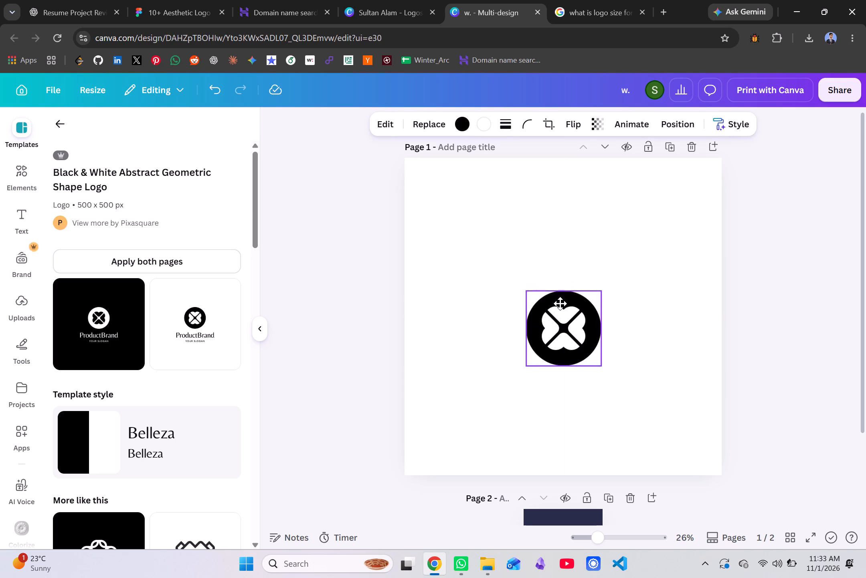
left_click_drag(560, 303, 560, 295)
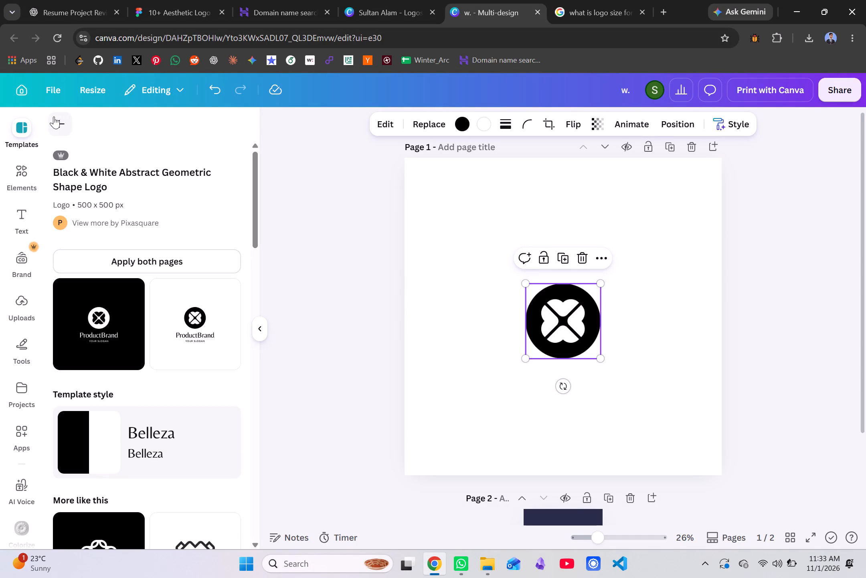
left_click(542, 303)
key("ctrl+c")
left_click(554, 302)
key("ctrl+c")
Find the Soft Blue & Brown Abstract Letter B Logo among the abstract logo templates and apply its template style to page 1.
left_click(65, 126)
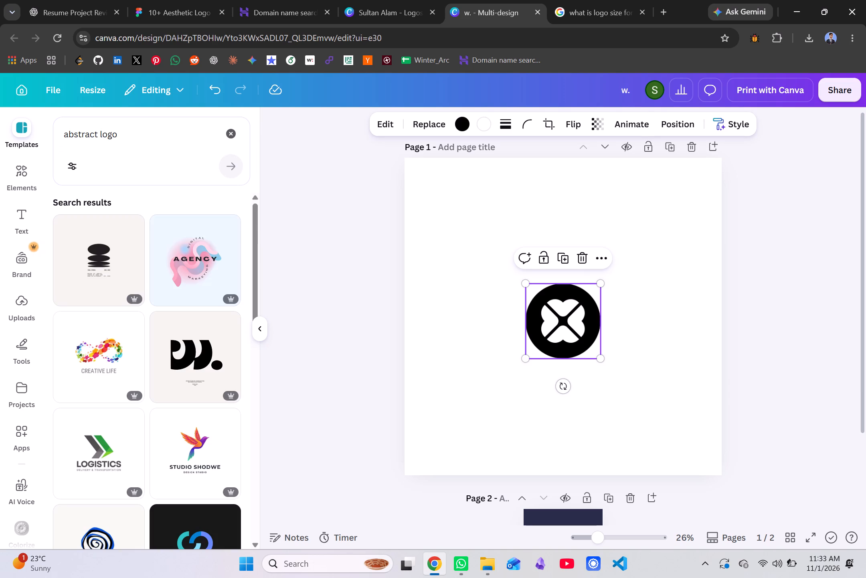
scroll(89, 314, "down", 2)
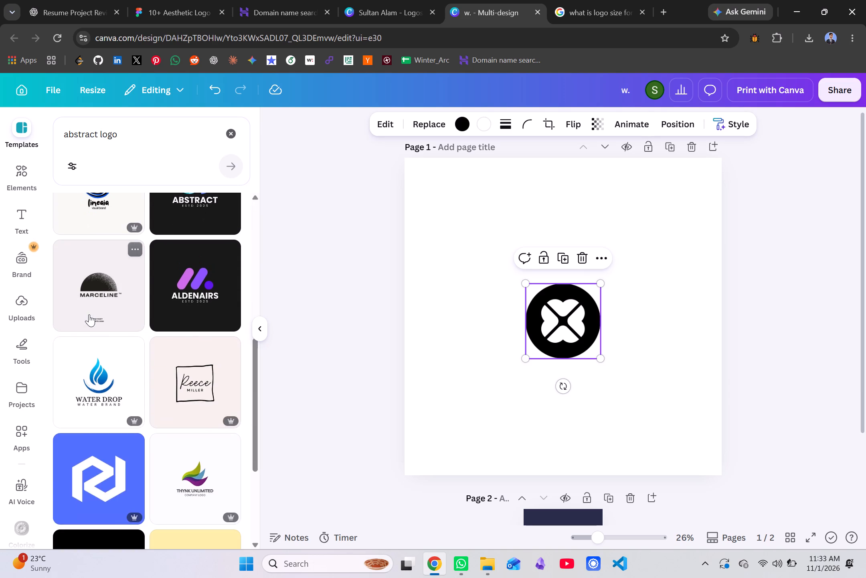
scroll(89, 314, "down", 2)
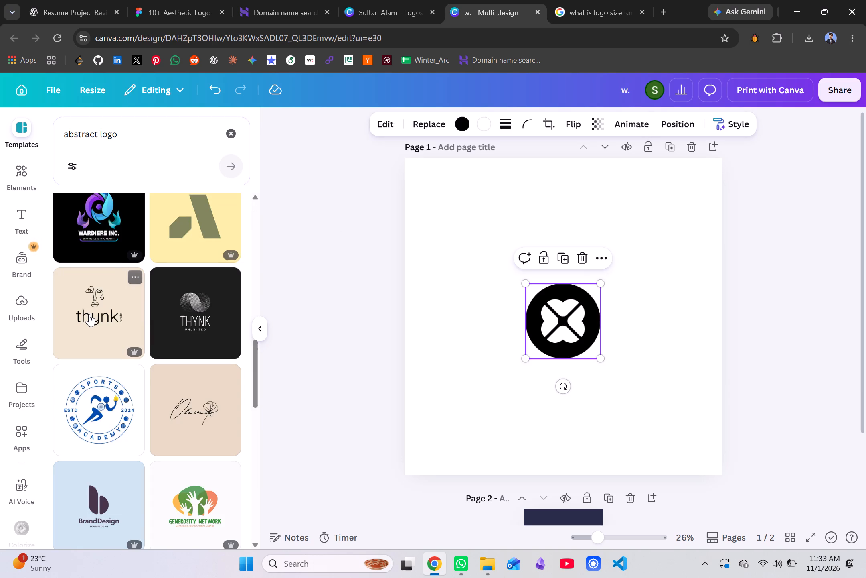
scroll(89, 314, "down", 1)
left_click(87, 328)
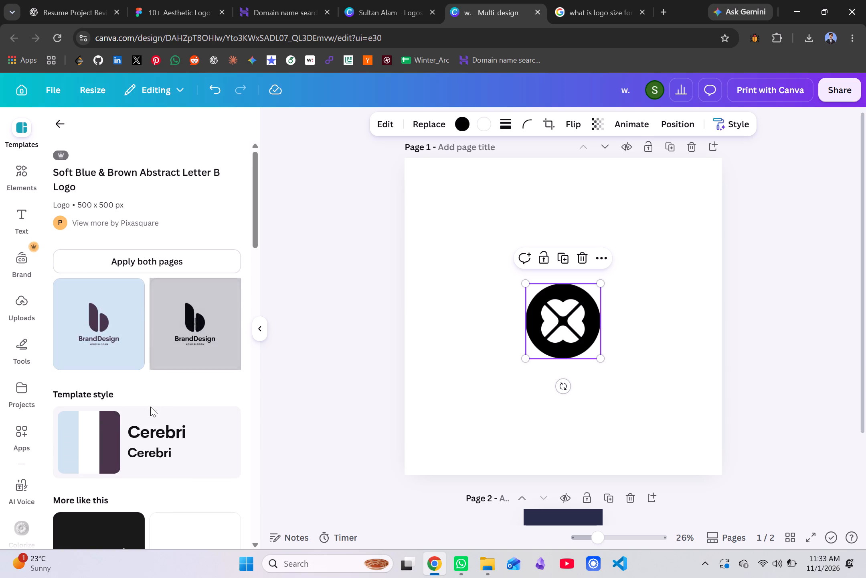
left_click(178, 433)
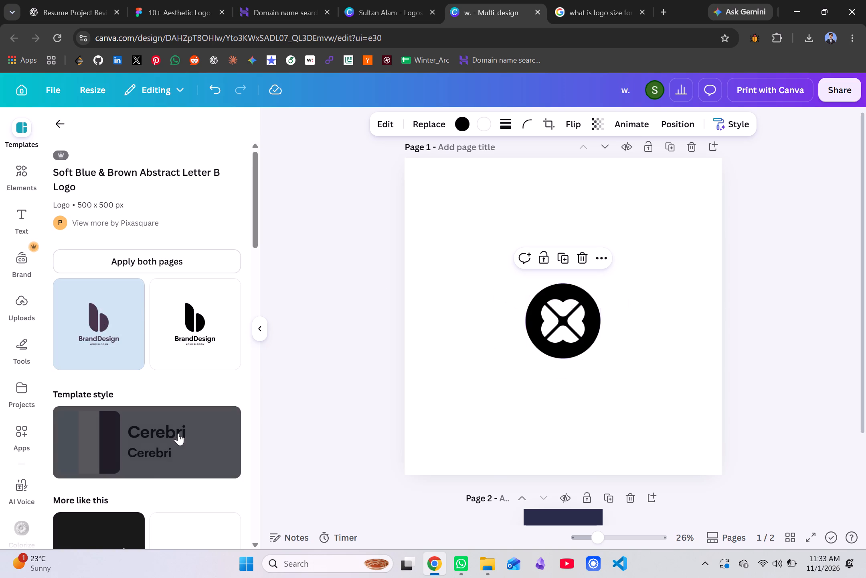
Delete the Heading, Subheading and BODY placeholder texts overlapping the round mark on page 1.
left_click(605, 374)
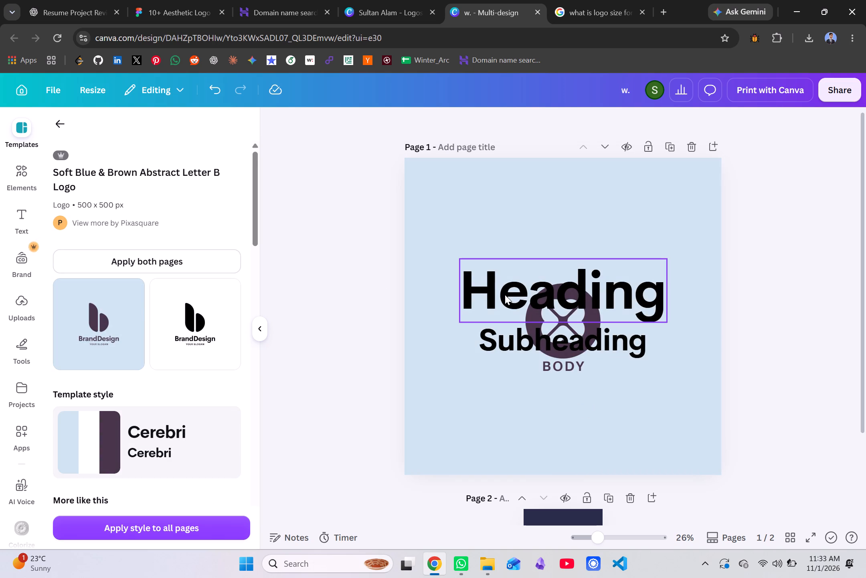
key("BackSpace")
key("BackSpace")
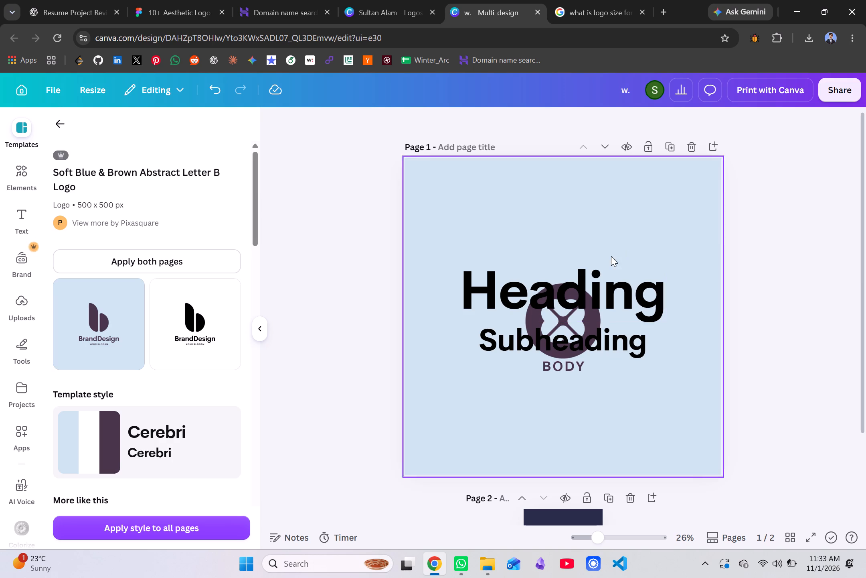
left_click(557, 281)
key("BackSpace")
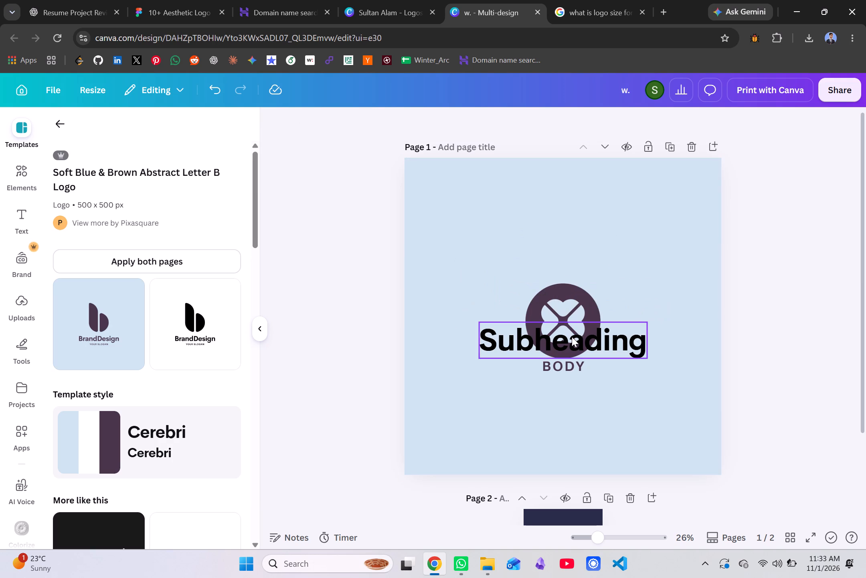
left_click(572, 337)
key("BackSpace")
left_click(560, 361)
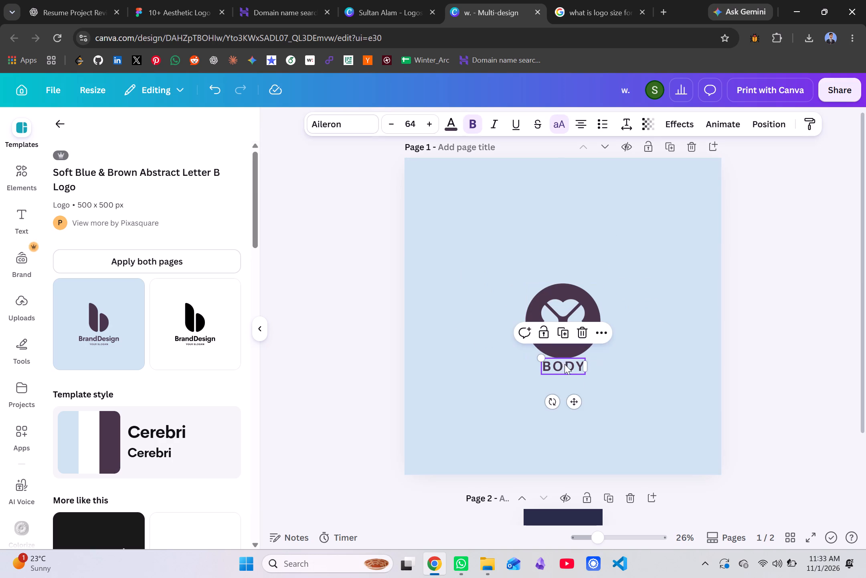
key("BackSpace")
Enlarge the round mark slightly from its upper-left corner to about 510 × 510 px.
left_click(556, 300)
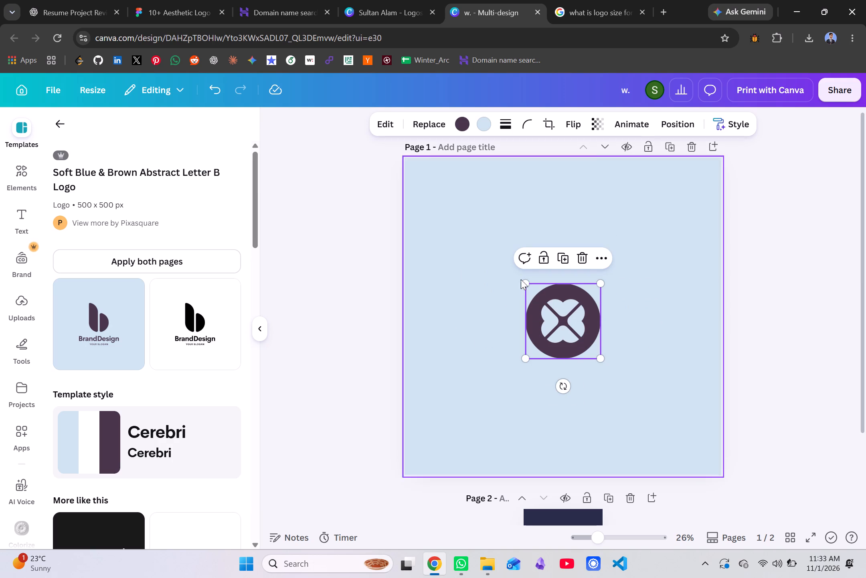
left_click_drag(527, 282, 457, 171)
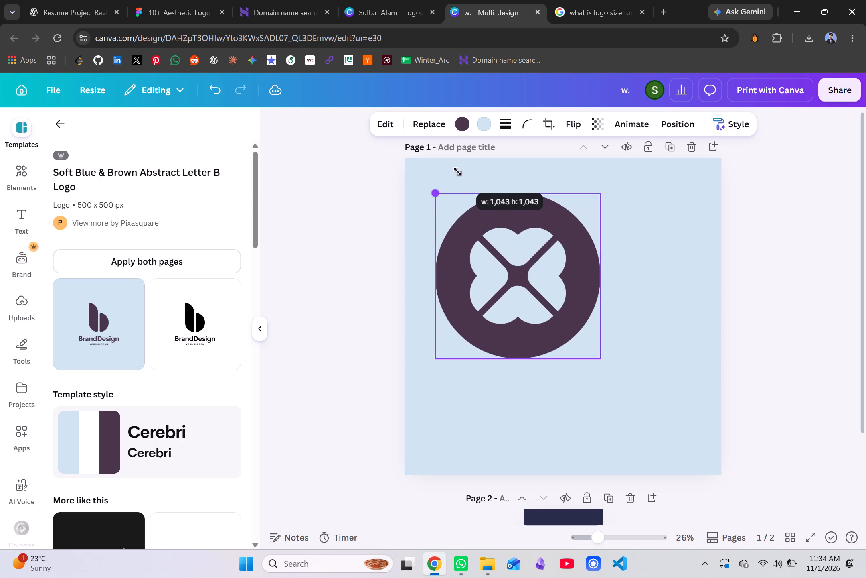
left_click_drag(457, 171, 496, 233)
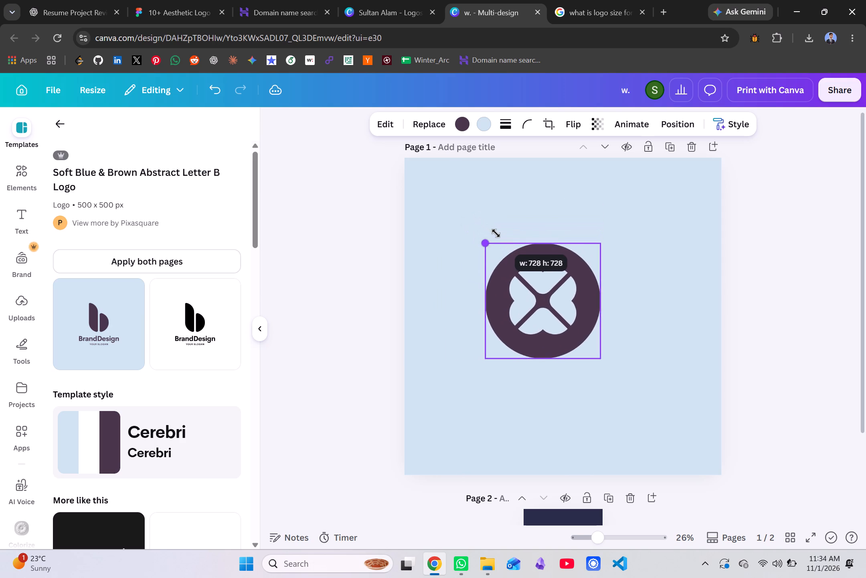
left_click_drag(496, 233, 509, 253)
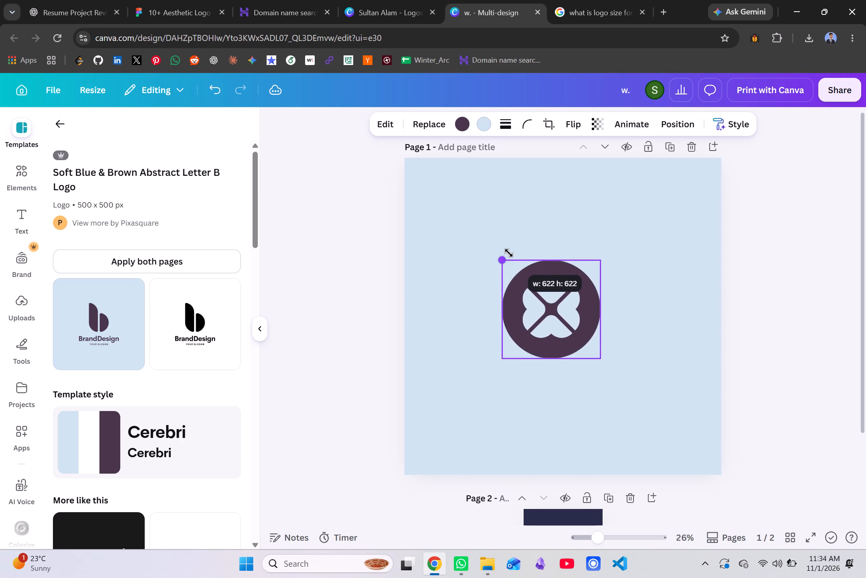
left_click_drag(509, 253, 512, 259)
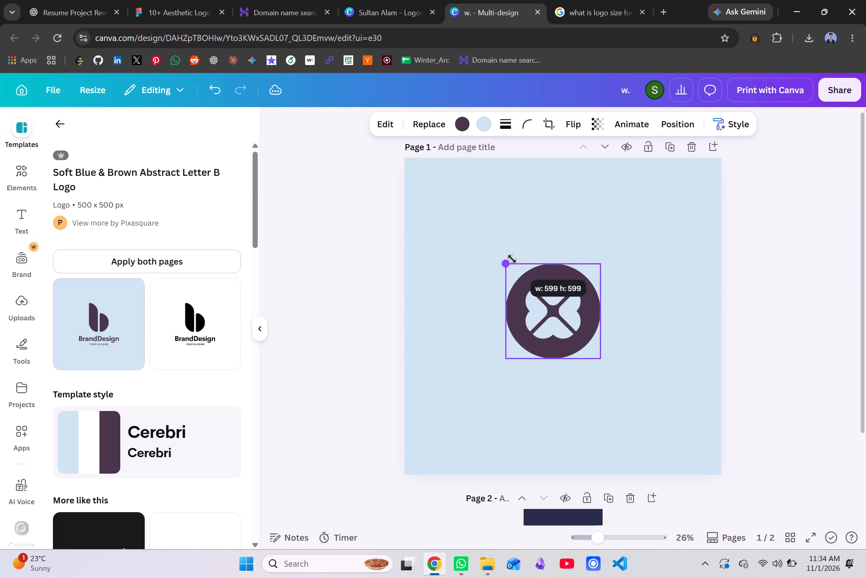
left_click_drag(512, 259, 515, 264)
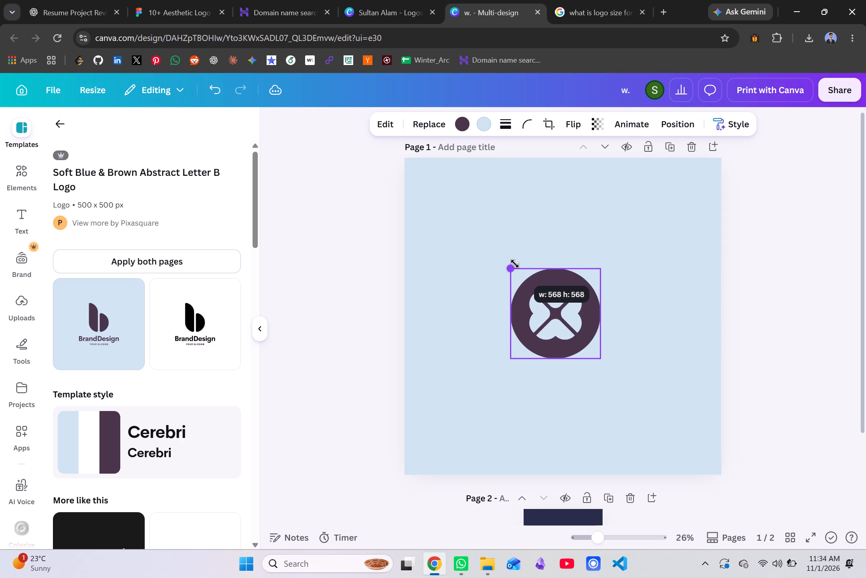
left_click_drag(515, 264, 515, 269)
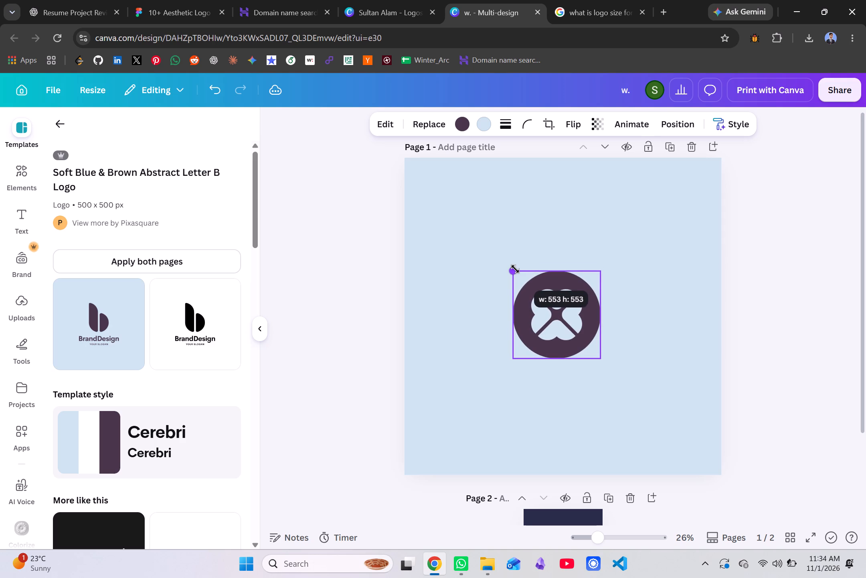
left_click_drag(515, 269, 517, 277)
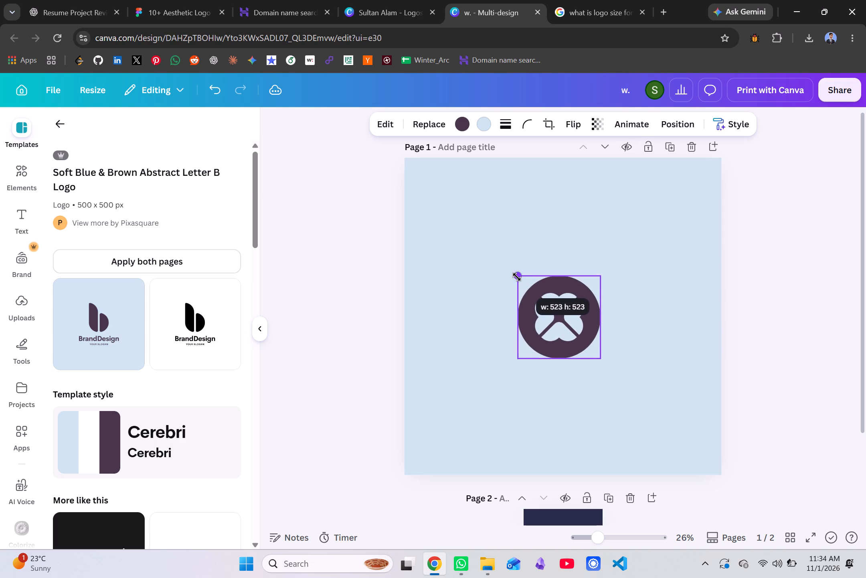
left_click_drag(517, 277, 516, 283)
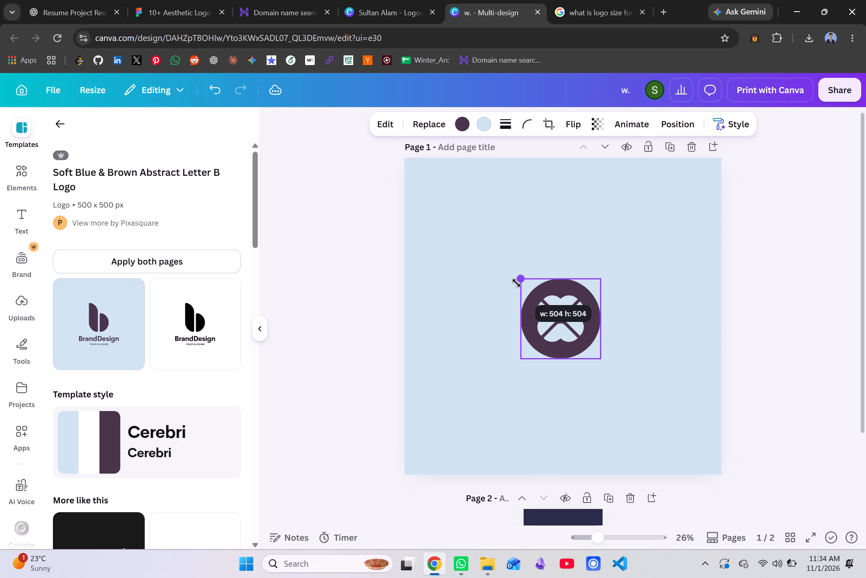
left_click_drag(516, 283, 516, 285)
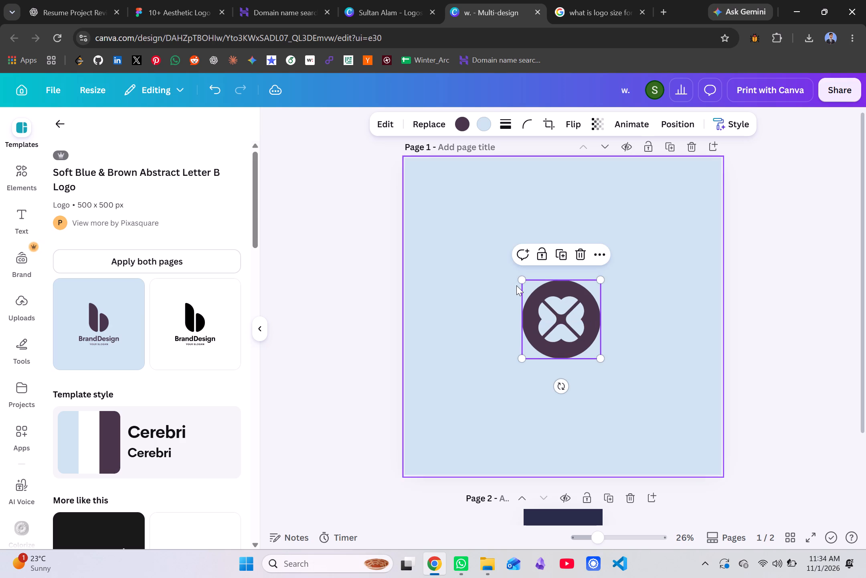
left_click_drag(519, 279, 517, 277)
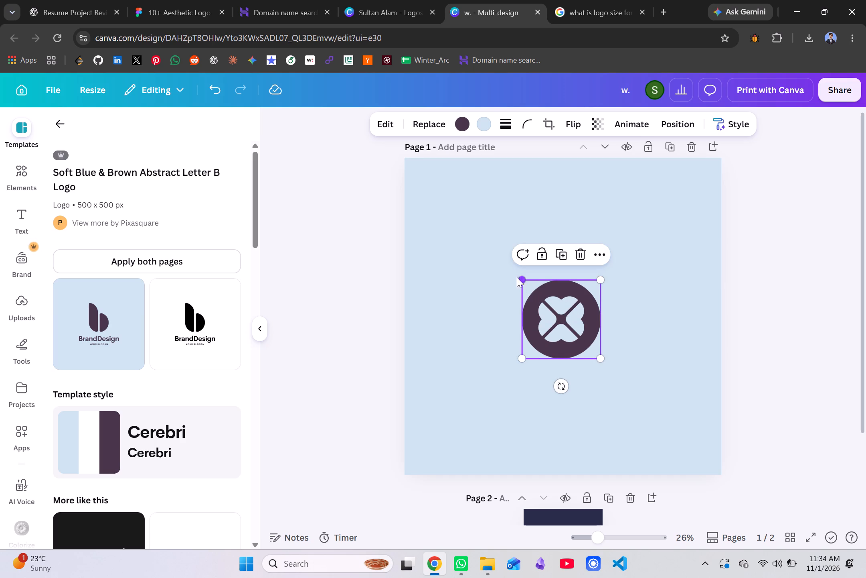
left_click_drag(517, 277, 513, 280)
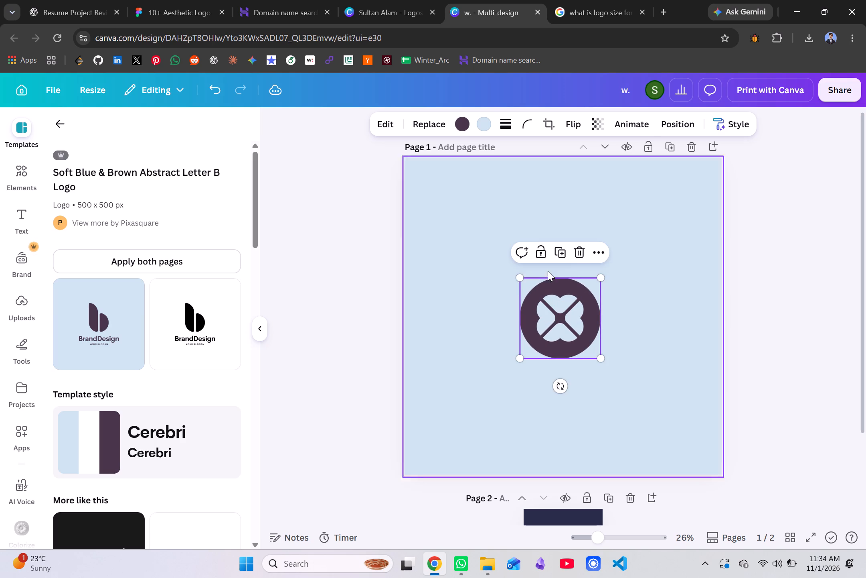
Download only the round mark as a high-quality JPG at size 1, 510 × 510 px.
left_click(678, 275)
right_click(568, 300)
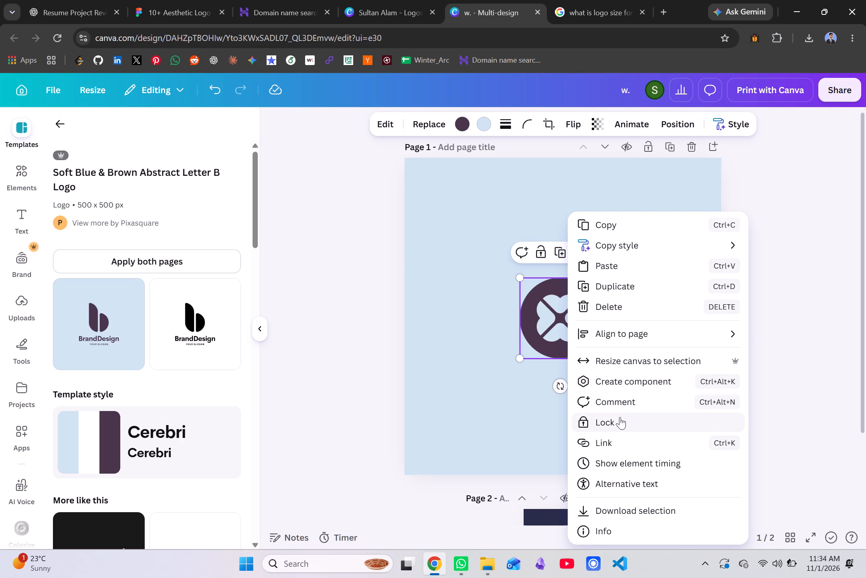
left_click(630, 509)
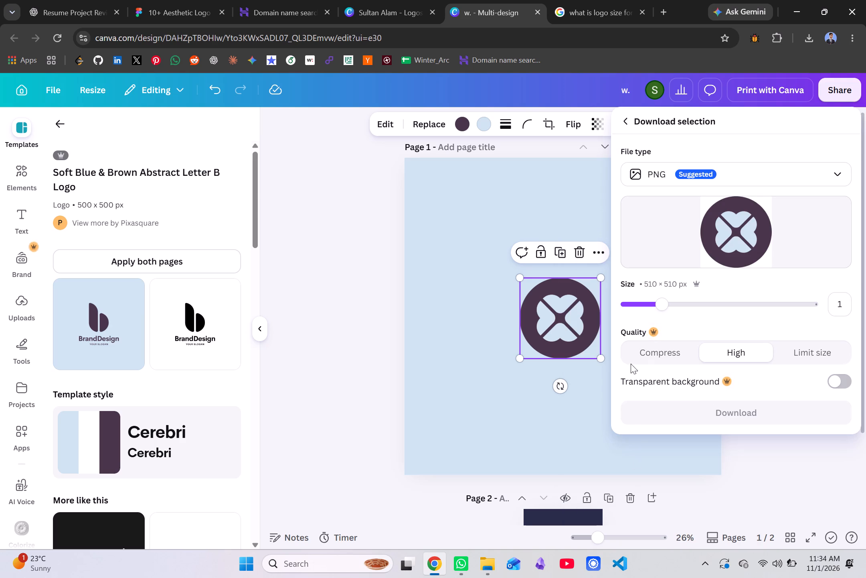
left_click(838, 174)
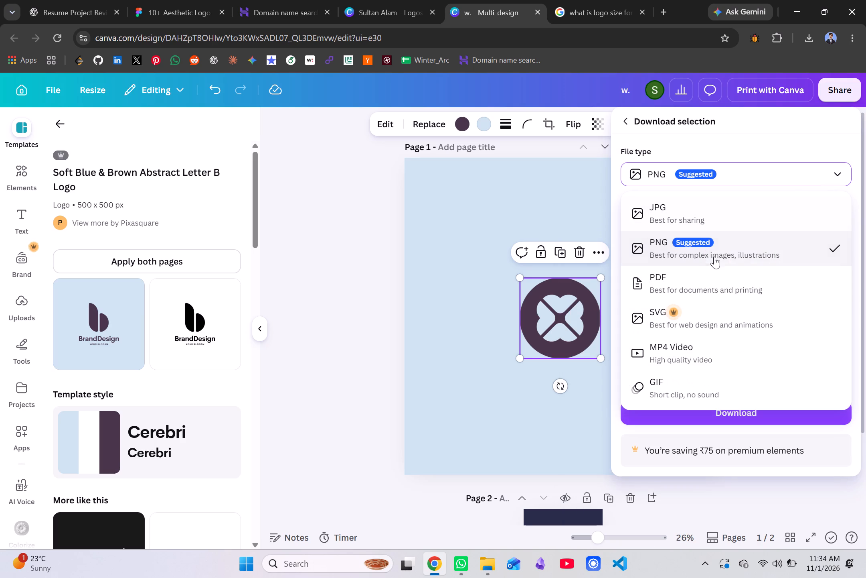
left_click(670, 215)
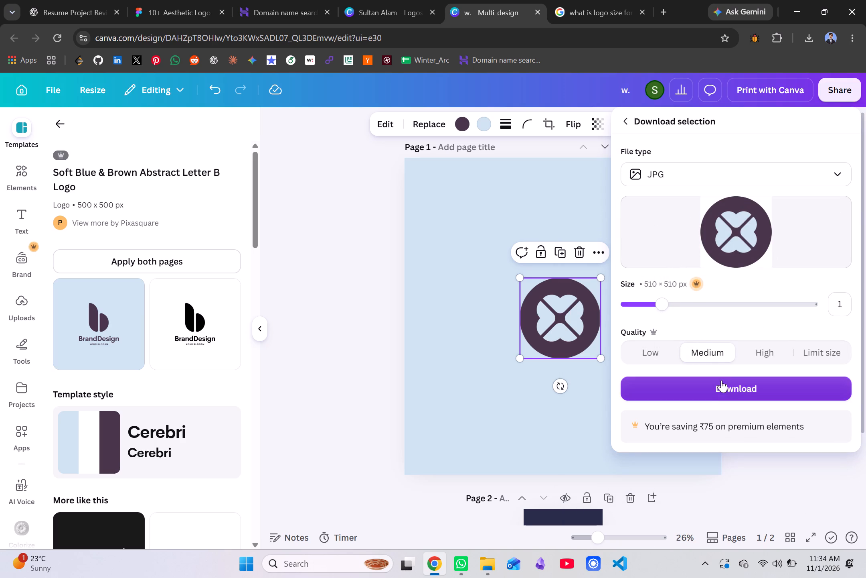
left_click(767, 350)
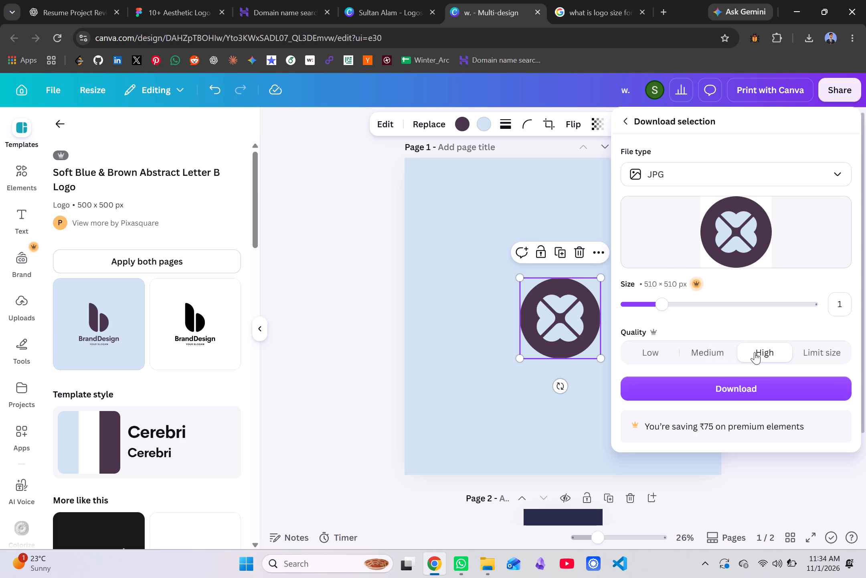
left_click_drag(664, 308, 656, 308)
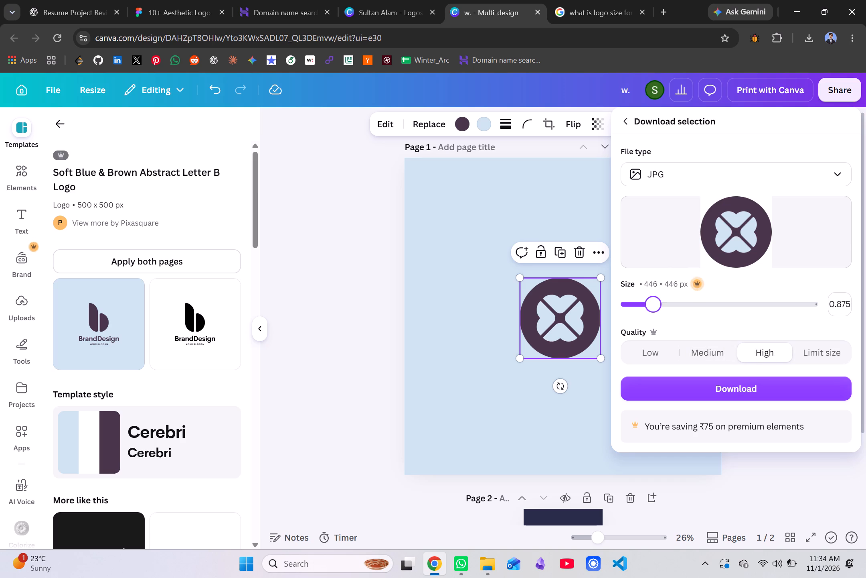
left_click_drag(656, 308, 658, 308)
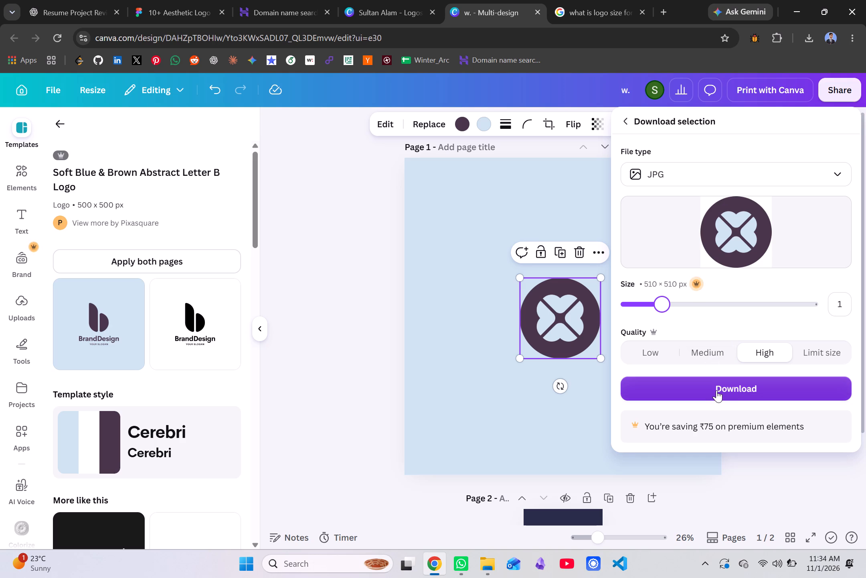
left_click(712, 387)
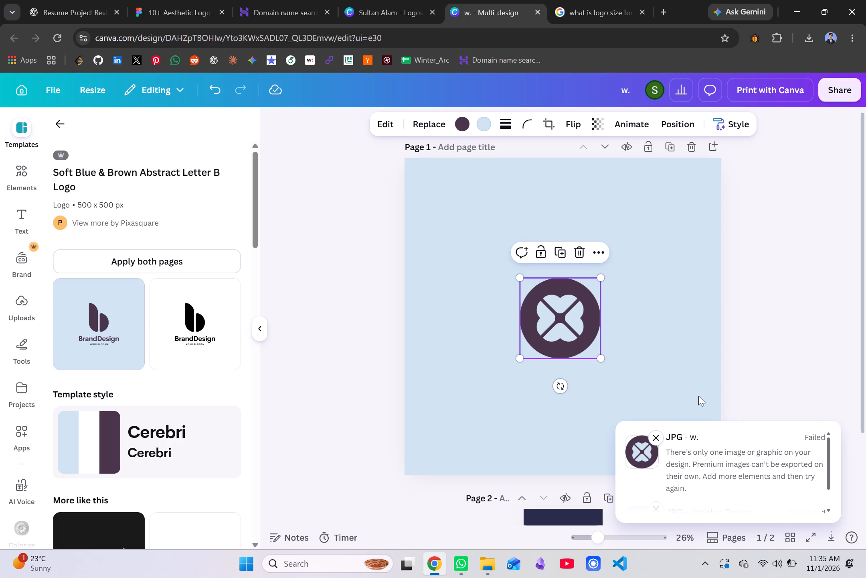
Set up a custom-size resize of page 1 with a width of 500 px and open its height for editing.
left_click(661, 366)
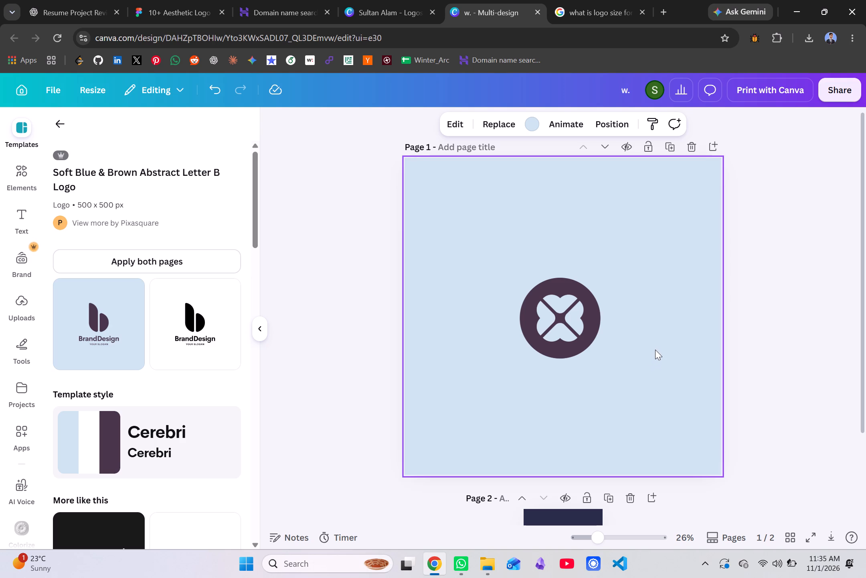
right_click(657, 304)
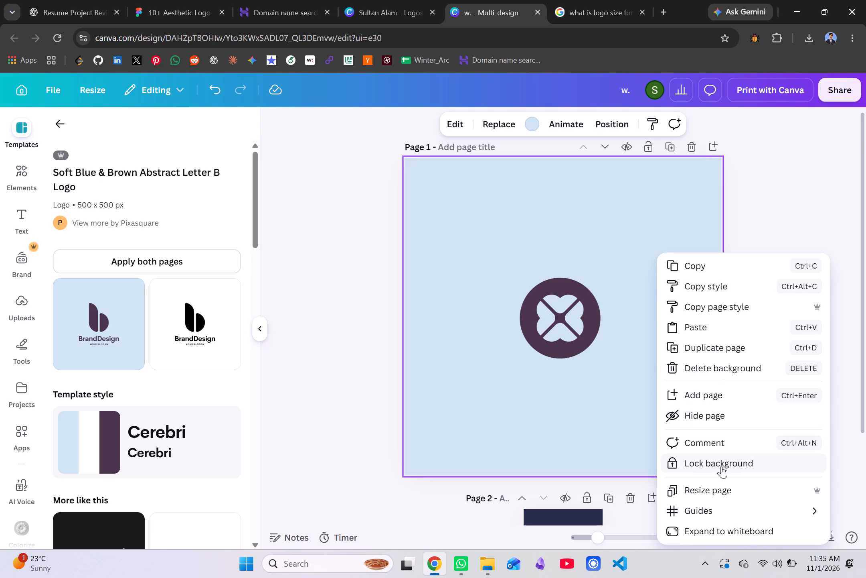
left_click(715, 495)
scroll(490, 401, "down", 1)
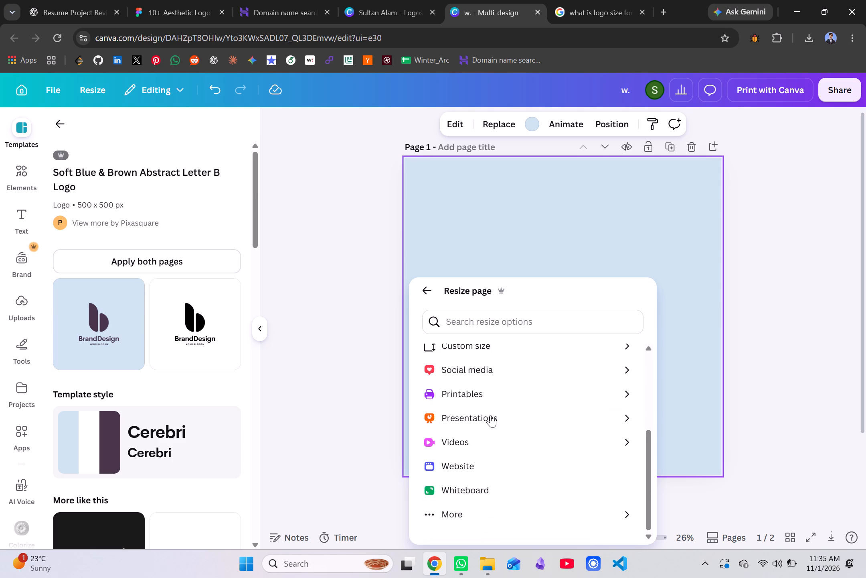
scroll(471, 380, "up", 1)
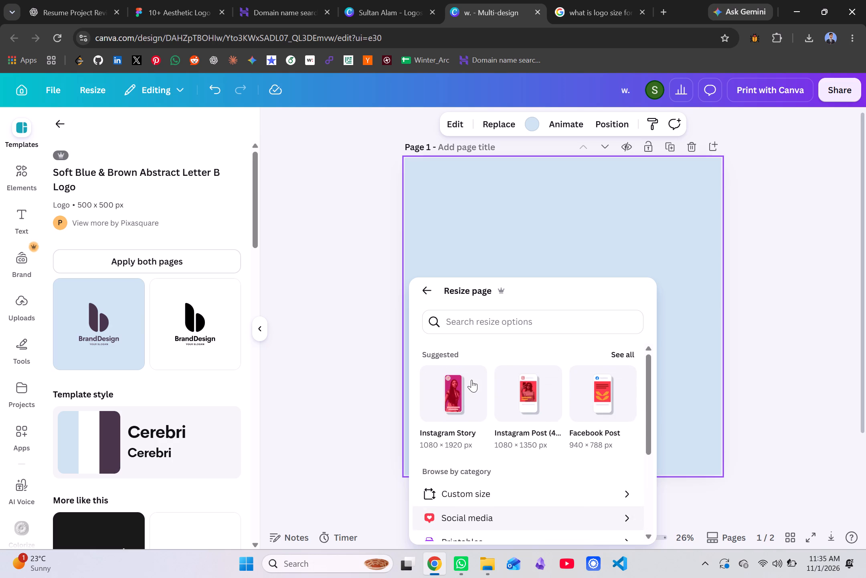
left_click(533, 488)
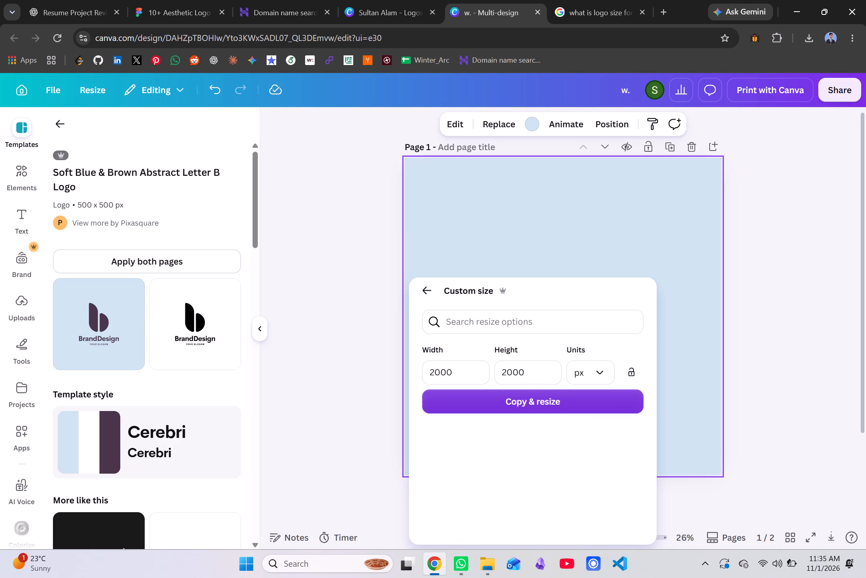
left_click(441, 372)
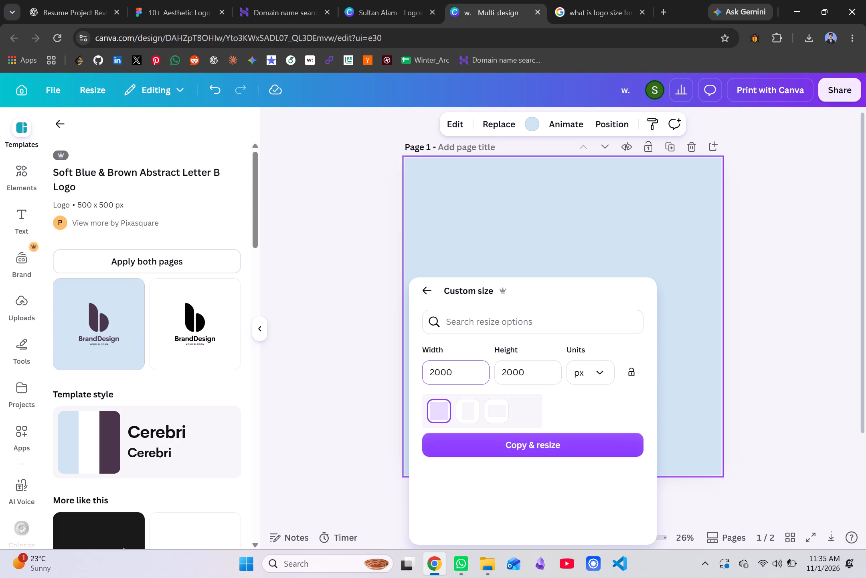
key("BackSpace")
key("BackSpace")
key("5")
left_click(513, 366)
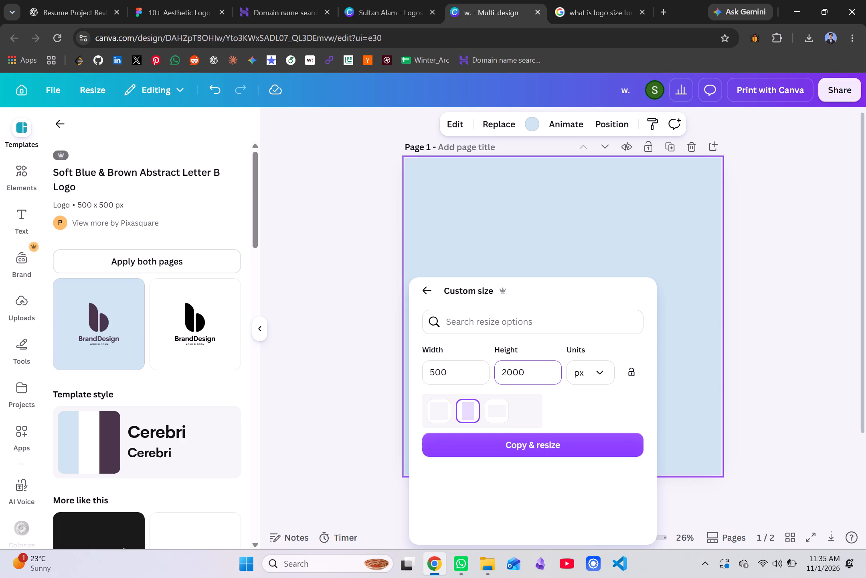
Copy page 1 and resize the copy to a custom square size of 500 × 500 px.
key("BackSpace")
key("BackSpace")
key("5")
left_click(432, 411)
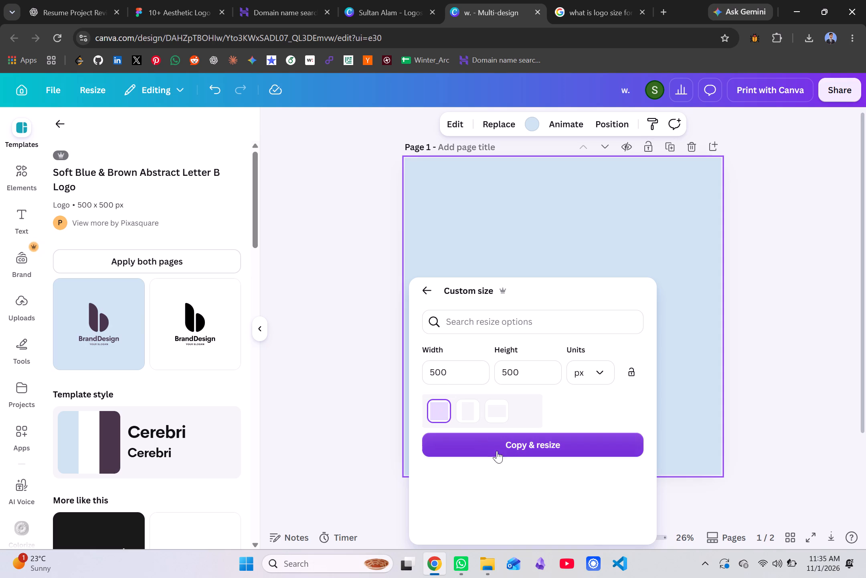
left_click(495, 451)
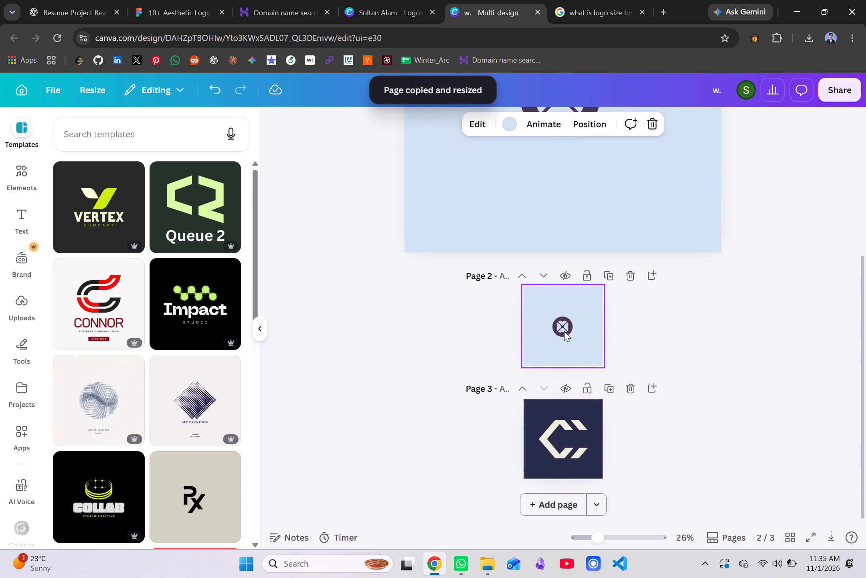
Enlarge the round mark on the 500 × 500 px copy to about half the page width and move it near the centre.
left_click(558, 319)
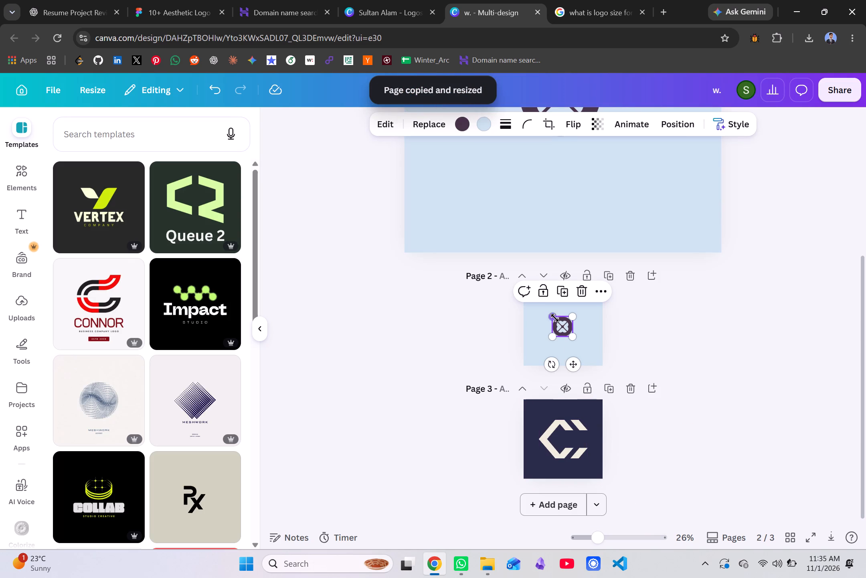
left_click_drag(553, 317, 542, 292)
left_click_drag(550, 313, 550, 314)
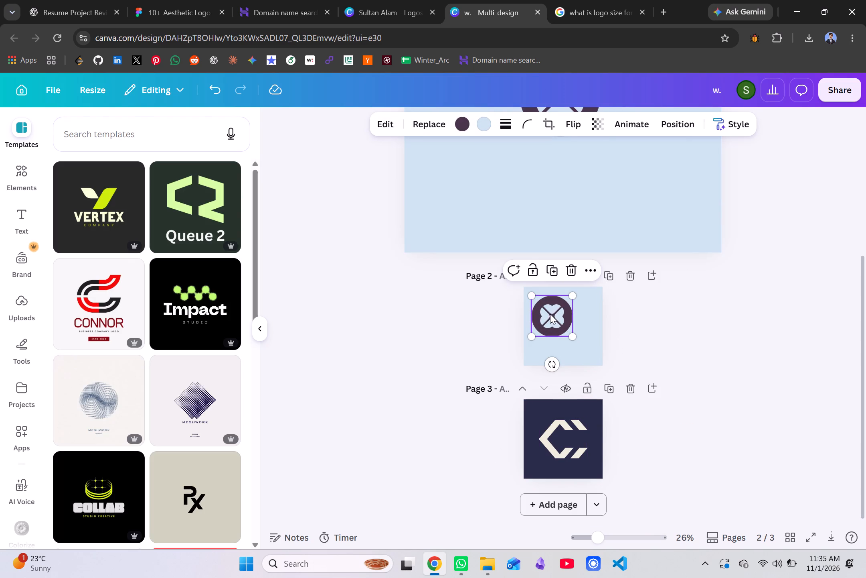
left_click_drag(550, 314, 558, 326)
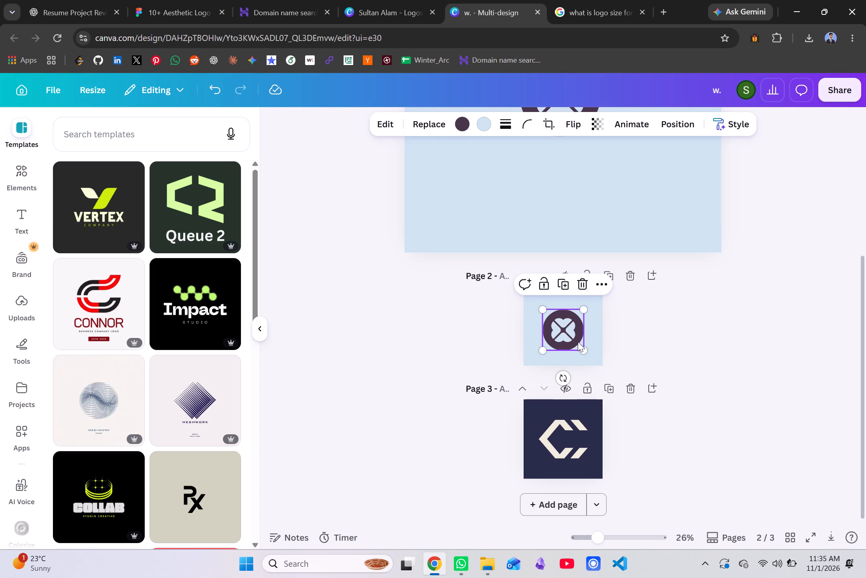
Enlarge the round mark on page 2 to just under two-thirds of the page width and centre it horizontally.
scroll(694, 323, "up", 2)
scroll(692, 322, "down", 2)
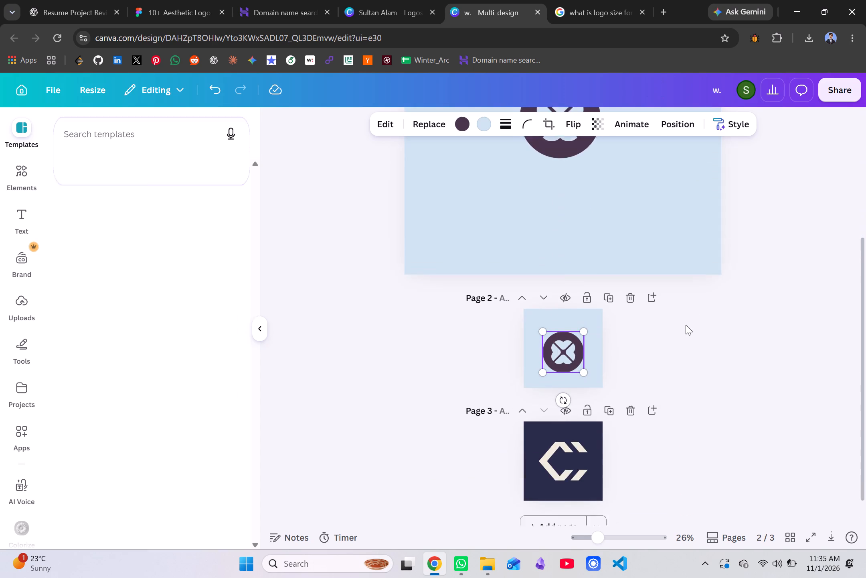
scroll(576, 310, "up", 2, "ctrl")
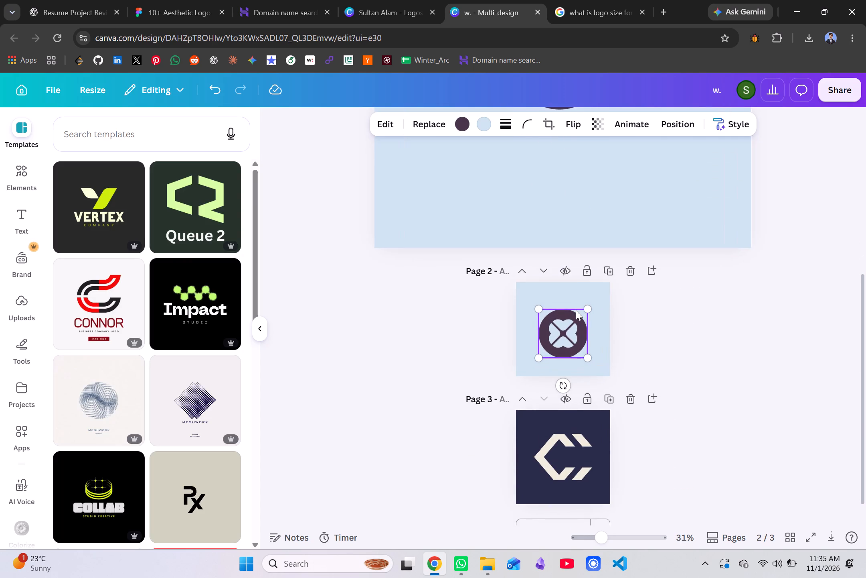
scroll(576, 310, "up", 4, "ctrl")
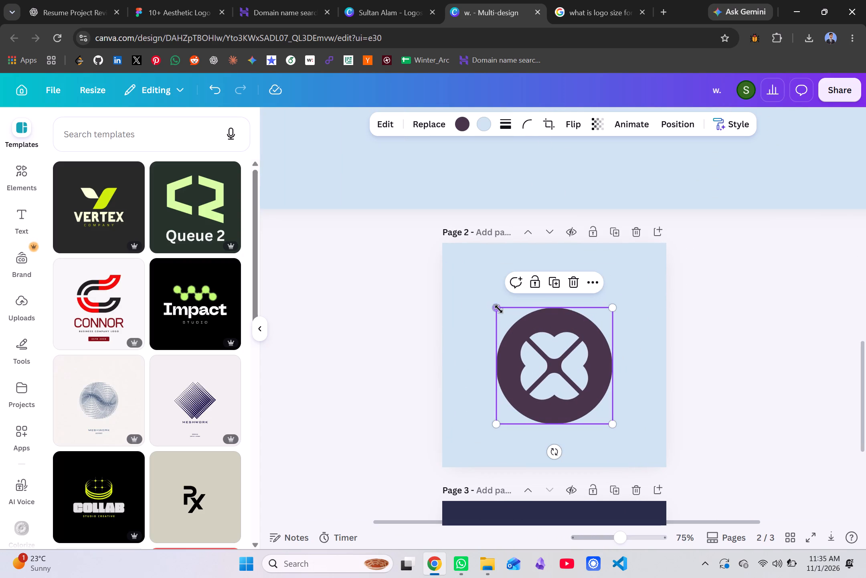
left_click_drag(496, 307, 485, 279)
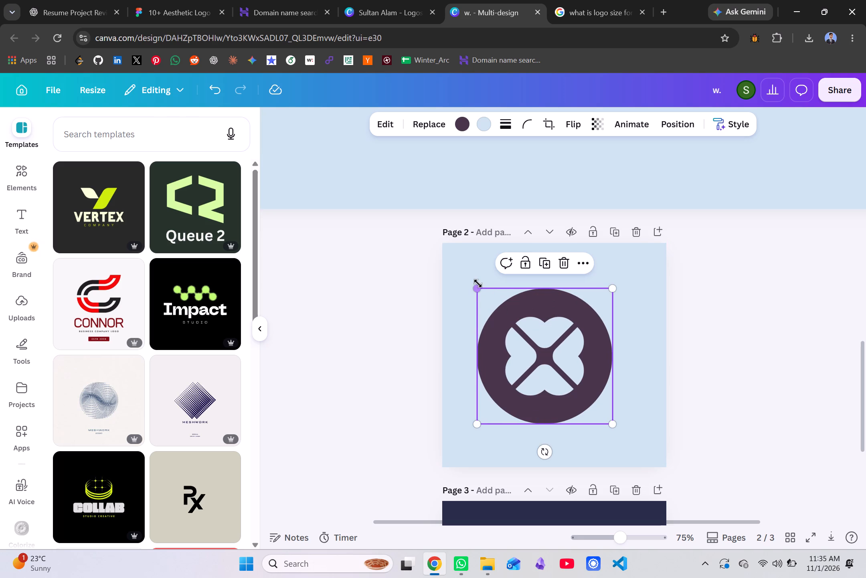
left_click_drag(475, 289, 475, 276)
left_click_drag(538, 343, 540, 339)
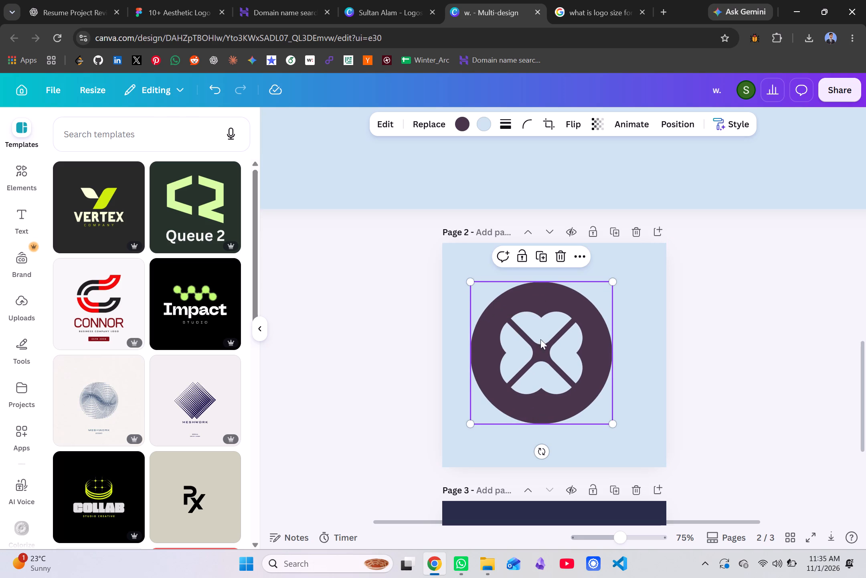
left_click_drag(540, 339, 547, 337)
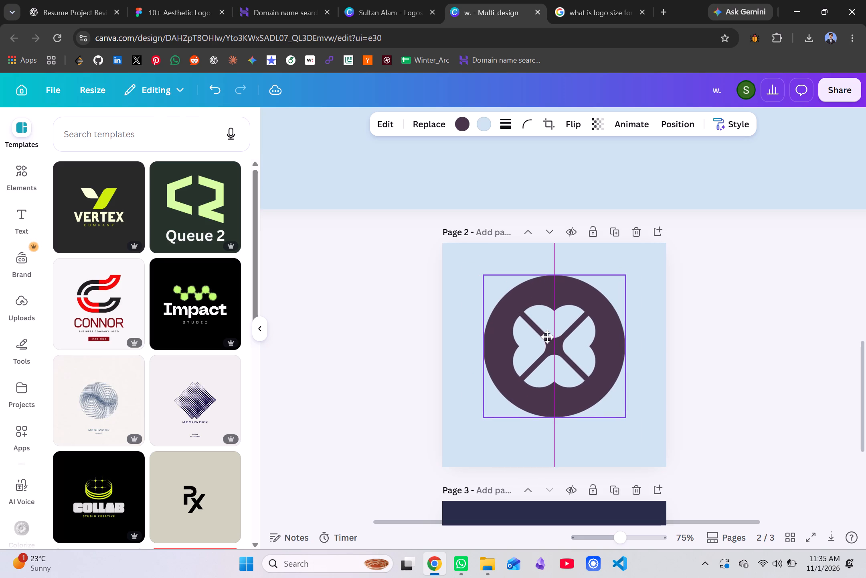
left_click_drag(547, 337, 548, 338)
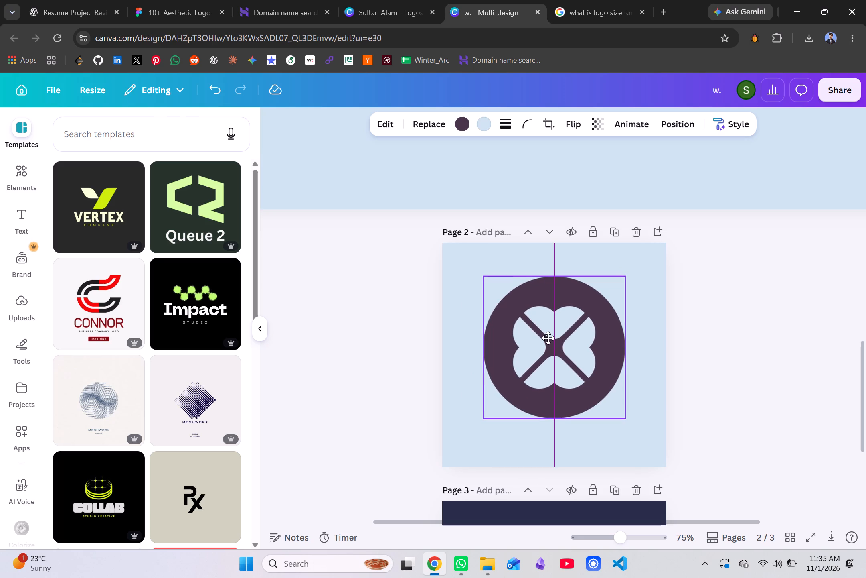
left_click_drag(548, 338, 549, 338)
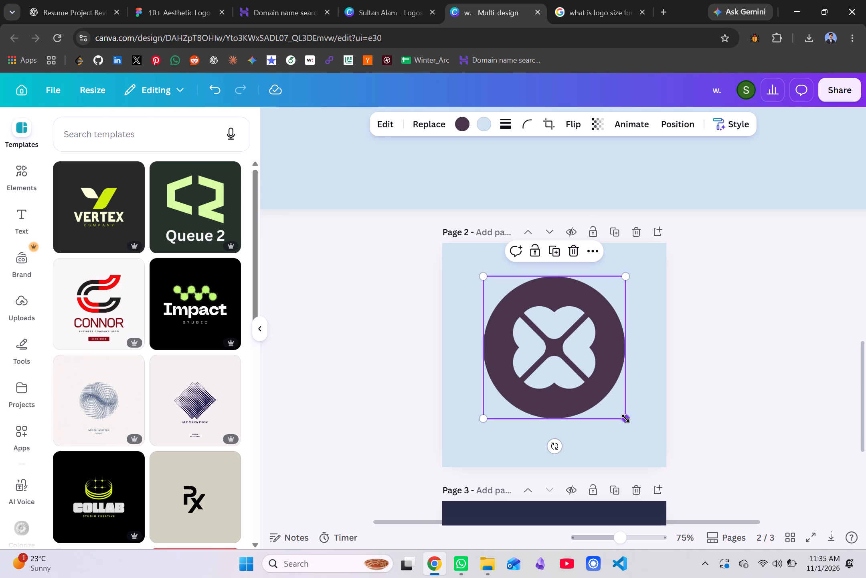
Enlarge the round mark on page 2 slightly to about two-thirds of the page width and centre it on the page.
left_click_drag(625, 418, 629, 427)
left_click(728, 382)
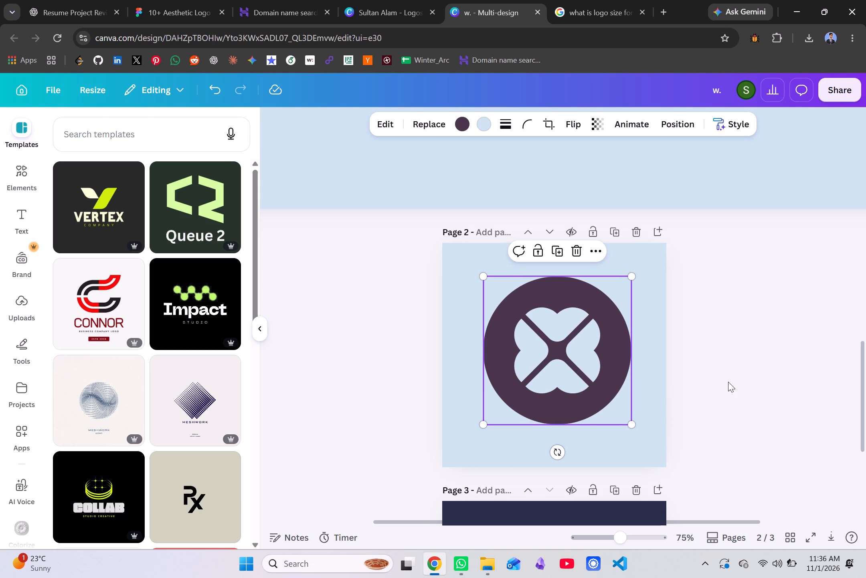
left_click_drag(564, 348, 562, 345)
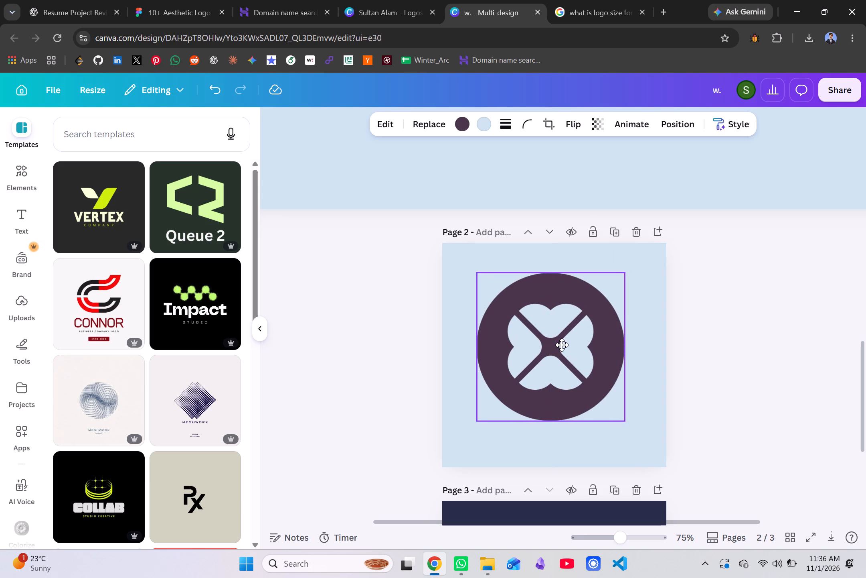
left_click_drag(562, 345, 562, 354)
left_click(461, 263)
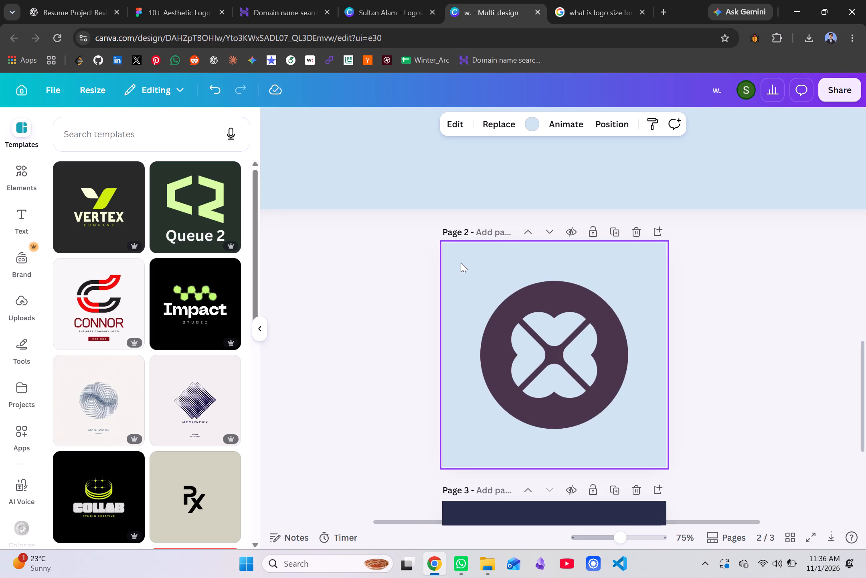
right_click(463, 259)
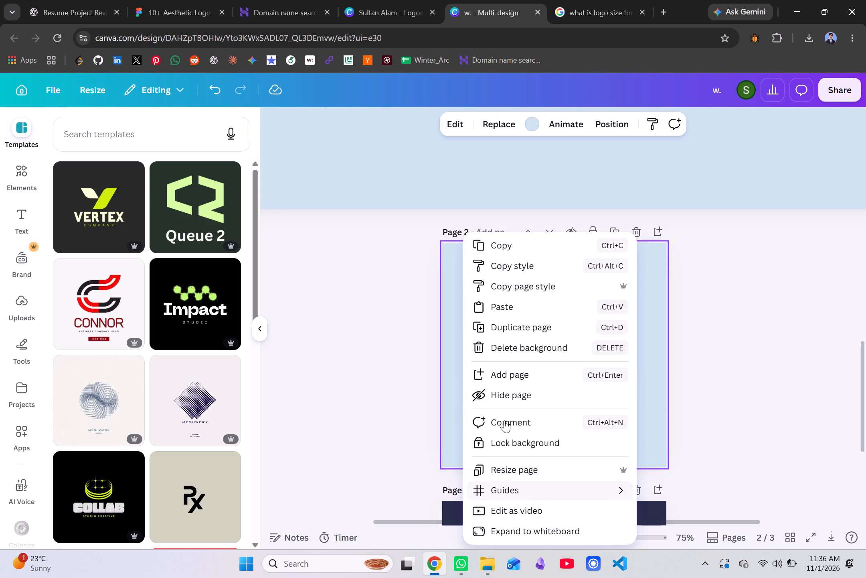
left_click(758, 313)
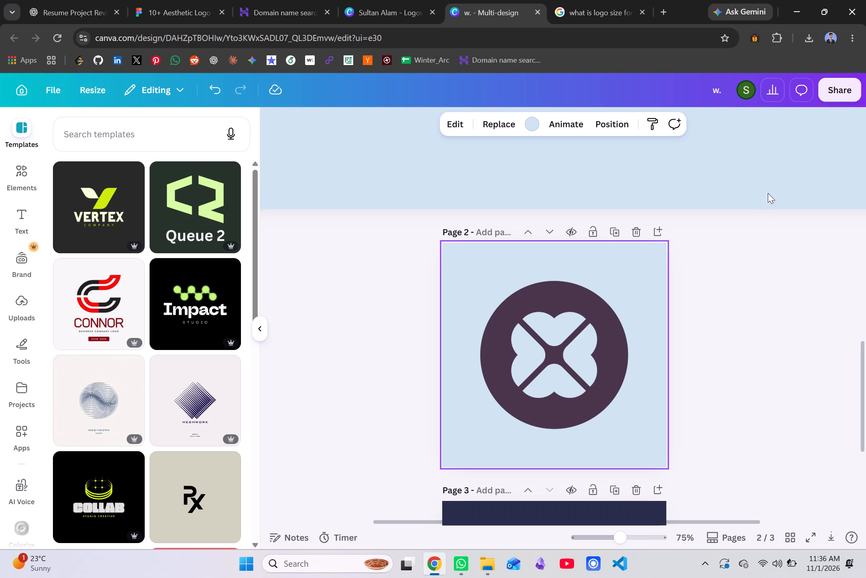
Download only page 2 as a high-quality PNG at size 1.
left_click(836, 83)
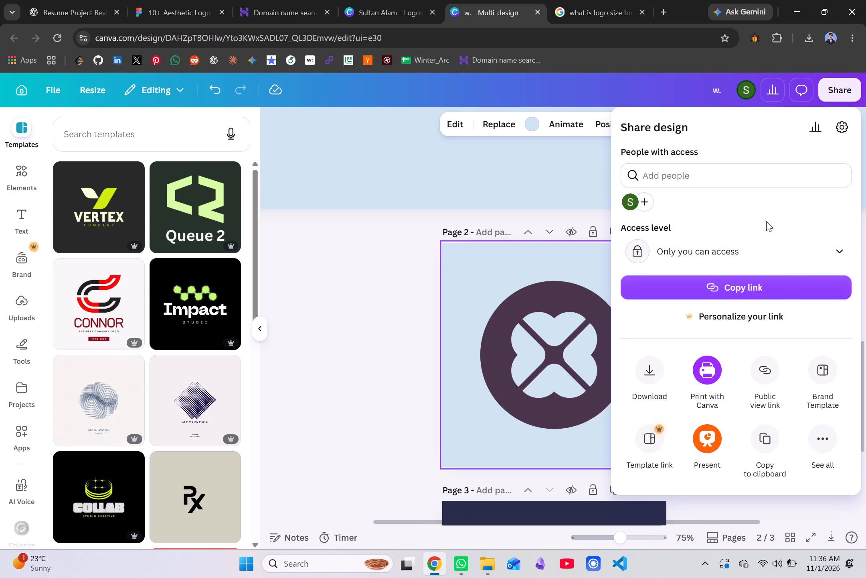
left_click(649, 376)
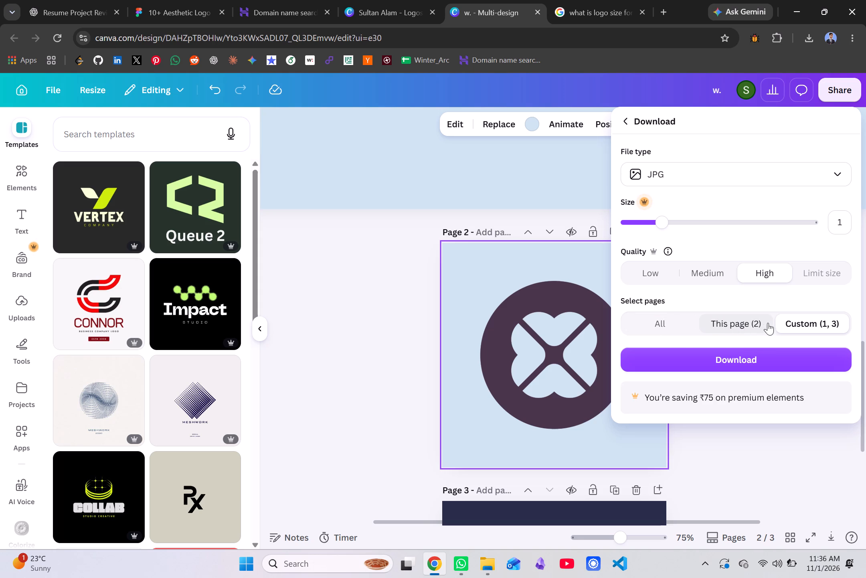
left_click(804, 322)
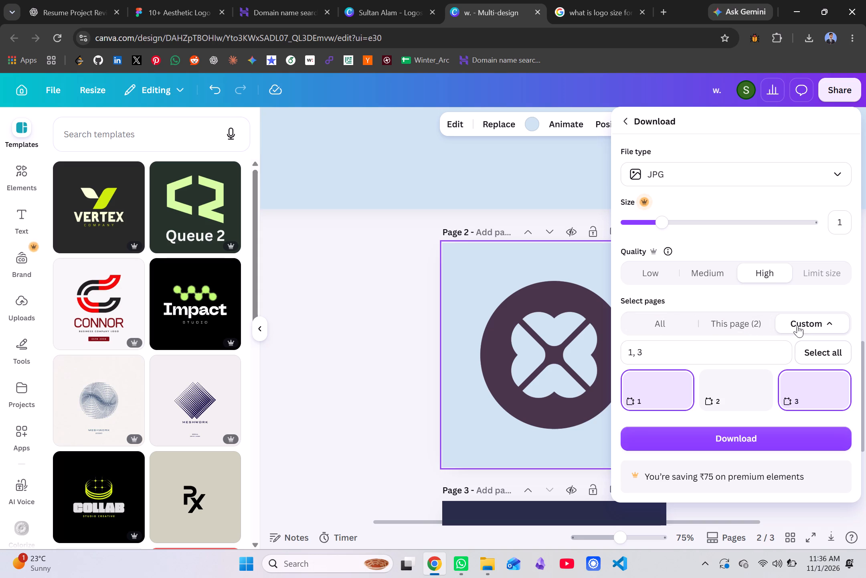
left_click(725, 391)
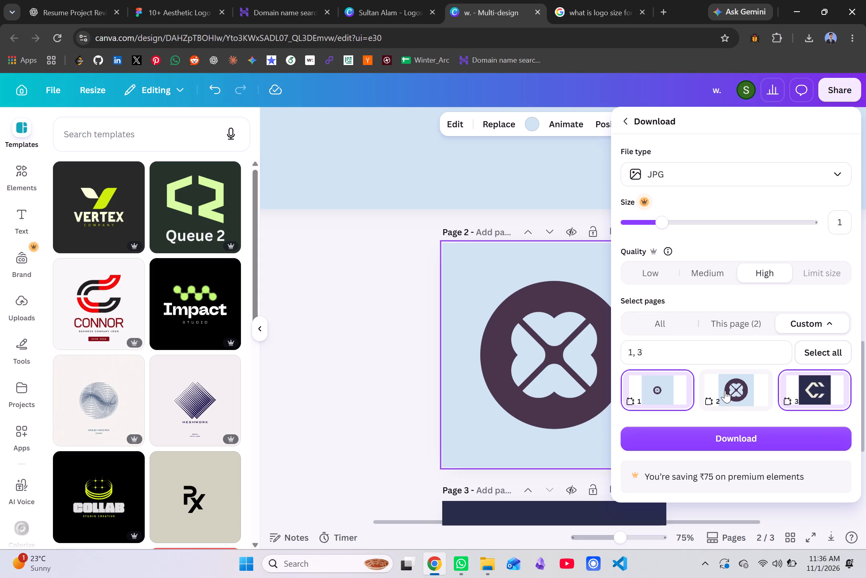
left_click(797, 389)
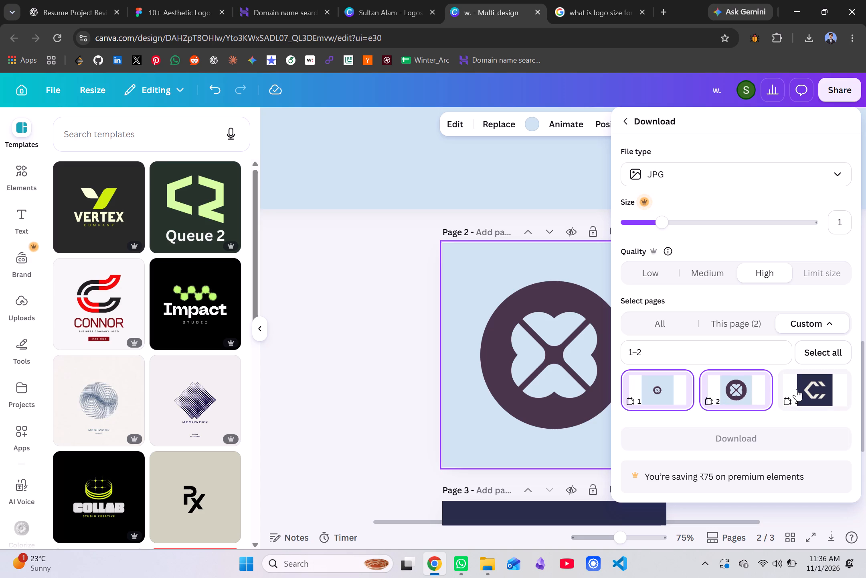
left_click(659, 395)
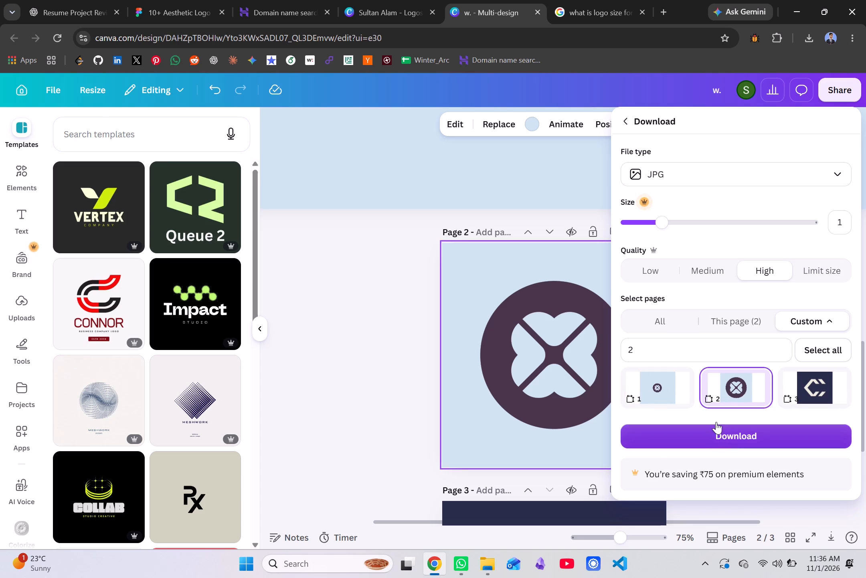
left_click(842, 173)
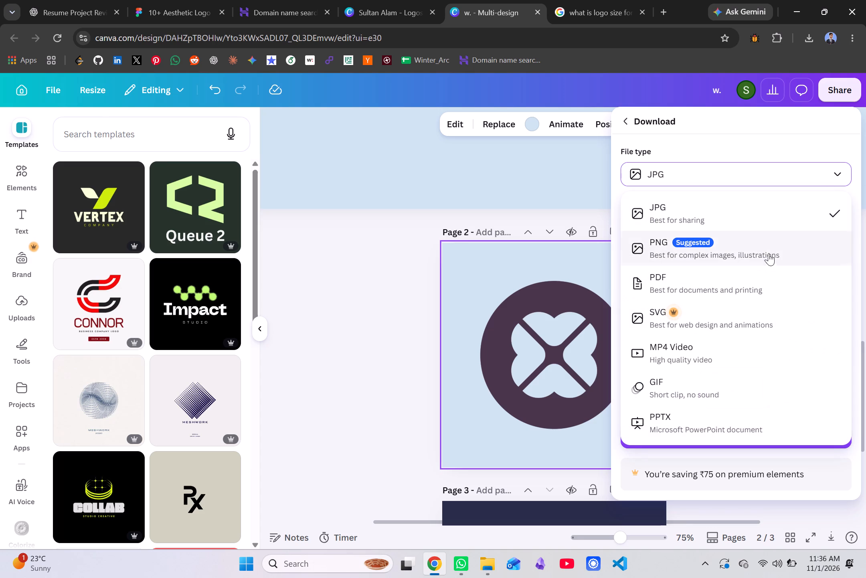
left_click(756, 253)
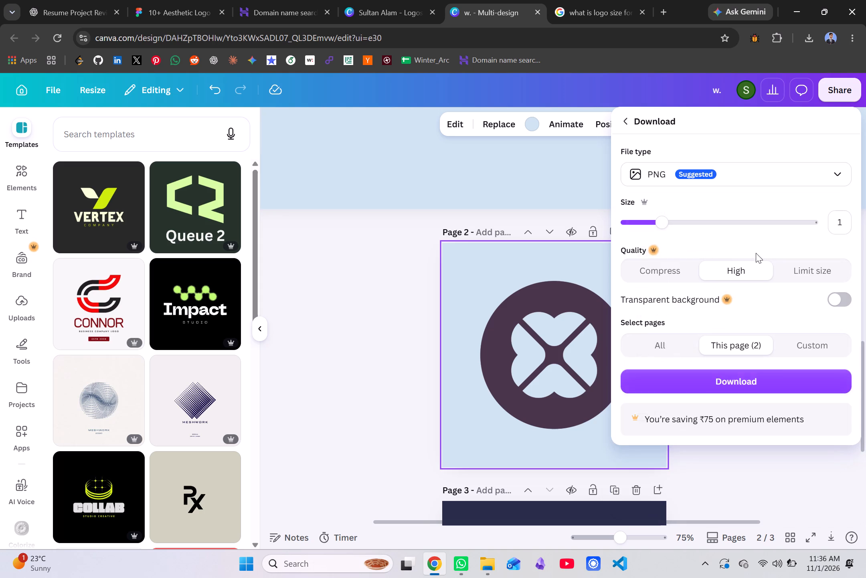
left_click(751, 379)
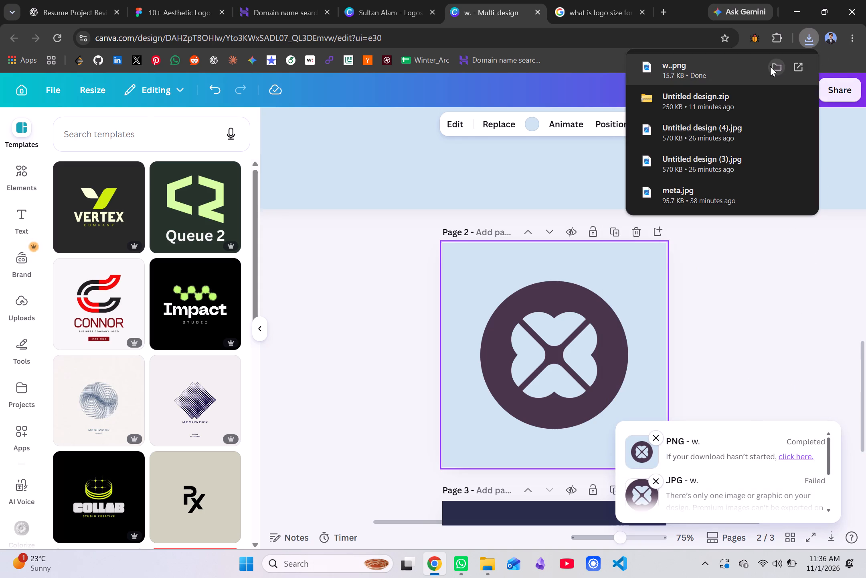
Open the downloaded w..png in Photos to examine the exported logo, and close it.
left_click(797, 67)
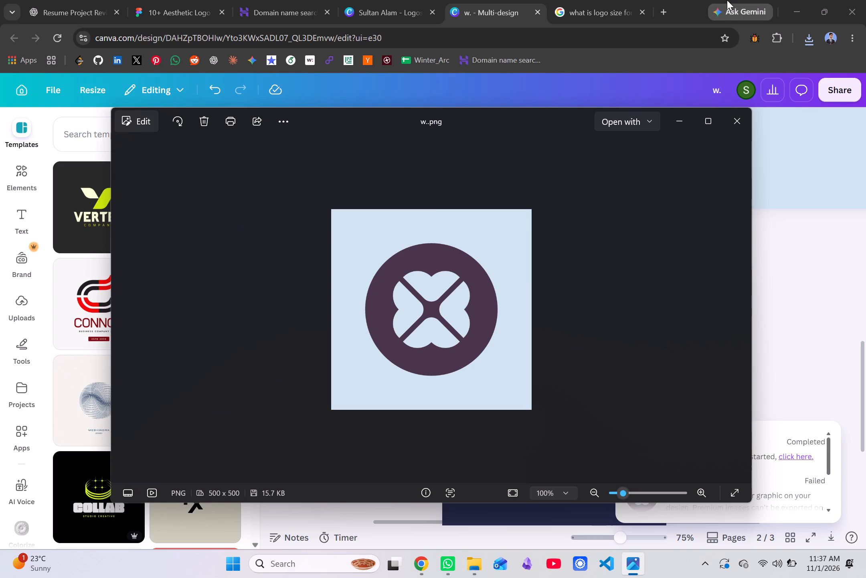
left_click(746, 116)
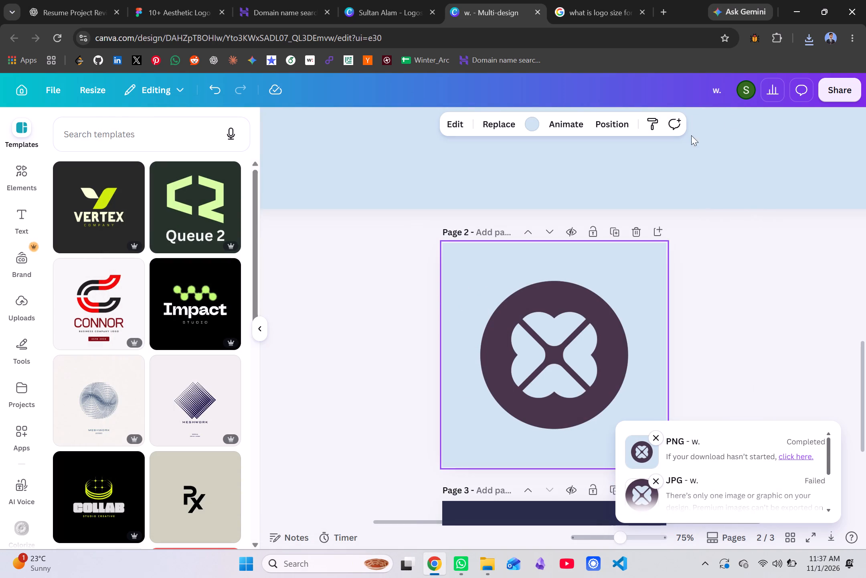
Move the 500 × 500 px logo page up one place to make it page 1.
left_click(528, 230)
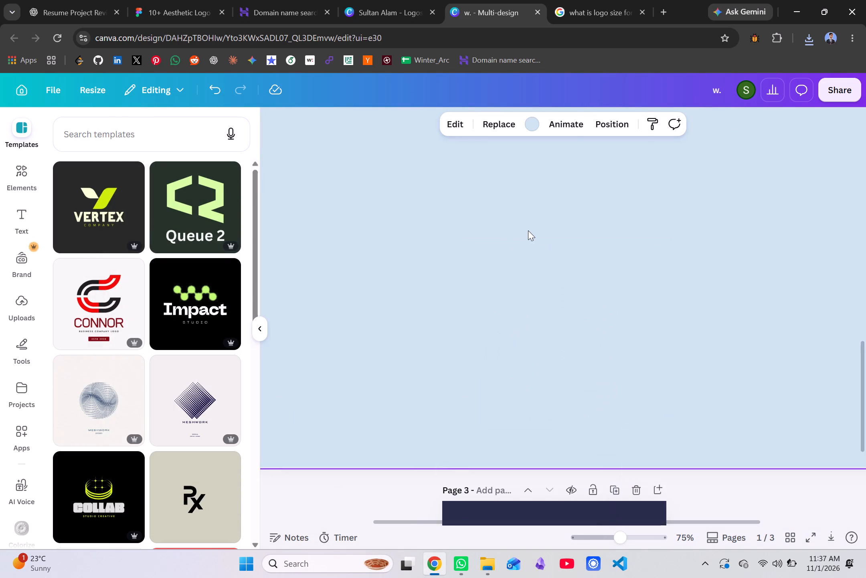
scroll(453, 223, "down", 2)
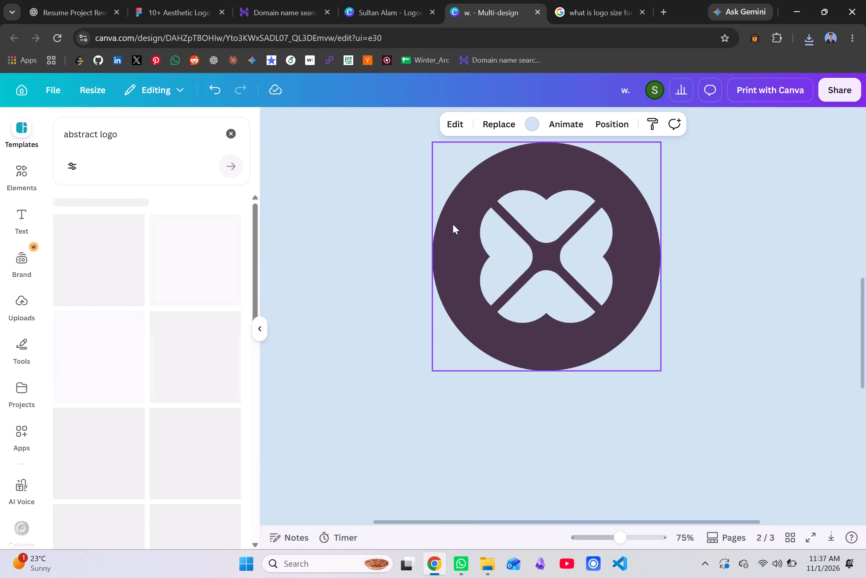
scroll(453, 224, "down", 7, "ctrl")
scroll(449, 227, "up", 2)
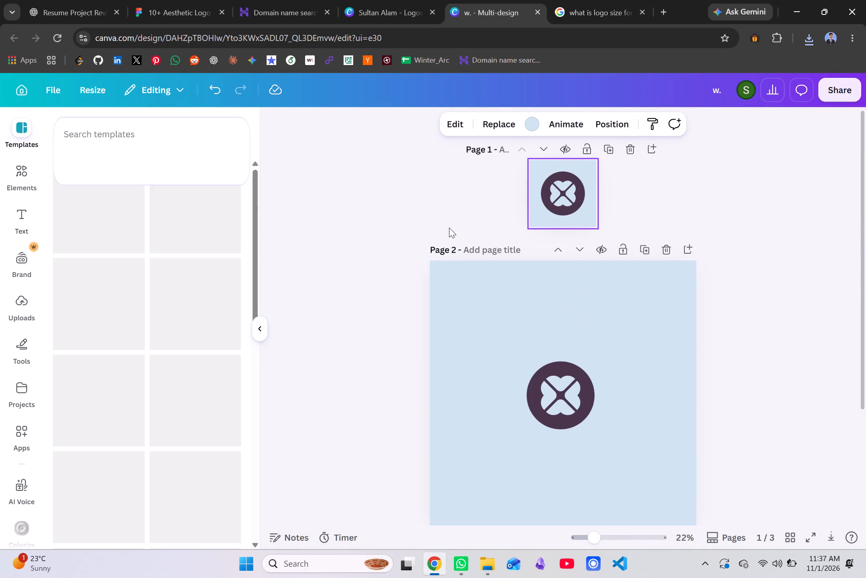
scroll(449, 228, "up", 6)
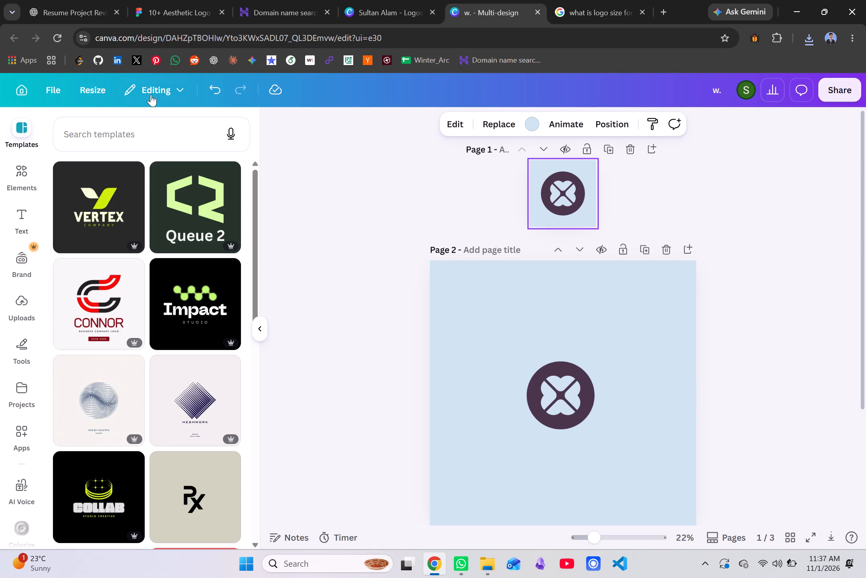
Rename the design as waani-logo.
left_click(172, 89)
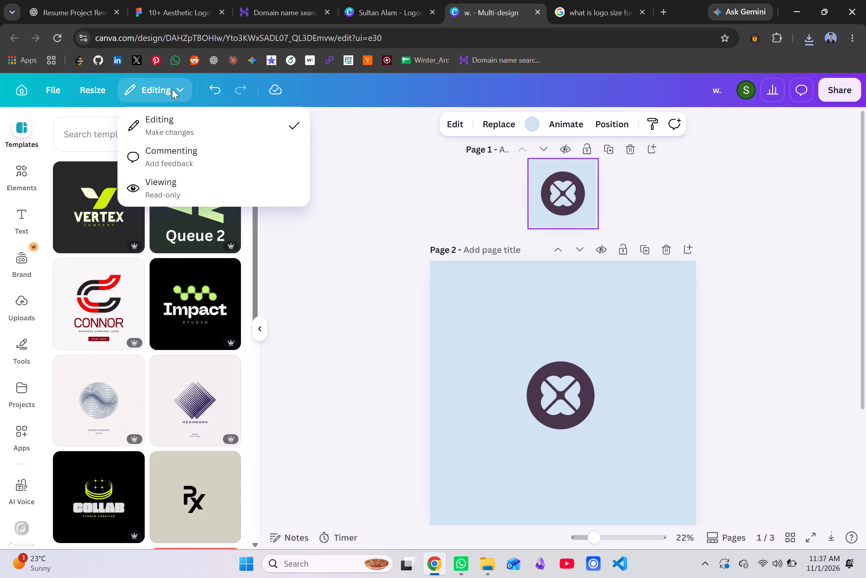
left_click(53, 92)
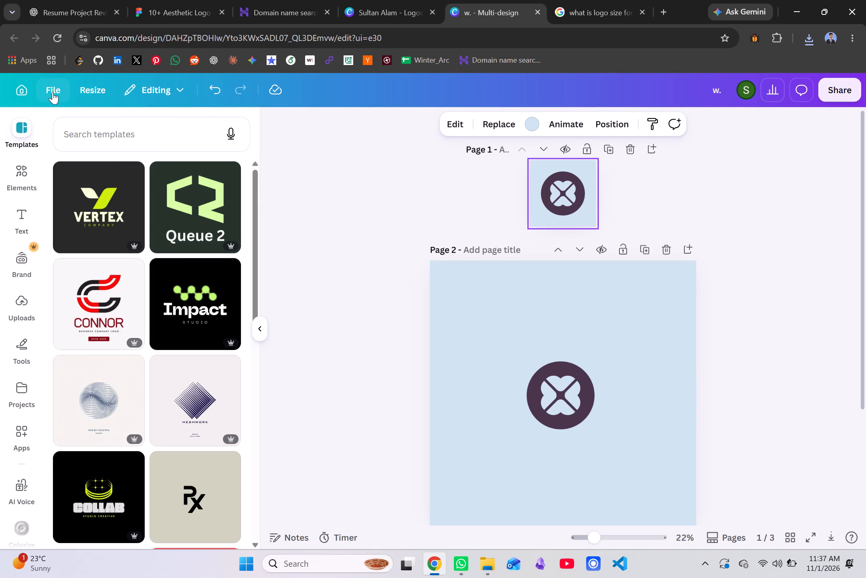
left_click(53, 91)
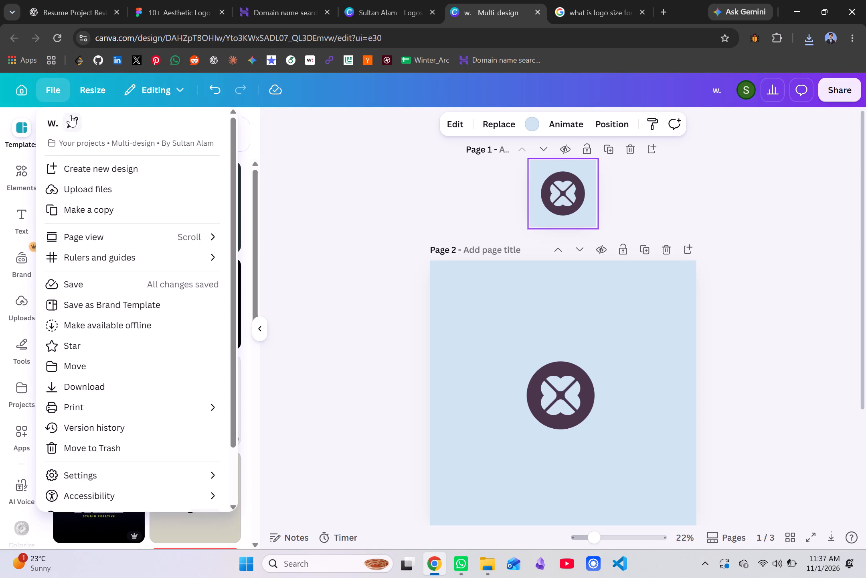
left_click(71, 116)
key("BackSpace")
type("waani")
type("-log")
key("o")
key("Return")
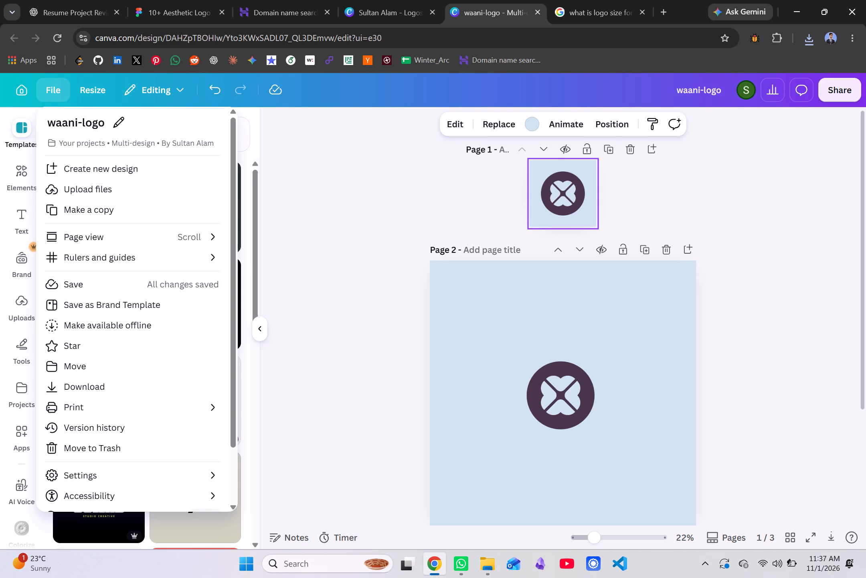
scroll(301, 240, "down", 6)
scroll(499, 331, "up", 5)
scroll(493, 228, "down", 3)
left_click(385, 222)
Delete the navy C-logo page and the larger light-blue logo page, keeping only the 500 × 500 px logo page.
scroll(449, 228, "down", 5)
scroll(593, 350, "down", 3)
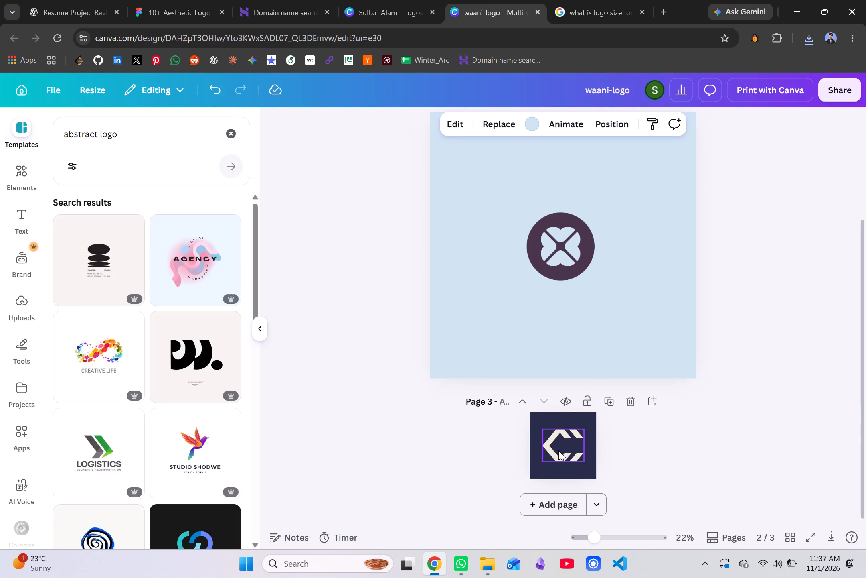
left_click(558, 450)
left_click(629, 403)
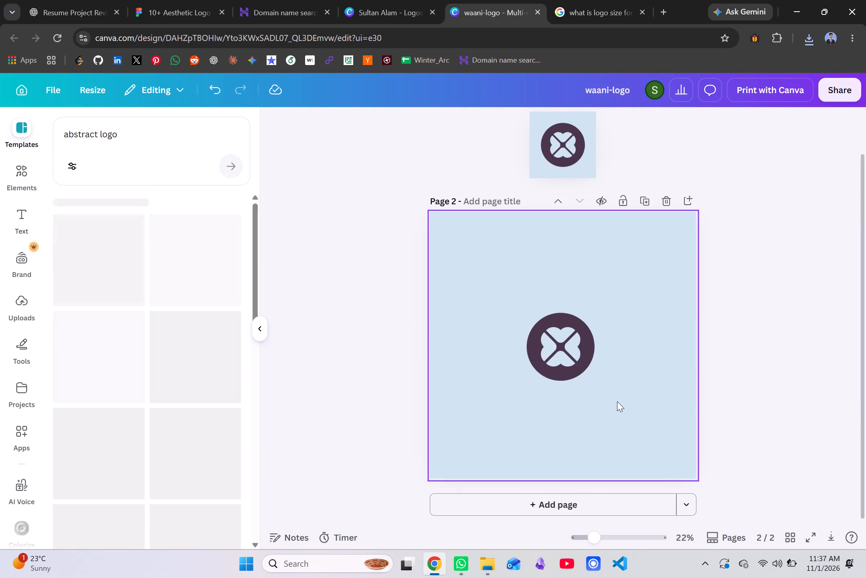
scroll(617, 401, "up", 4)
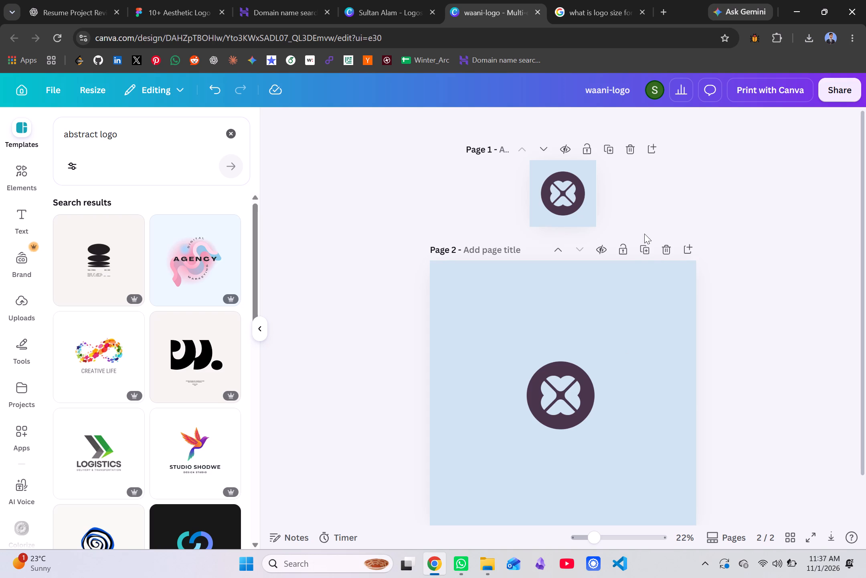
left_click(665, 246)
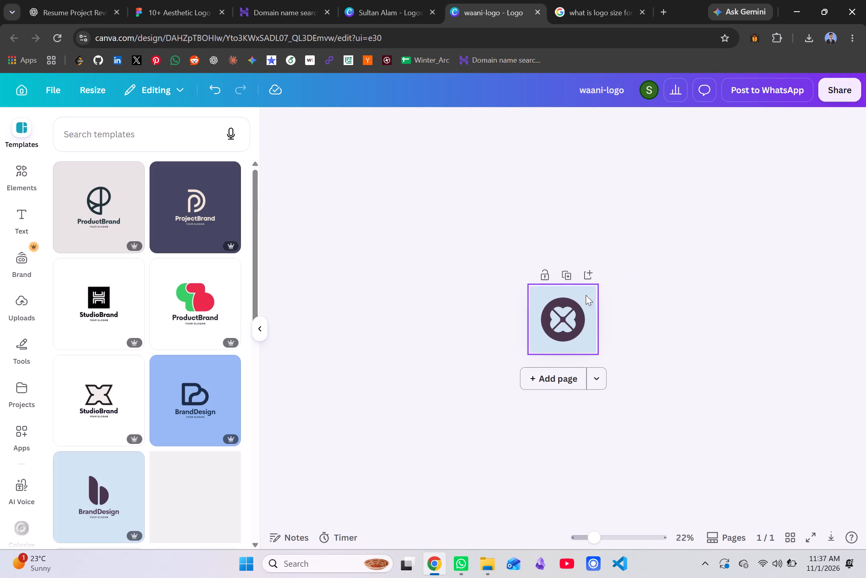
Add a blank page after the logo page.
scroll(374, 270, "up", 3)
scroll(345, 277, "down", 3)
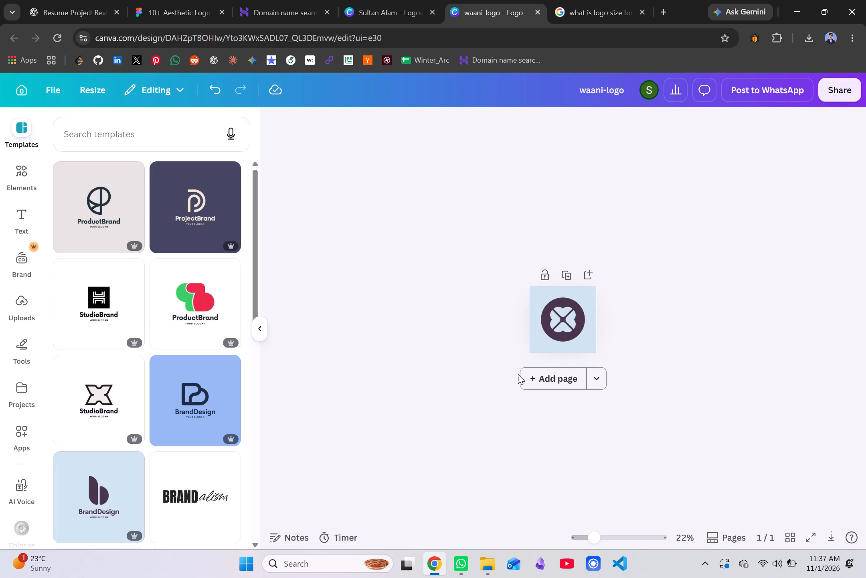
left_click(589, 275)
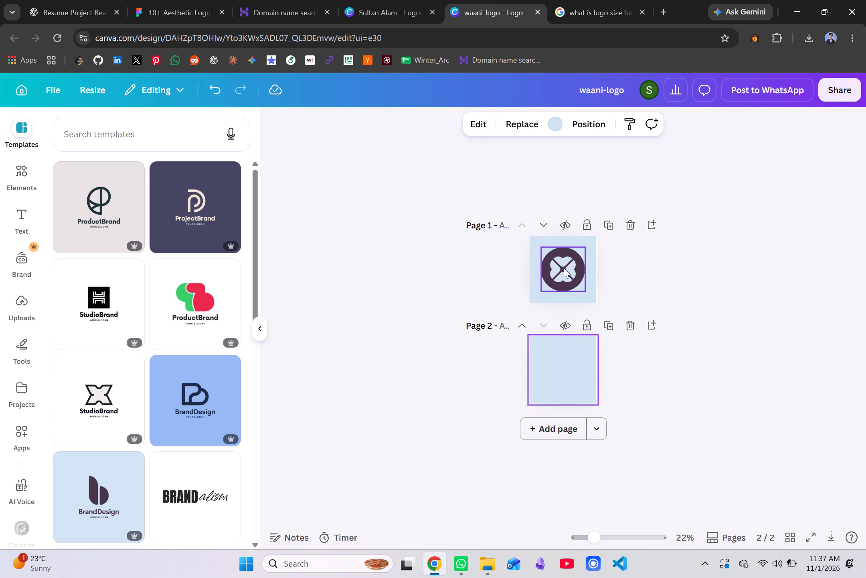
Move the round mark on page 1 slightly upwards.
left_click_drag(564, 268, 564, 263)
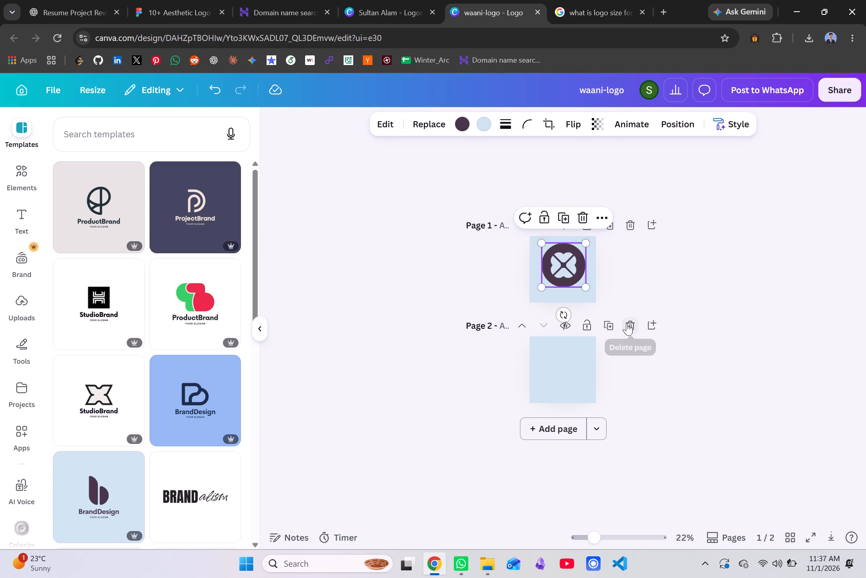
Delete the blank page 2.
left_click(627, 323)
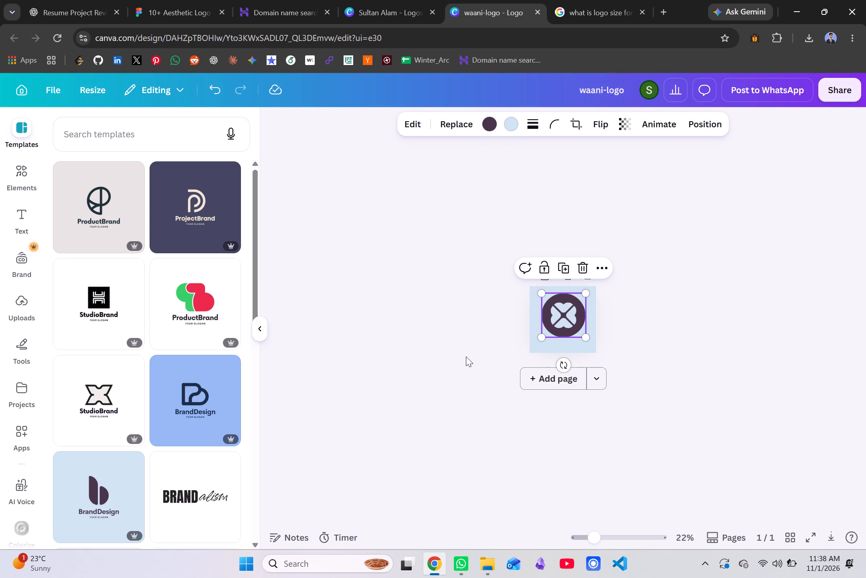
Open the Soft Blue & Brown Abstract Letter B Logo template's details to examine its style and similar logos.
scroll(391, 363, "down", 2)
scroll(299, 355, "down", 1)
left_click(86, 486)
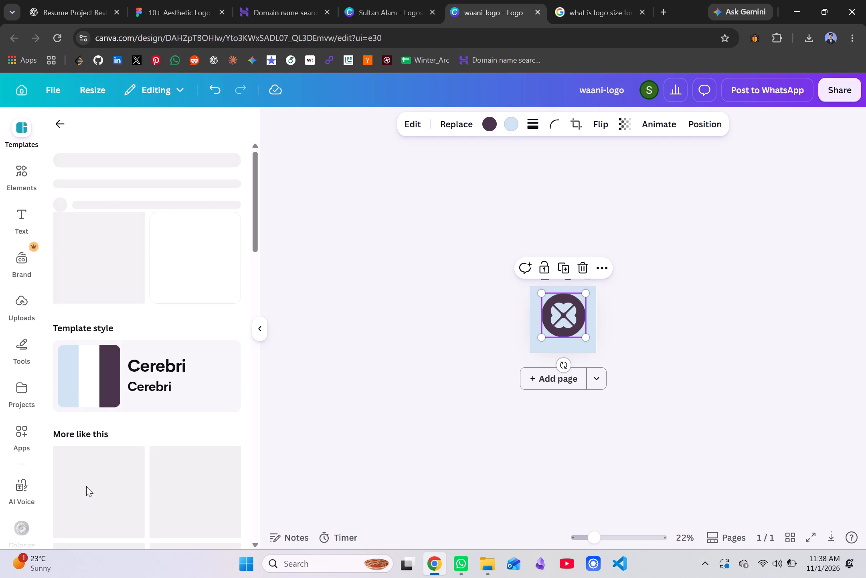
scroll(127, 396, "down", 2)
scroll(127, 396, "up", 1)
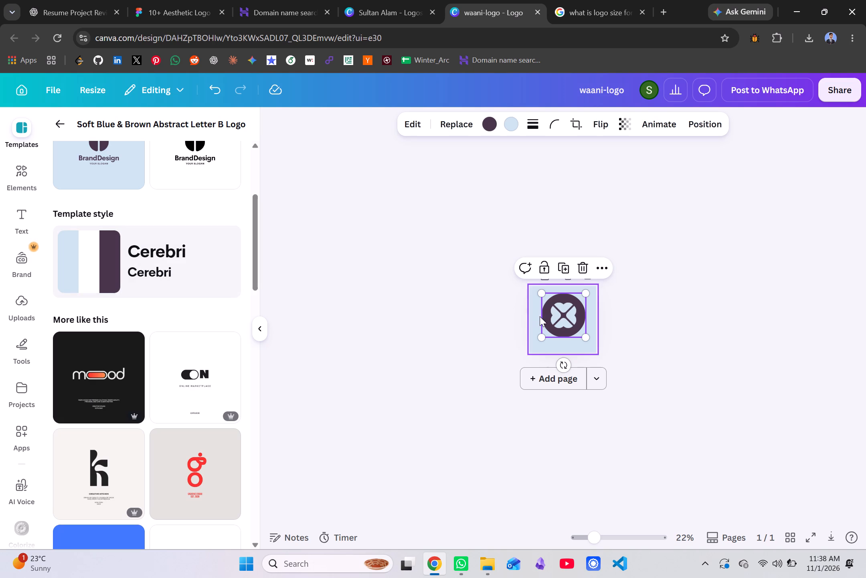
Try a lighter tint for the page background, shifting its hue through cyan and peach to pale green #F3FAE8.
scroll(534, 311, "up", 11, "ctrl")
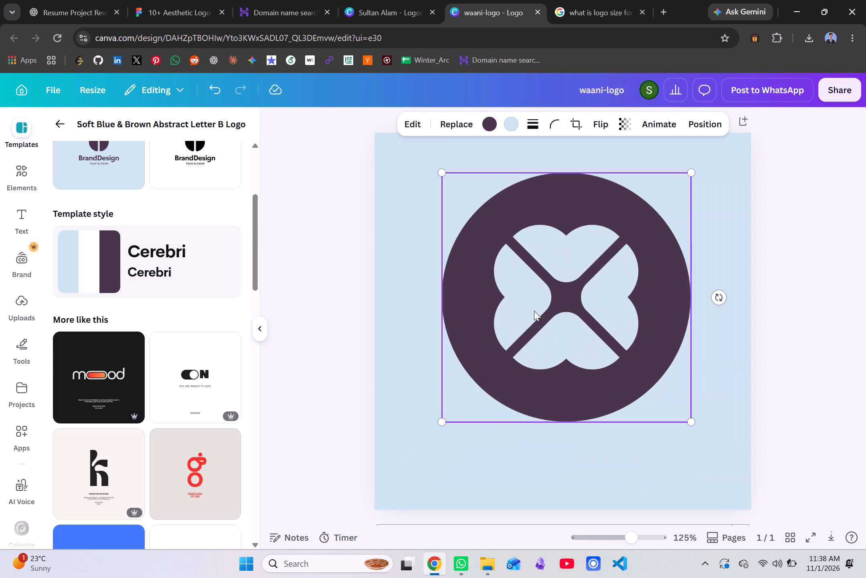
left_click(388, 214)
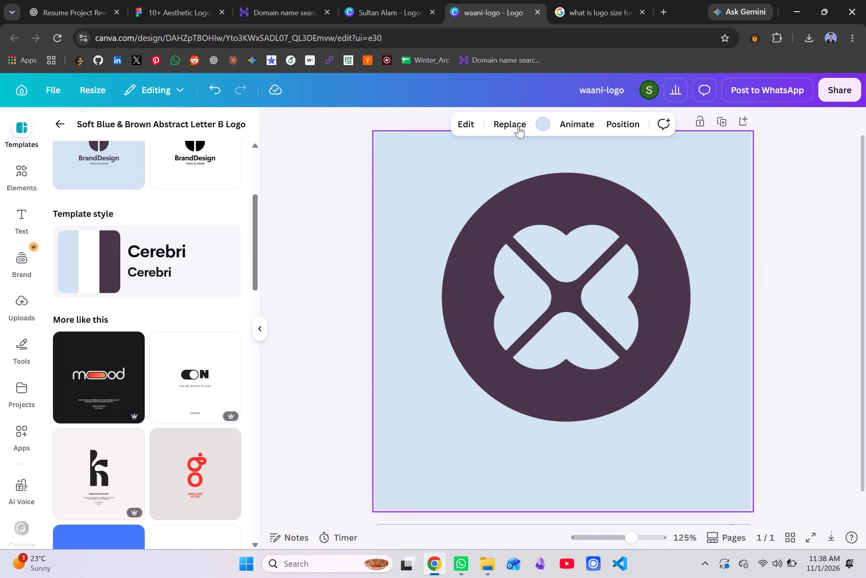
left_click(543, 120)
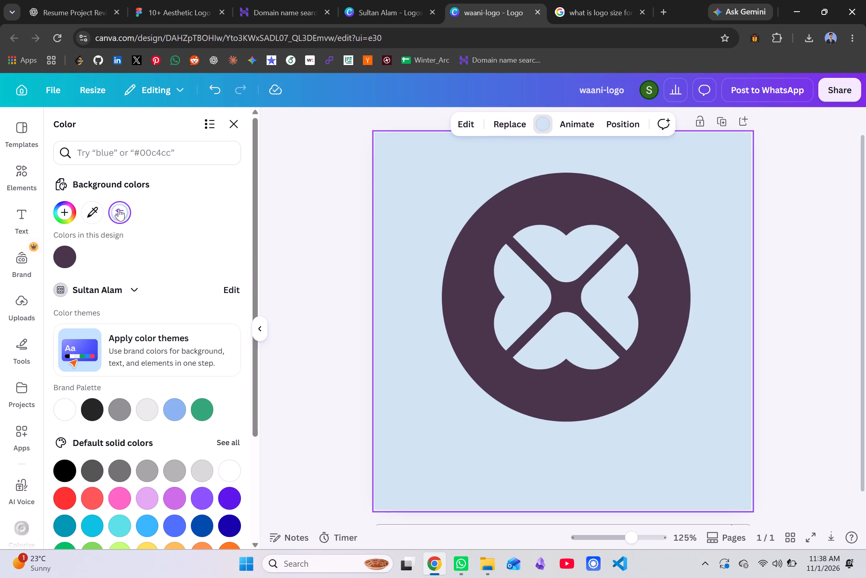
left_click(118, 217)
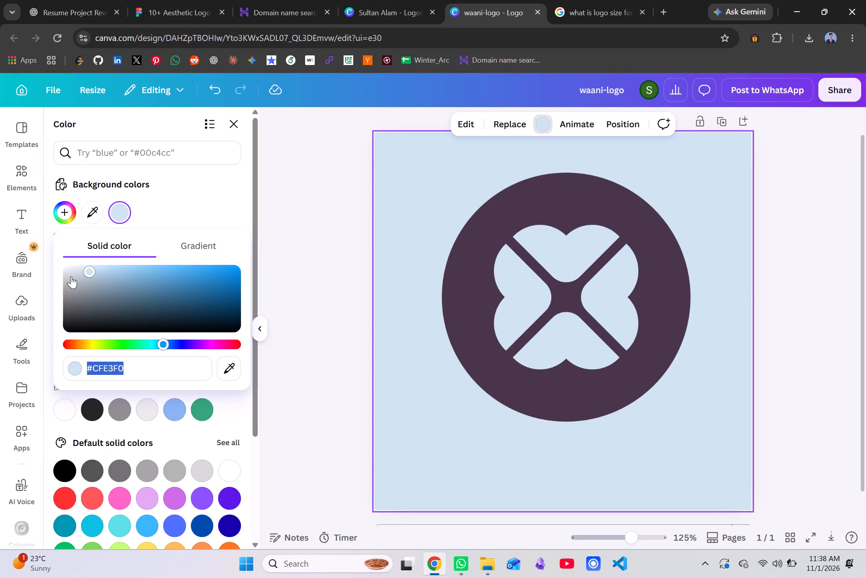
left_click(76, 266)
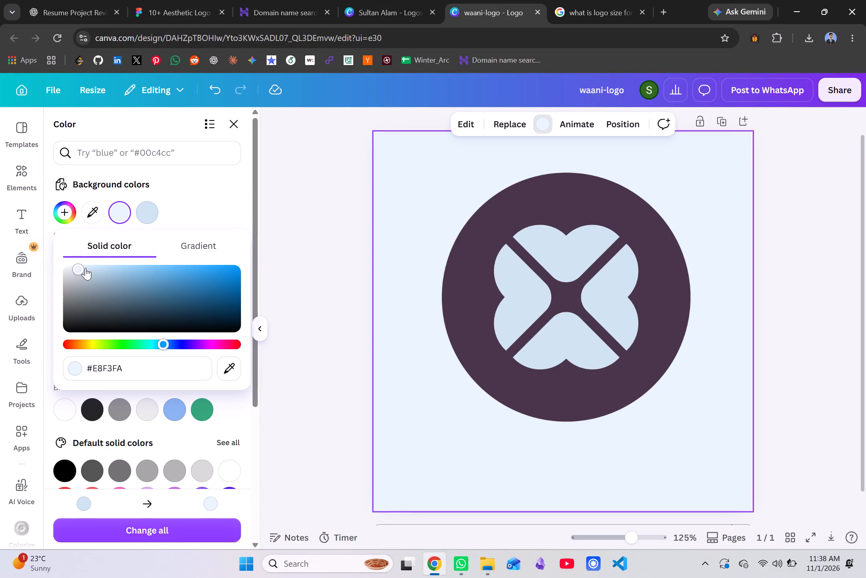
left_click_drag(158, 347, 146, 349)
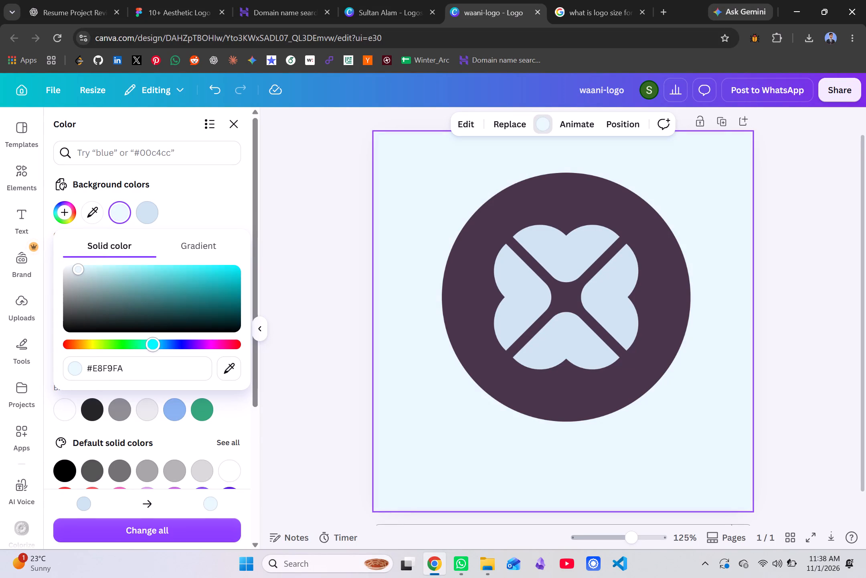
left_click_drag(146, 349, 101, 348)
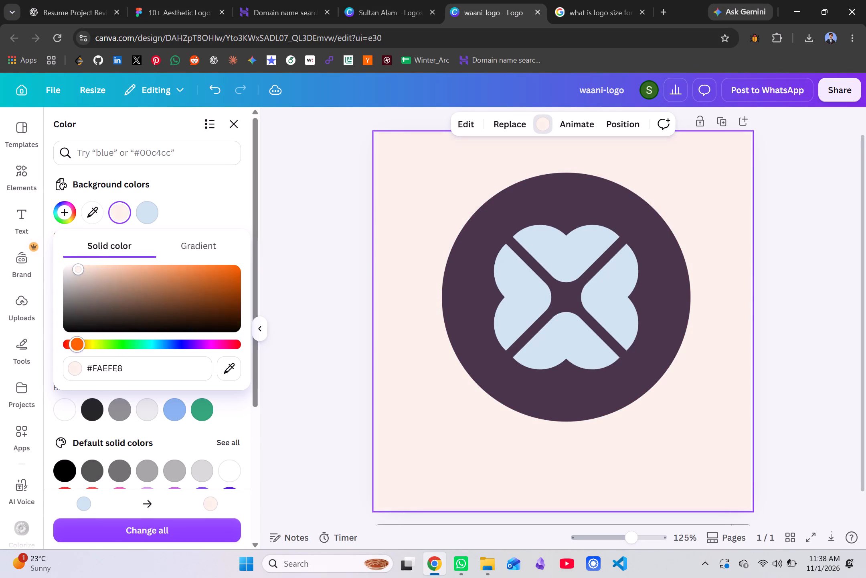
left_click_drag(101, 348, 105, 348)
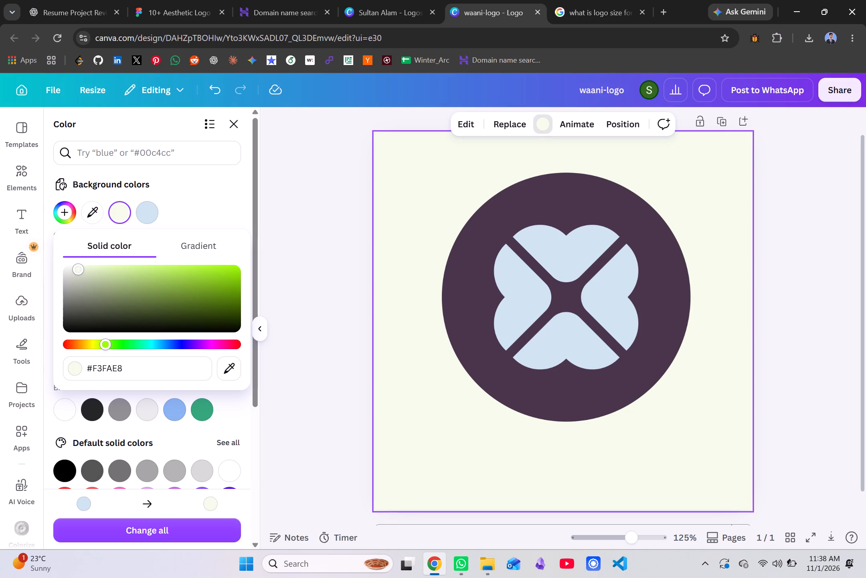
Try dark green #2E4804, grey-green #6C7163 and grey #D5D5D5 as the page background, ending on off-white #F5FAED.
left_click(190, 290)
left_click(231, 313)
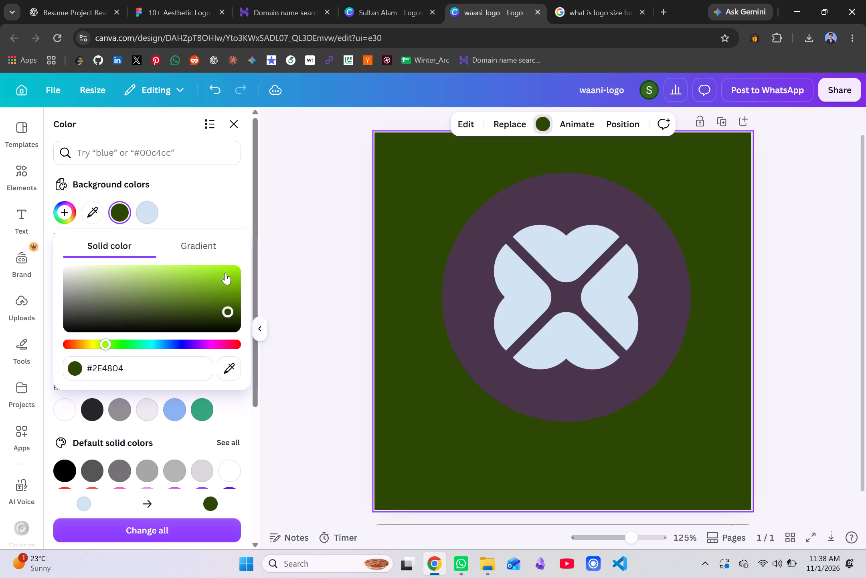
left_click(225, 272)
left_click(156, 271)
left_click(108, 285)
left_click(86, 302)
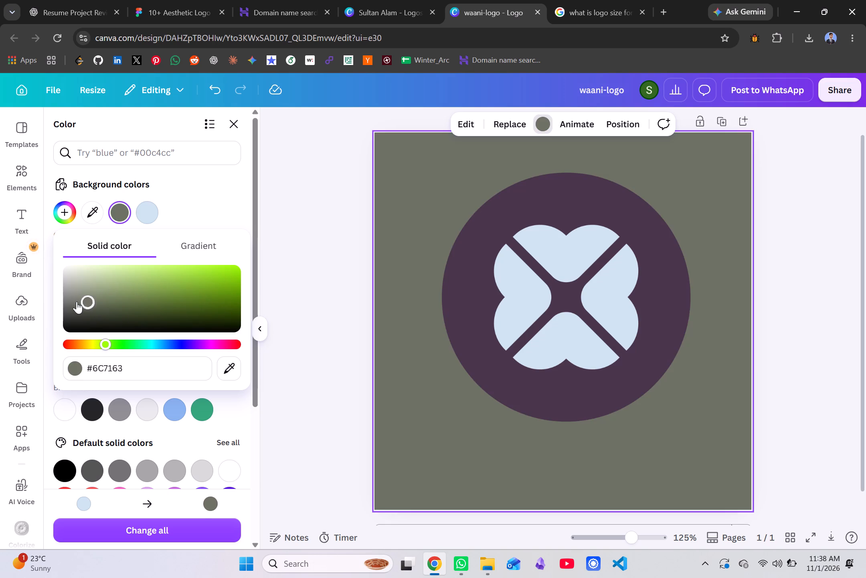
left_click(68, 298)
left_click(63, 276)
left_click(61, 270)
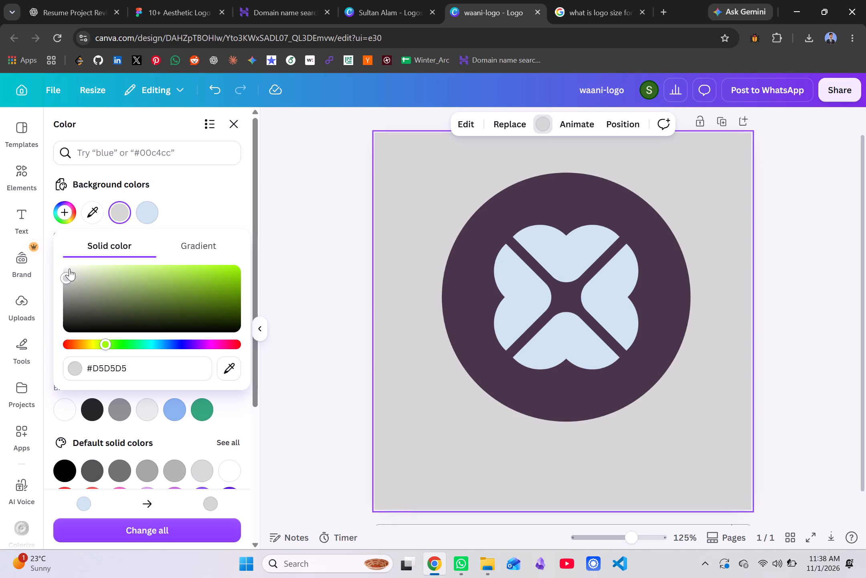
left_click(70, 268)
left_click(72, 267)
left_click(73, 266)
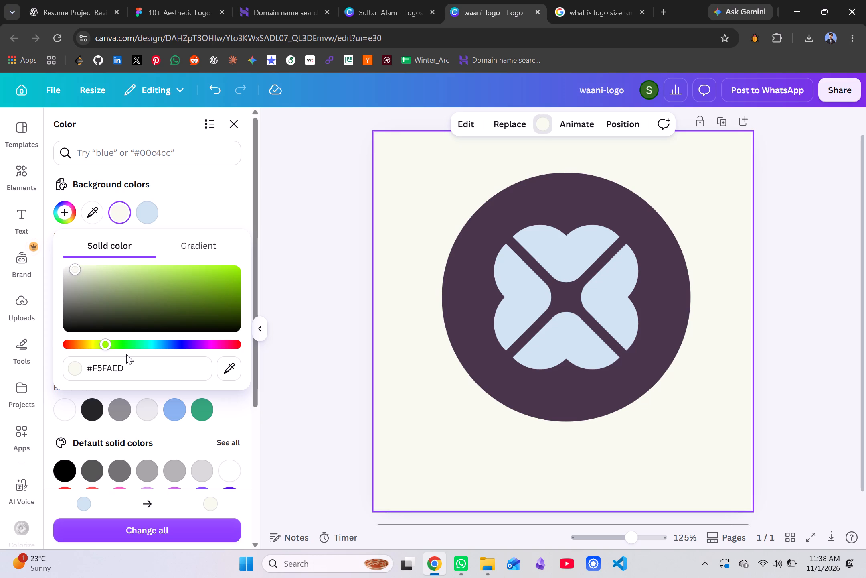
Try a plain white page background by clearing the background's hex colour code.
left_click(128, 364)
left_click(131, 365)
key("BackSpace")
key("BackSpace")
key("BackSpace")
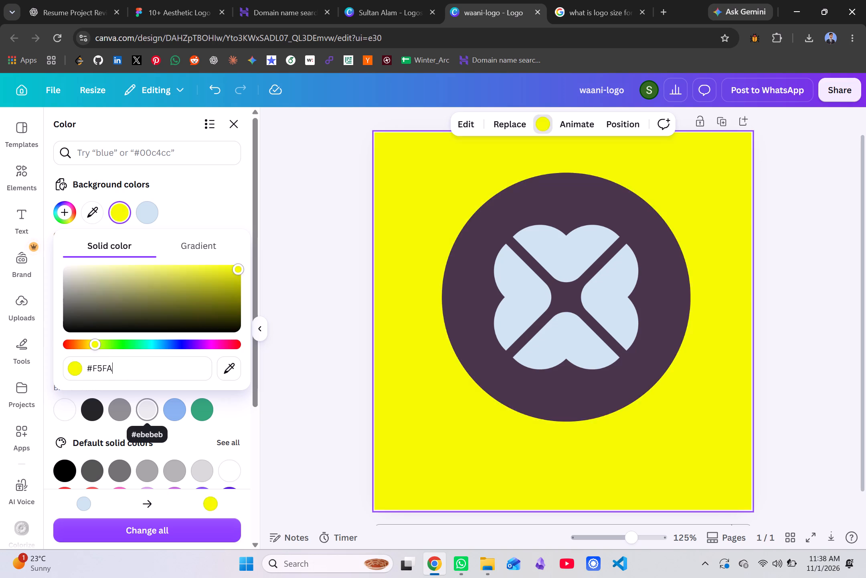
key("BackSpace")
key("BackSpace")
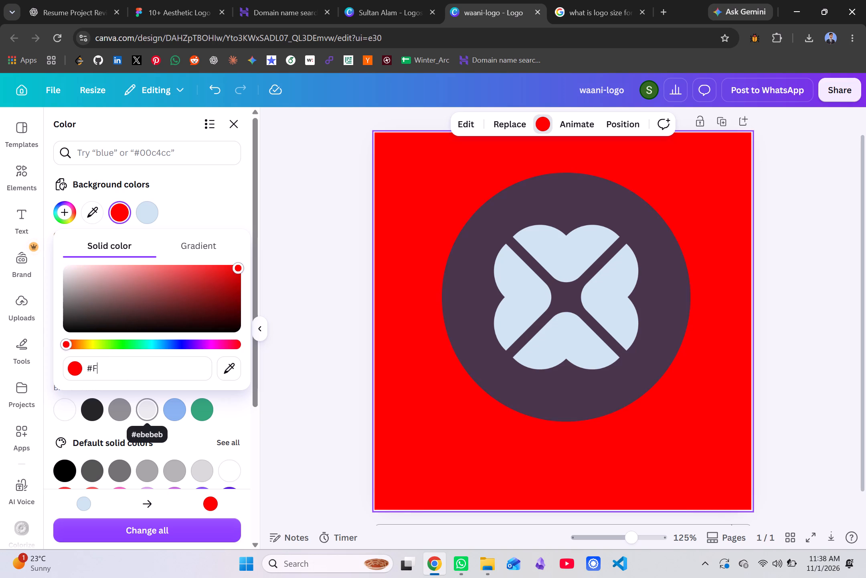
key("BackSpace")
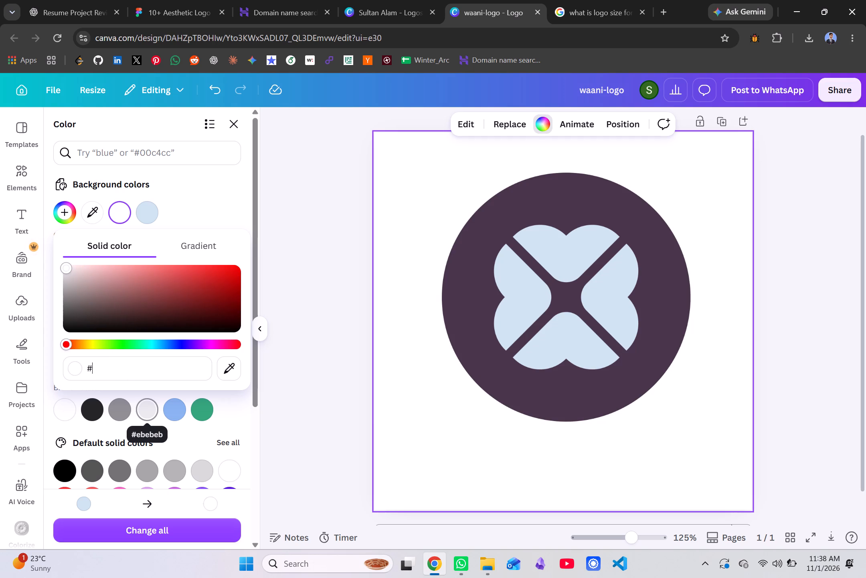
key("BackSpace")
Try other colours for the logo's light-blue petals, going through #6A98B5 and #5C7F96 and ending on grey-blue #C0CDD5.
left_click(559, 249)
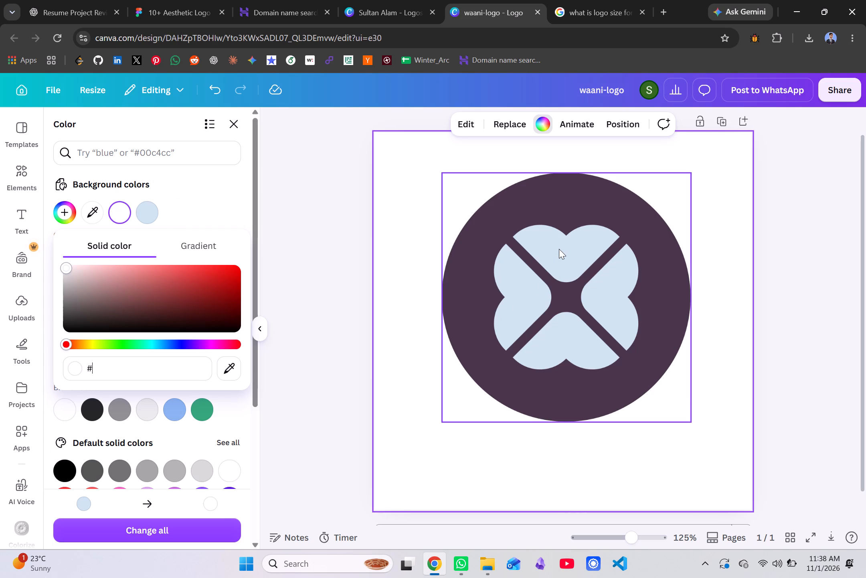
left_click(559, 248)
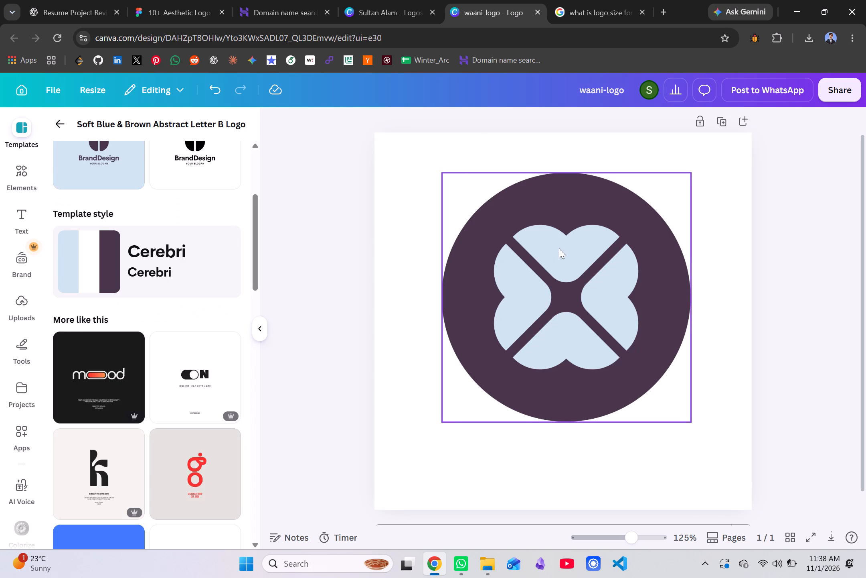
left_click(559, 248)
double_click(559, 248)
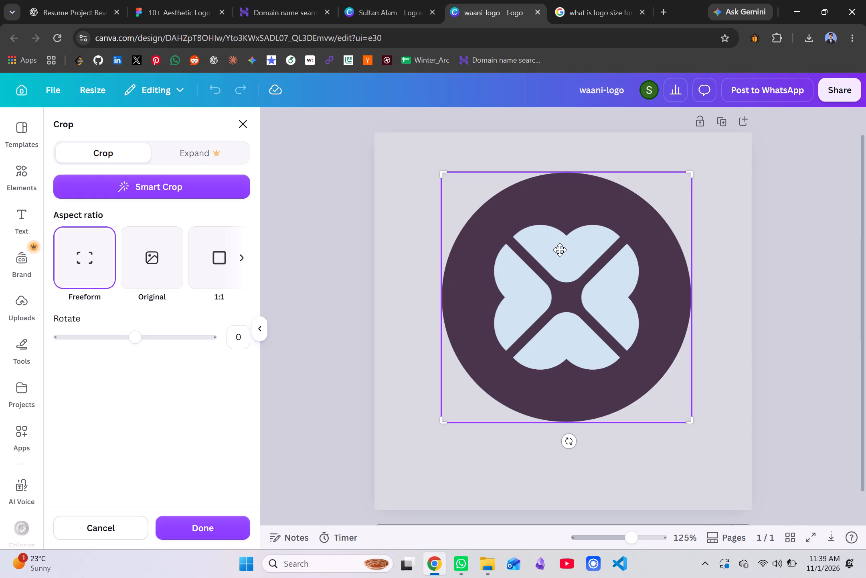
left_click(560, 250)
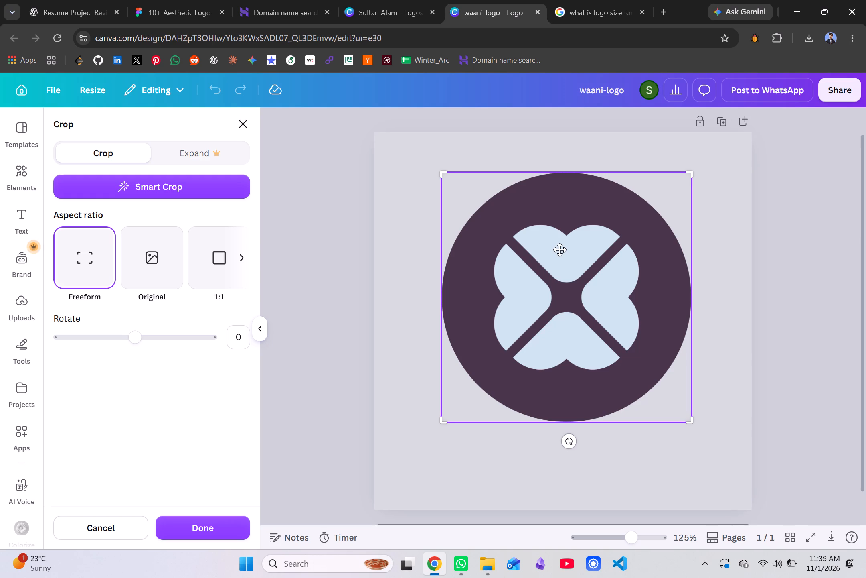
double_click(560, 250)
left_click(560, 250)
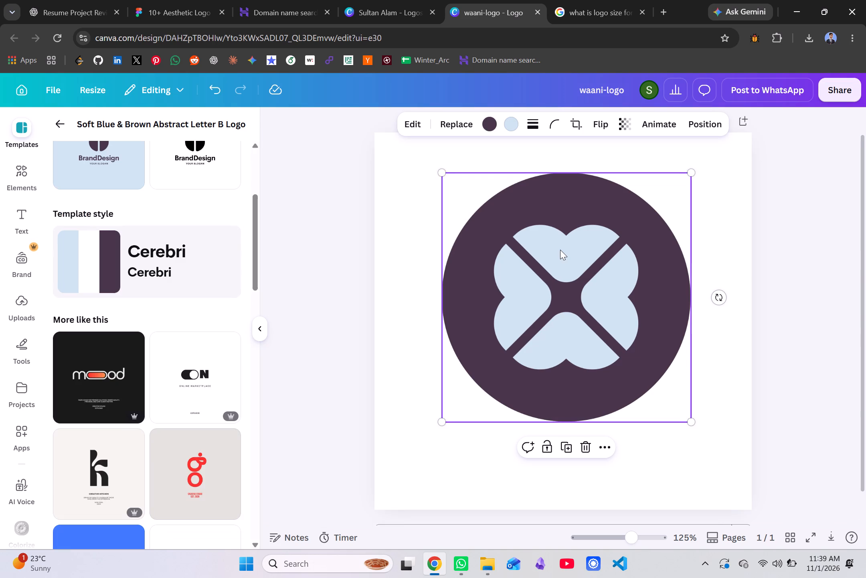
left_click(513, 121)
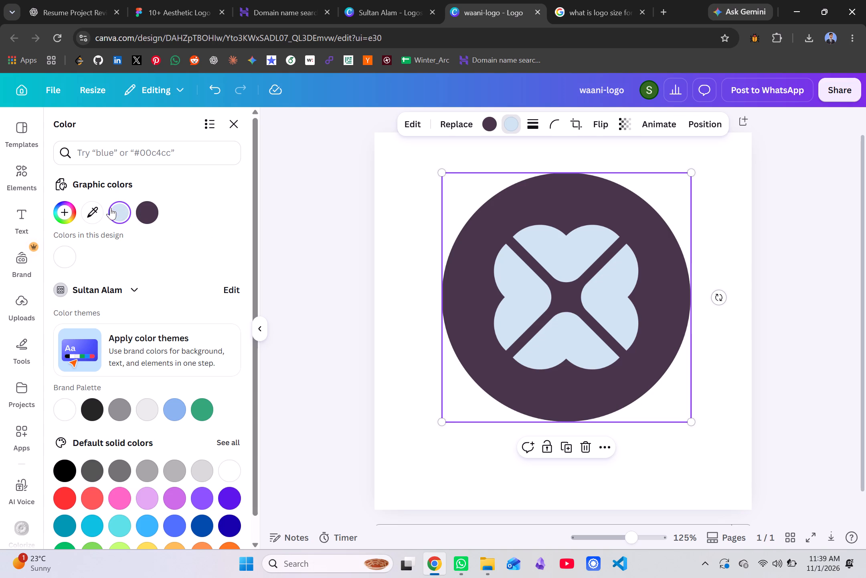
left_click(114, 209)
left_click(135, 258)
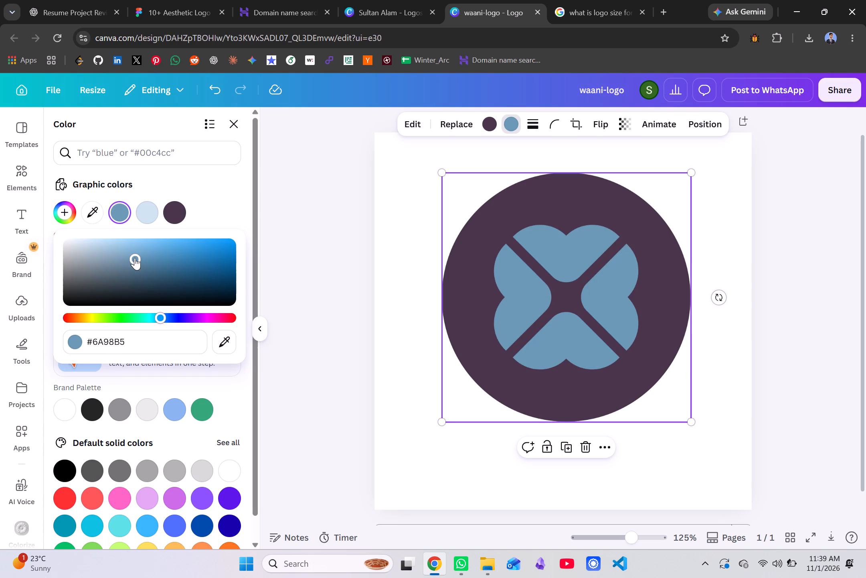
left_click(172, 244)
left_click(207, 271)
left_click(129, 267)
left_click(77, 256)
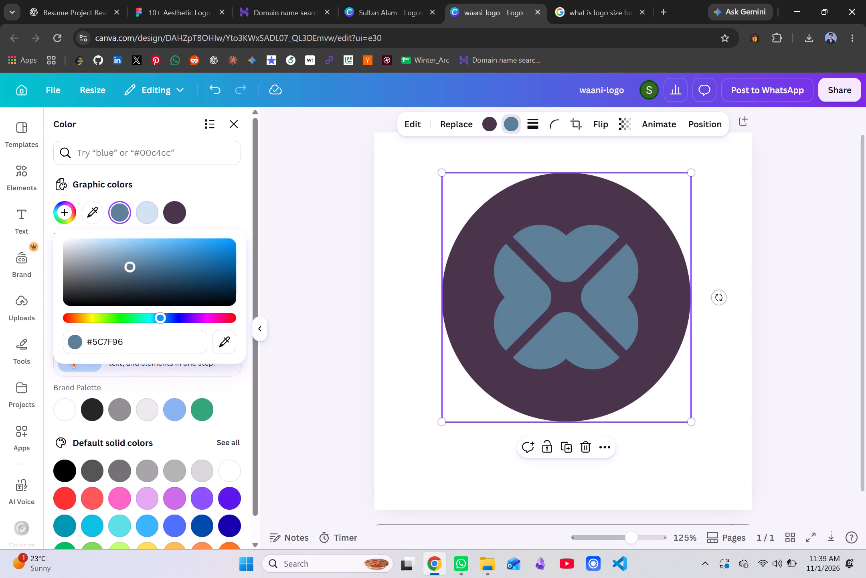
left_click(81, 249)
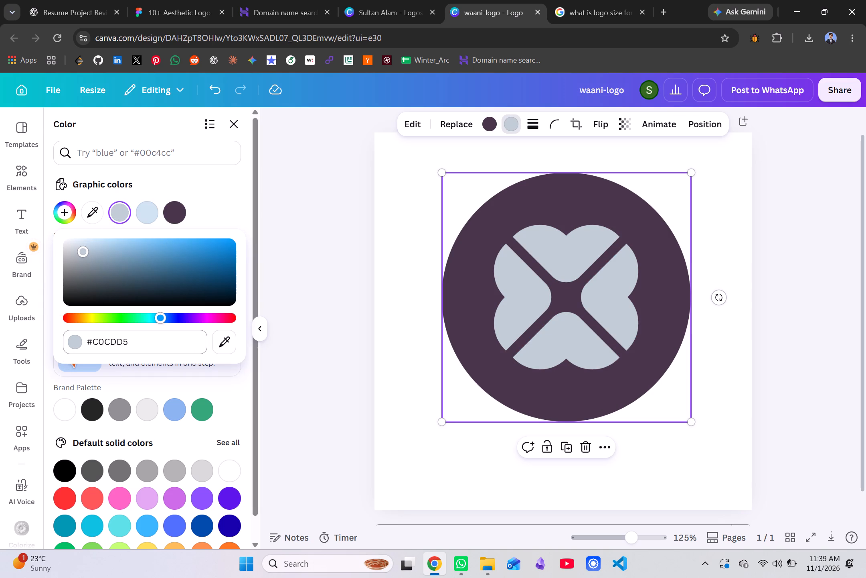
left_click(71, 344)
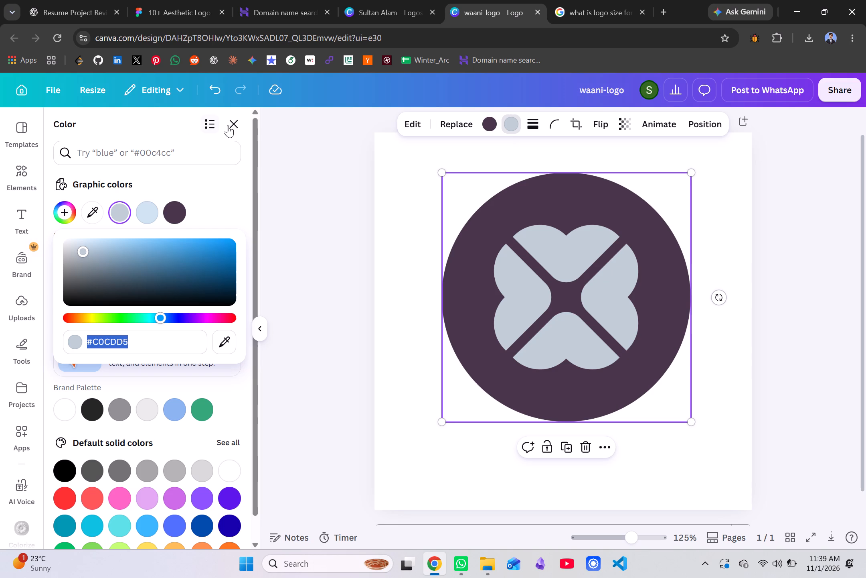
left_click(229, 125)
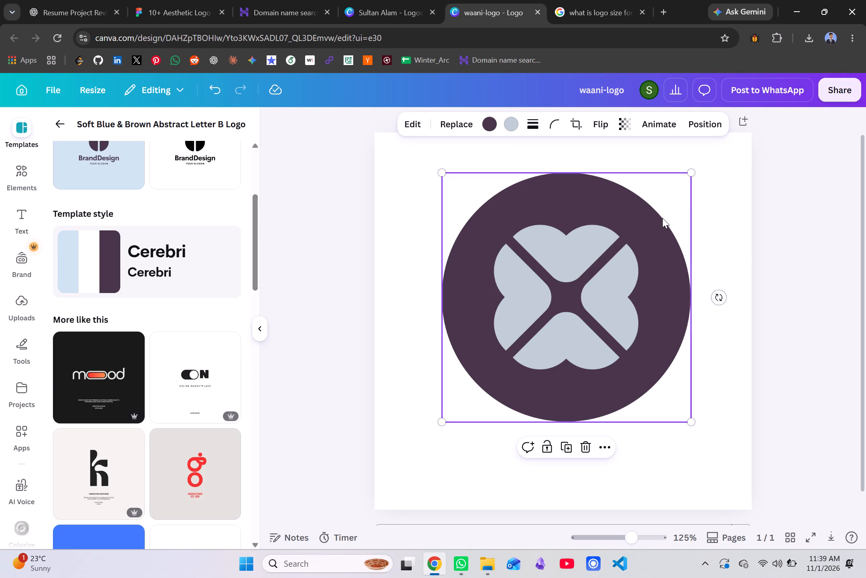
Undo the petal and page background colour trials, the logo's move and the deletion of page 2.
key("ctrl+z")
key("ctrl+z")
key("ctrl+z")
key("ctrl+z")
key("ctrl+z")
key("ctrl+z")
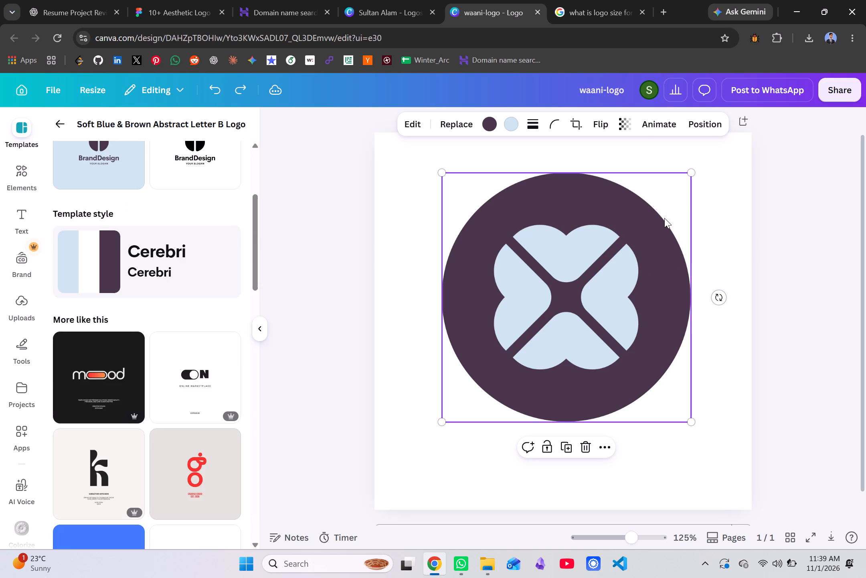
key("ctrl+z")
key("ctrl+z")
key("ctrl+z")
key("ctrl+z")
key("ctrl+z")
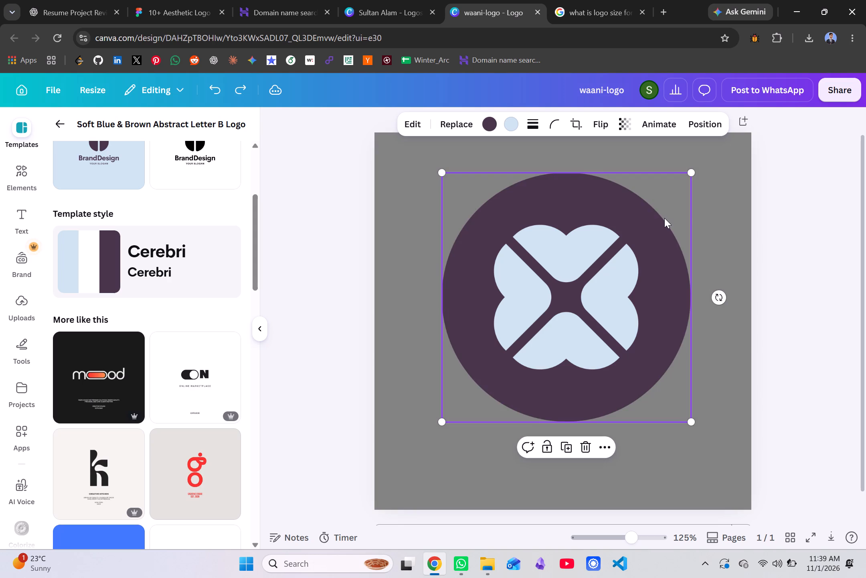
key("ctrl+z")
key("ctrl+z")
key("ctrl+z")
key("ctrl+z")
key("ctrl+z")
key("ctrl+z")
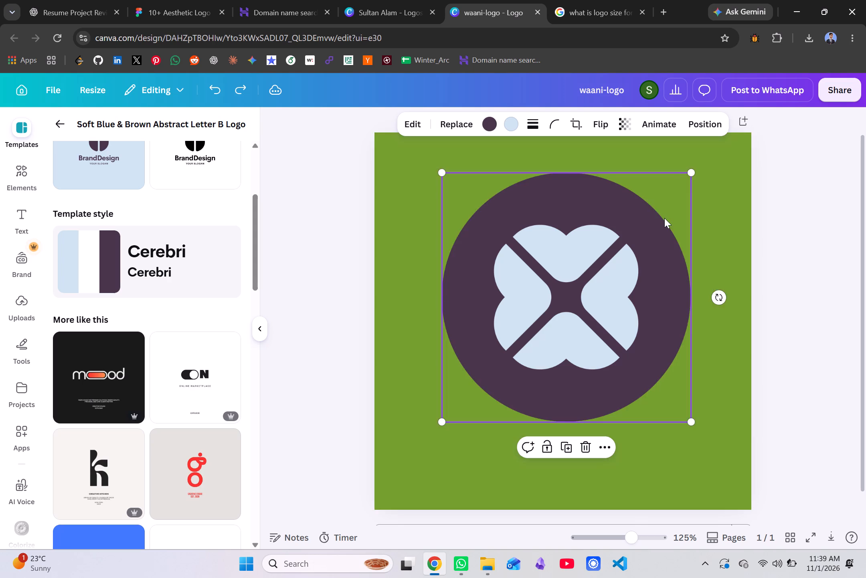
key("ctrl+z")
key("ctrl+z")
key("ctrl+z")
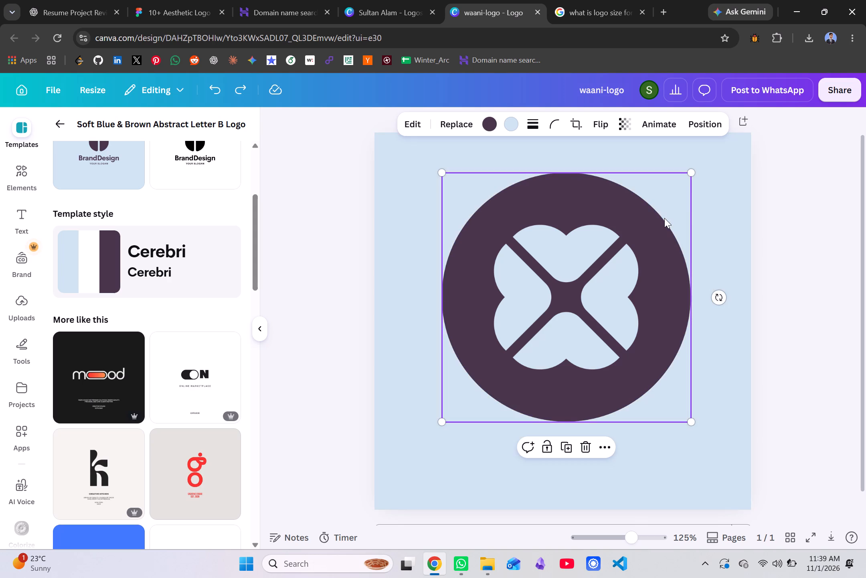
key("ctrl+z")
key("ctrl+z")
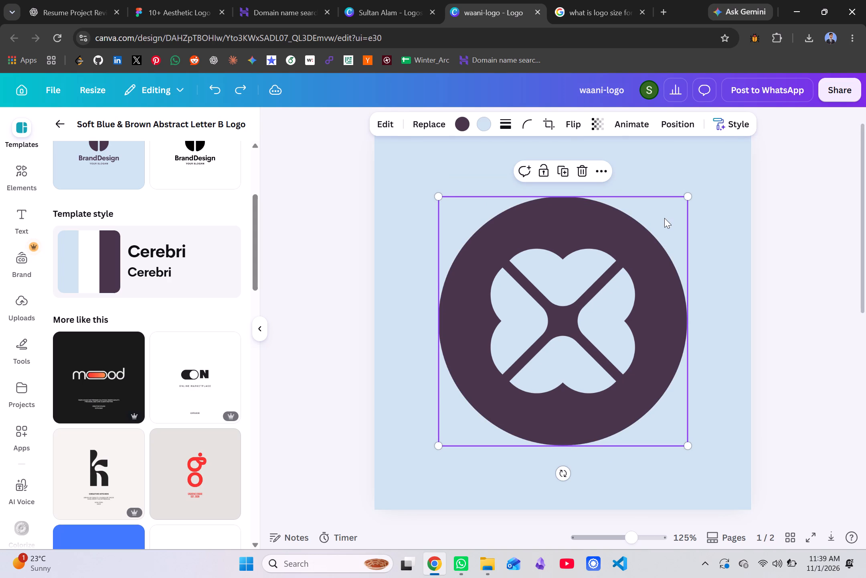
Delete the blank page 2 from the design.
left_click(797, 241)
scroll(593, 367, "down", 2)
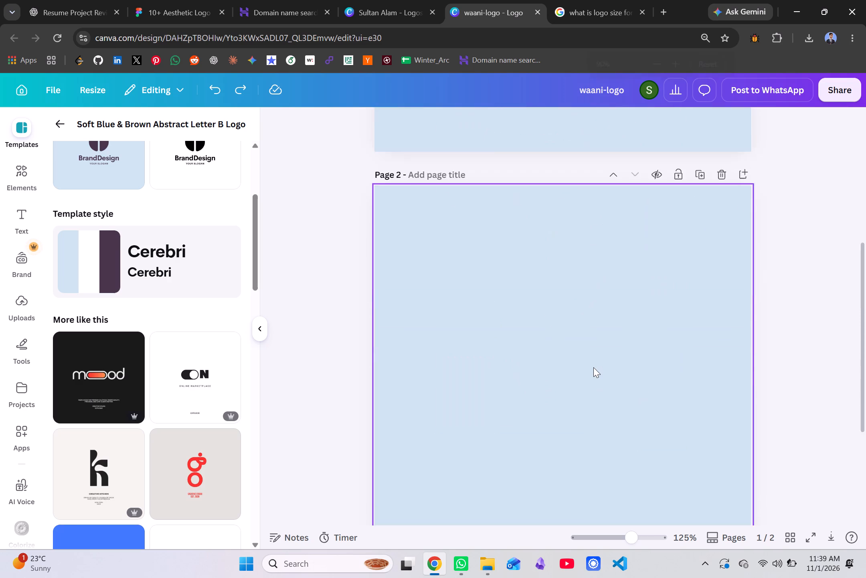
scroll(593, 367, "down", 1)
scroll(593, 367, "up", 4)
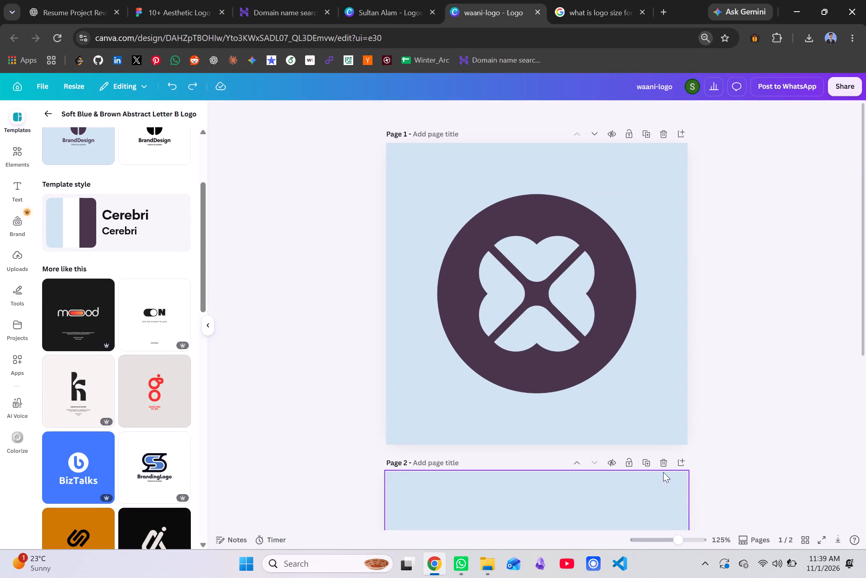
left_click(666, 462)
Duplicate the logo page as a second page.
scroll(502, 301, "down", 4, "ctrl")
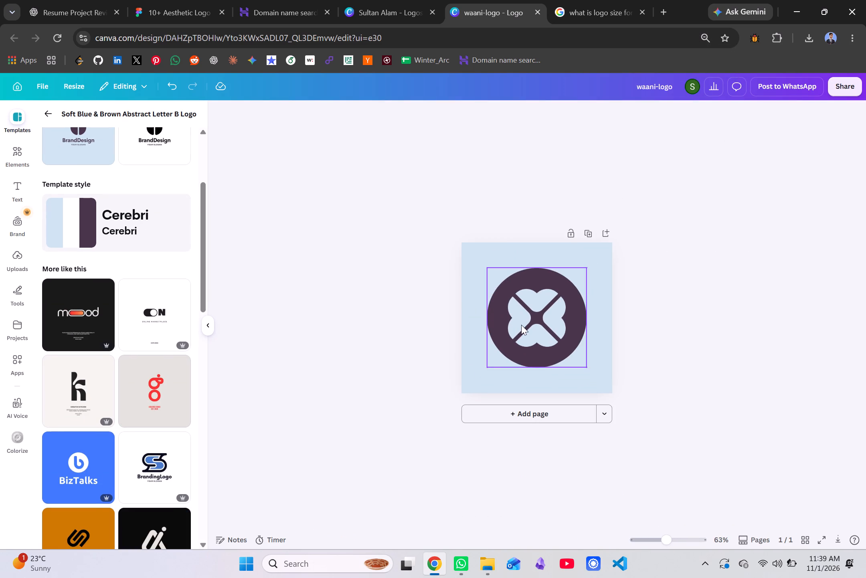
left_click(590, 233)
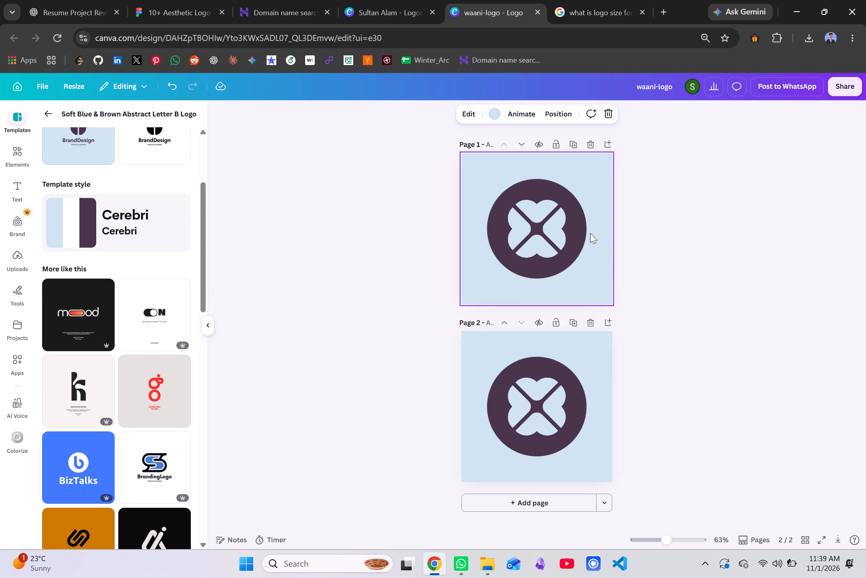
Lock page 1 against editing and test the lock by trying to move its logo.
left_click(556, 142)
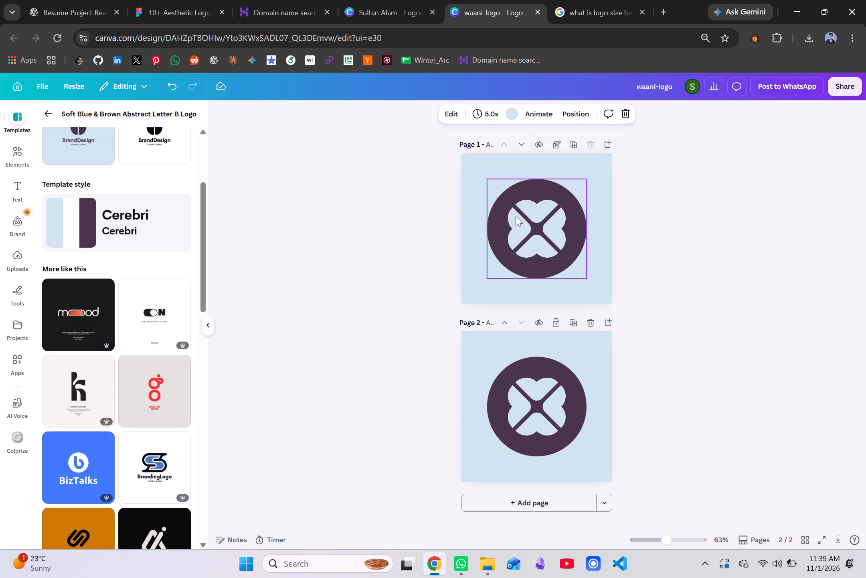
left_click_drag(522, 217, 534, 248)
scroll(616, 248, "down", 1)
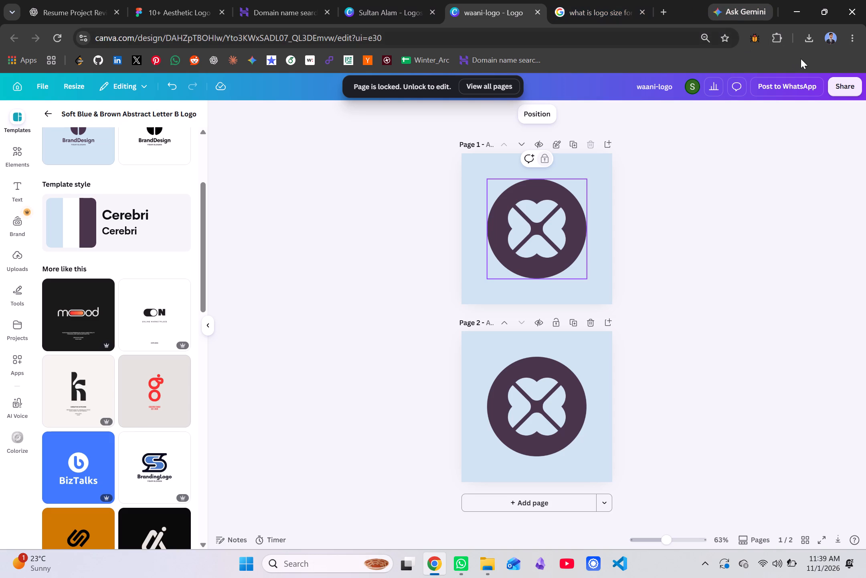
Show the downloaded w..png in its File Explorer folder and rename it as waai-logo.
left_click(807, 44)
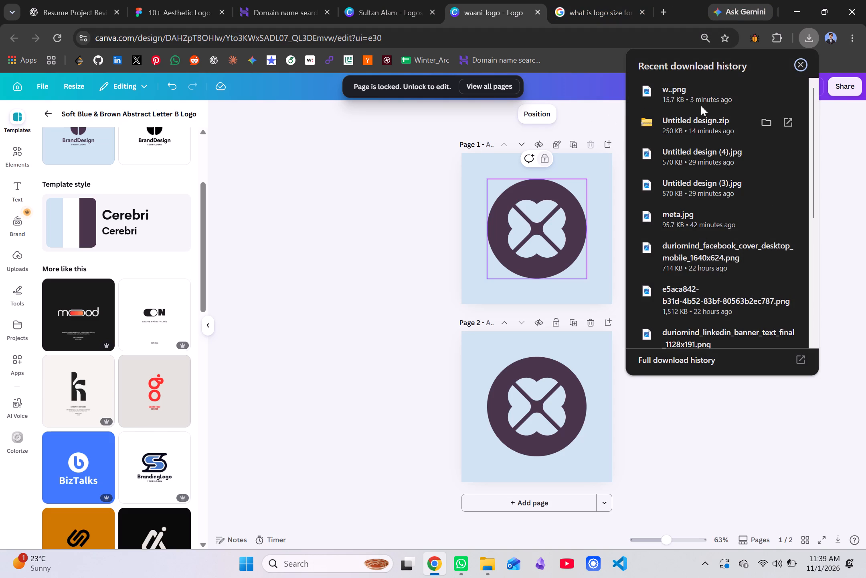
left_click(765, 93)
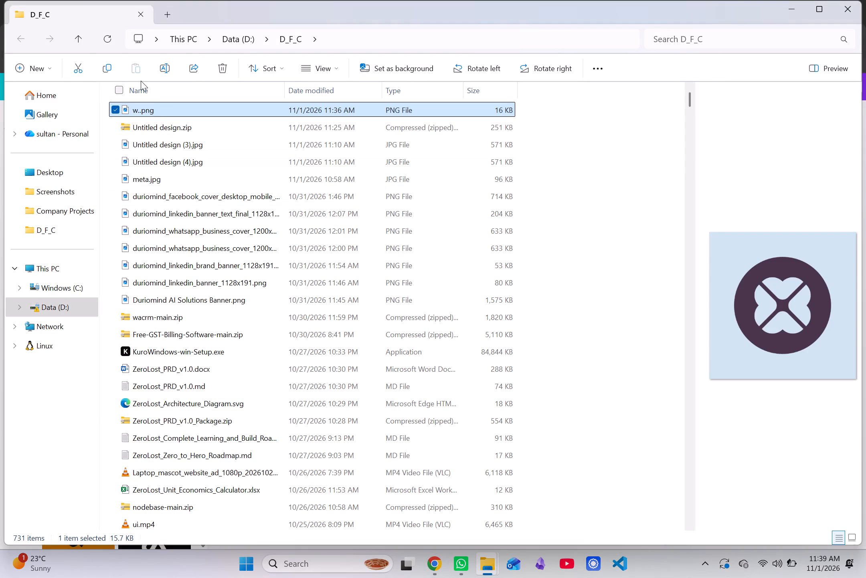
left_click(147, 116)
left_click(162, 75)
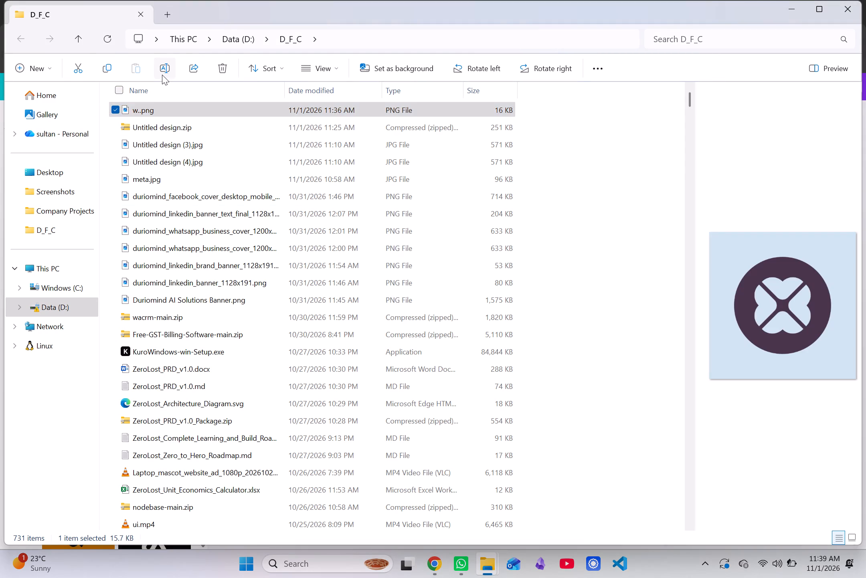
key("BackSpace")
type("waai")
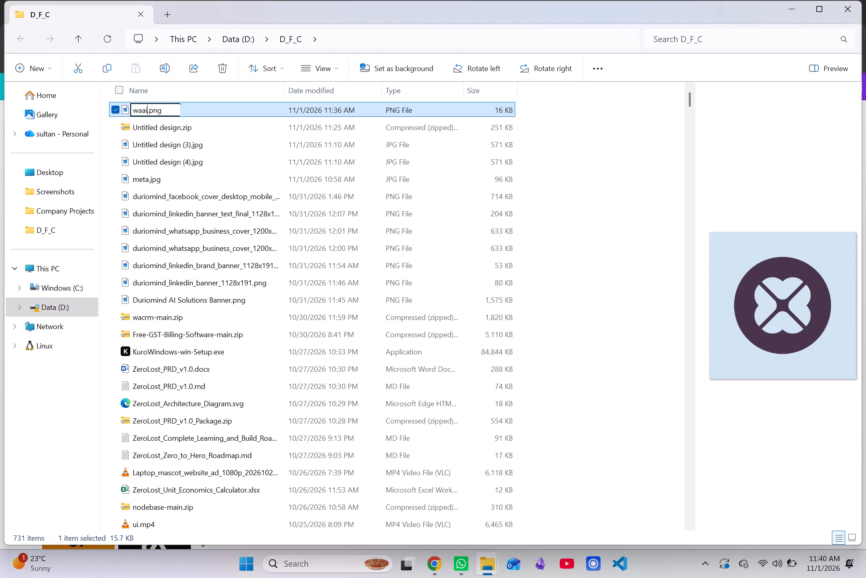
key("minus")
type("logo")
key("Return")
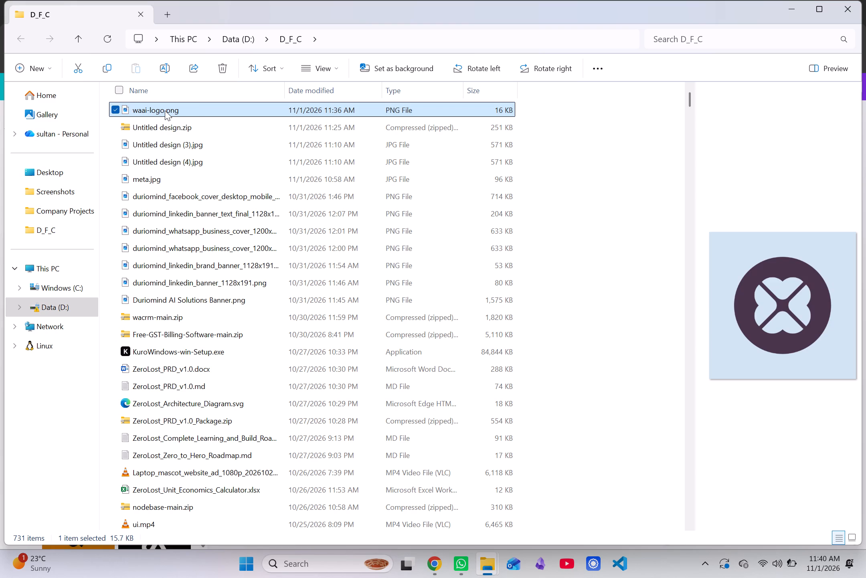
Copy waai-logo.png from the D_F_C folder into the Company Projects folder.
left_click(165, 112)
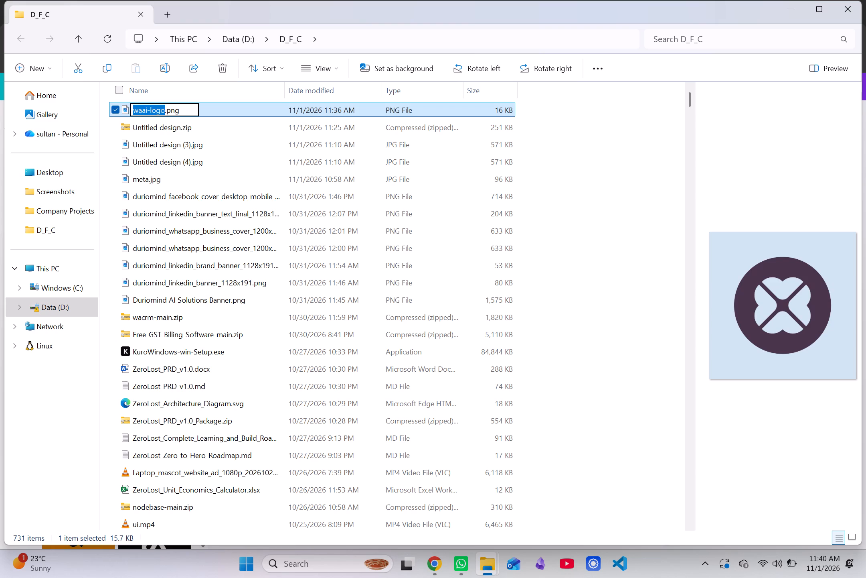
left_click(104, 69)
left_click(163, 9)
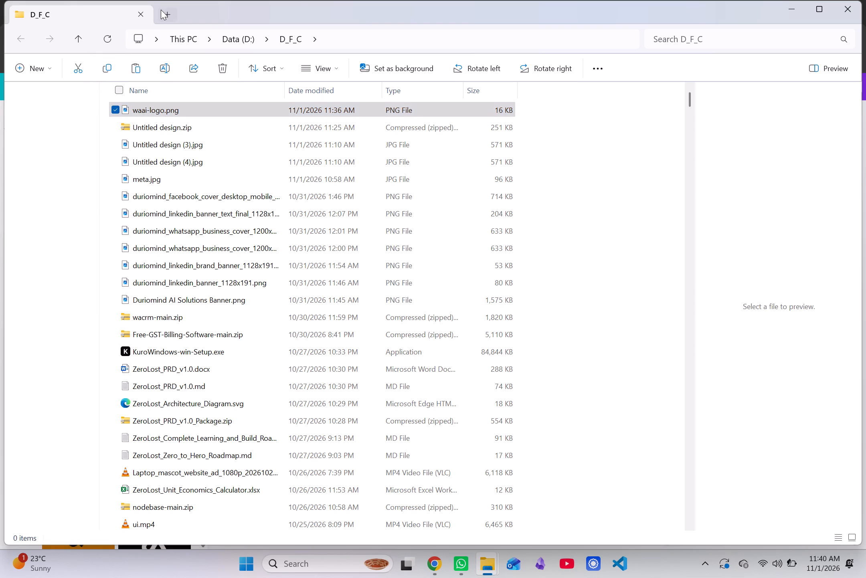
left_click(63, 208)
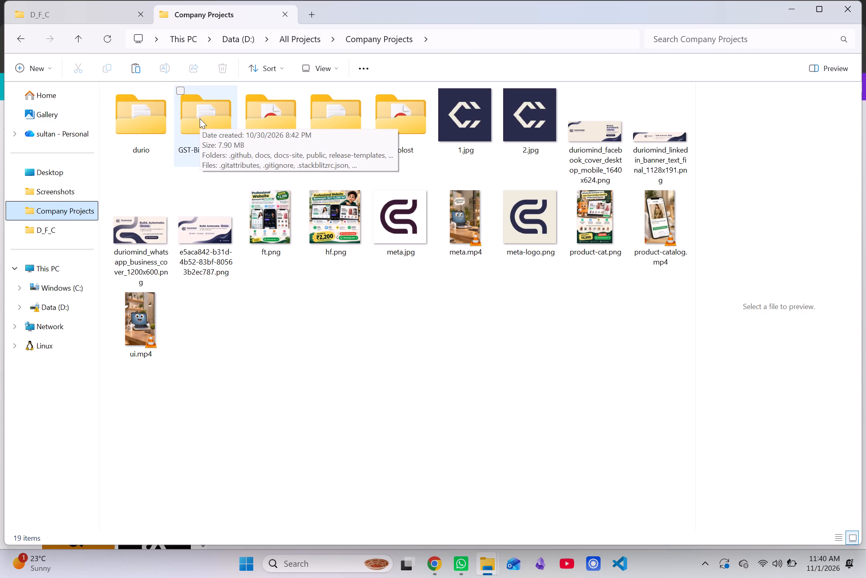
left_click(134, 65)
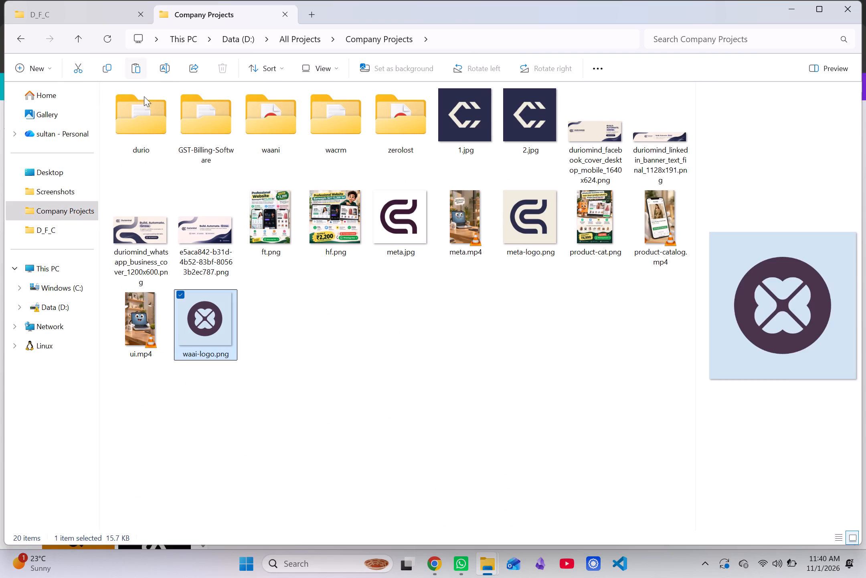
left_click(421, 330)
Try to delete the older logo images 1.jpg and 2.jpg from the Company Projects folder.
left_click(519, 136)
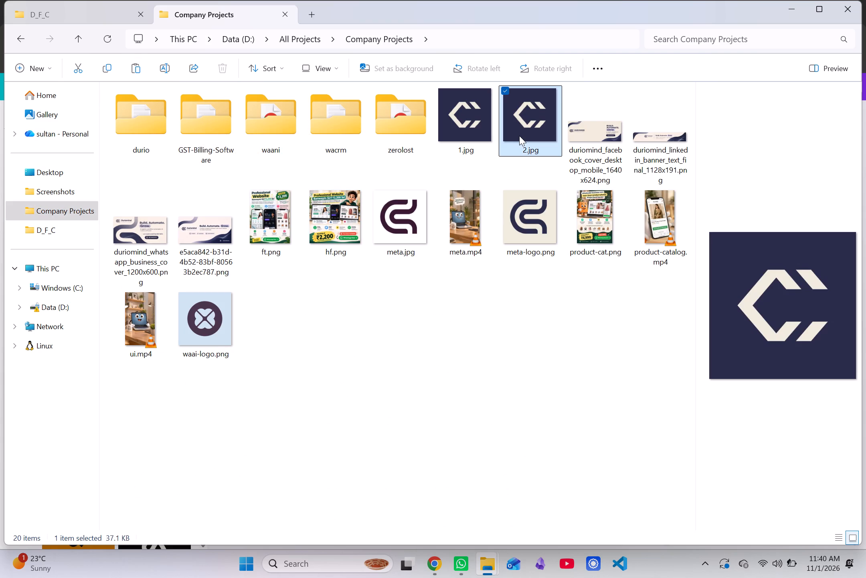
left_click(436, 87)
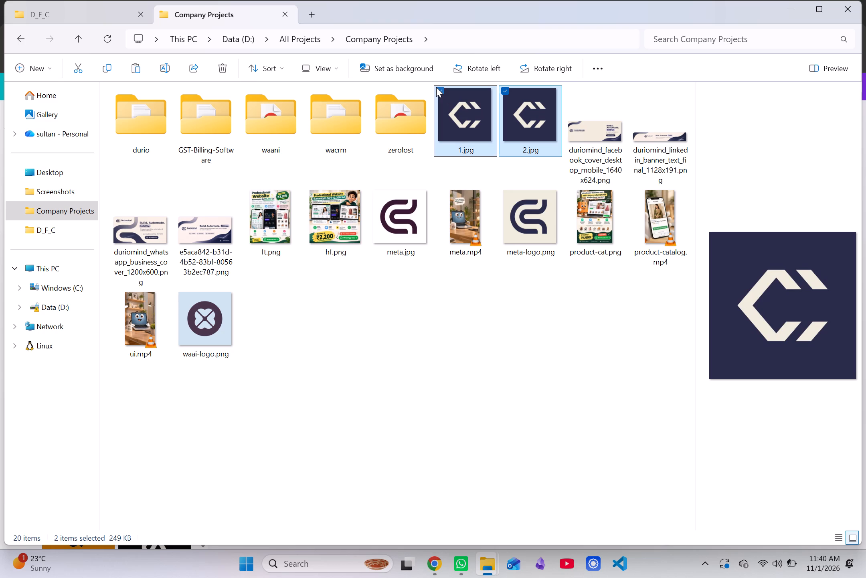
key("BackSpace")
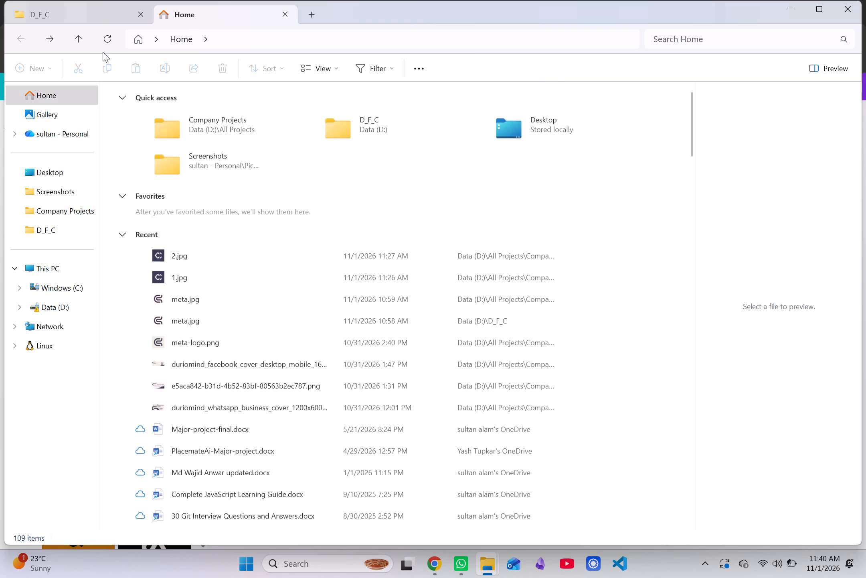
Close the extra Home tab and the File Explorer window.
left_click(90, 9)
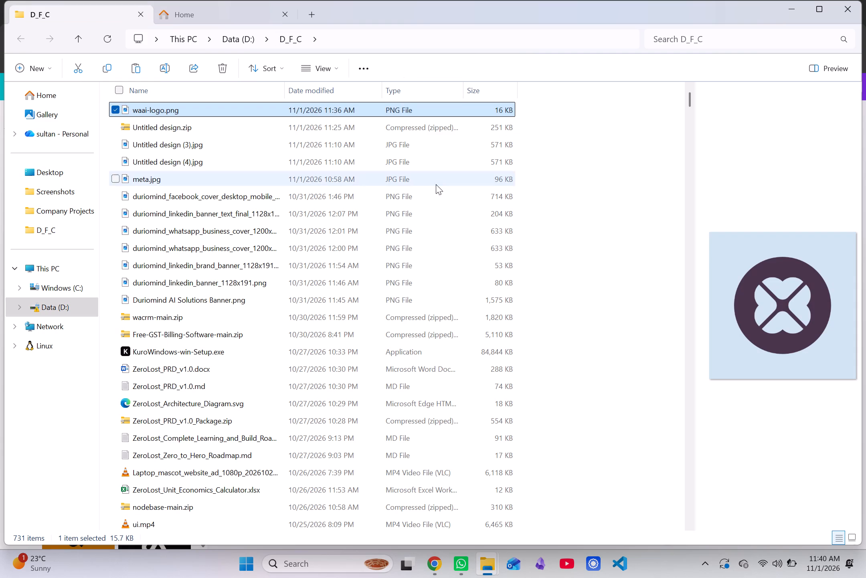
left_click(283, 10)
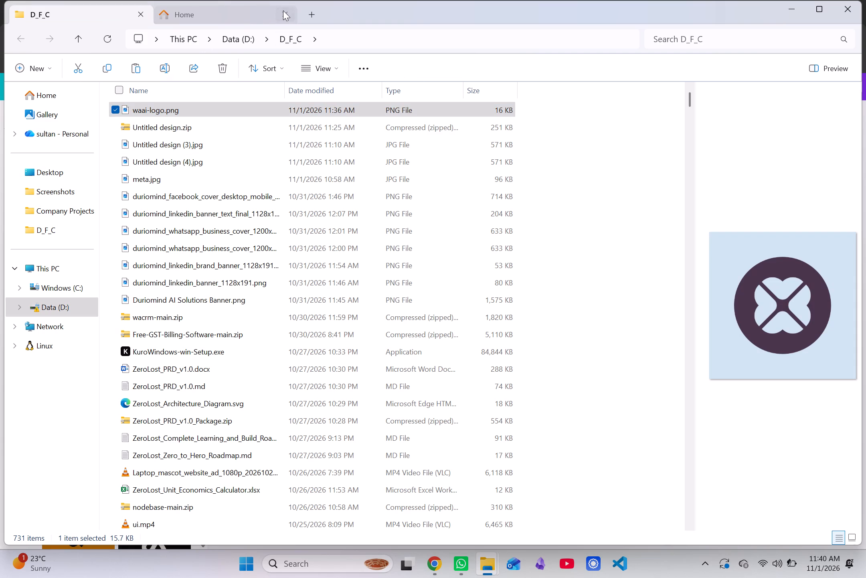
left_click(851, 6)
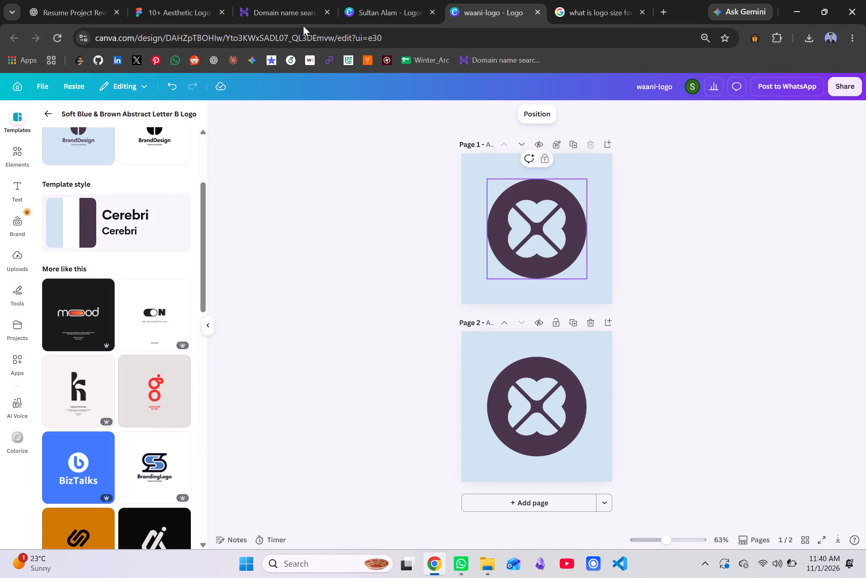
Close the browser tabs for the domain name search, the Canva logos project and the 10+ Aesthetic Logo page.
left_click(325, 8)
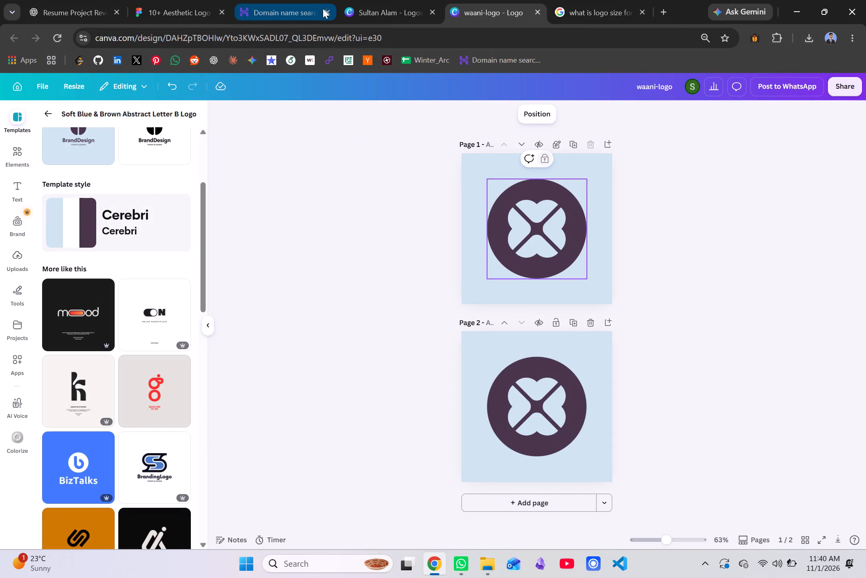
left_click(327, 10)
left_click(324, 11)
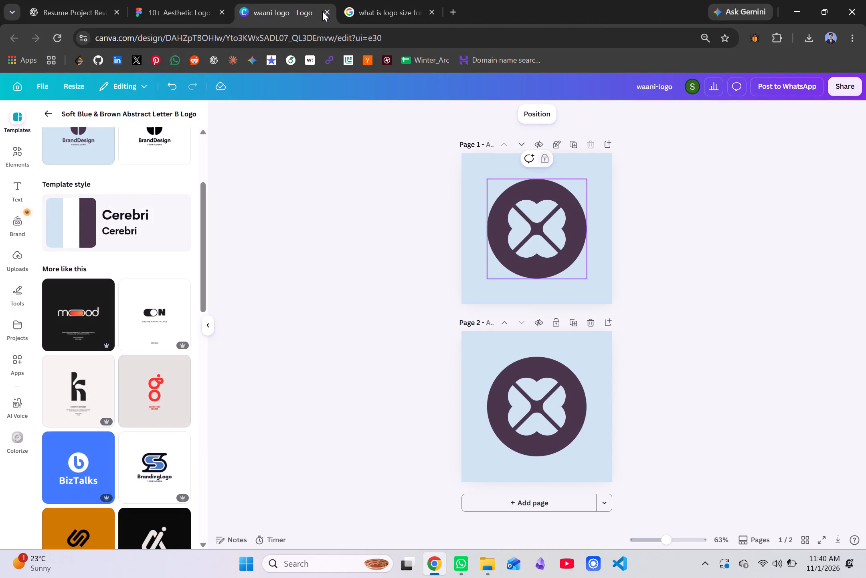
left_click(427, 11)
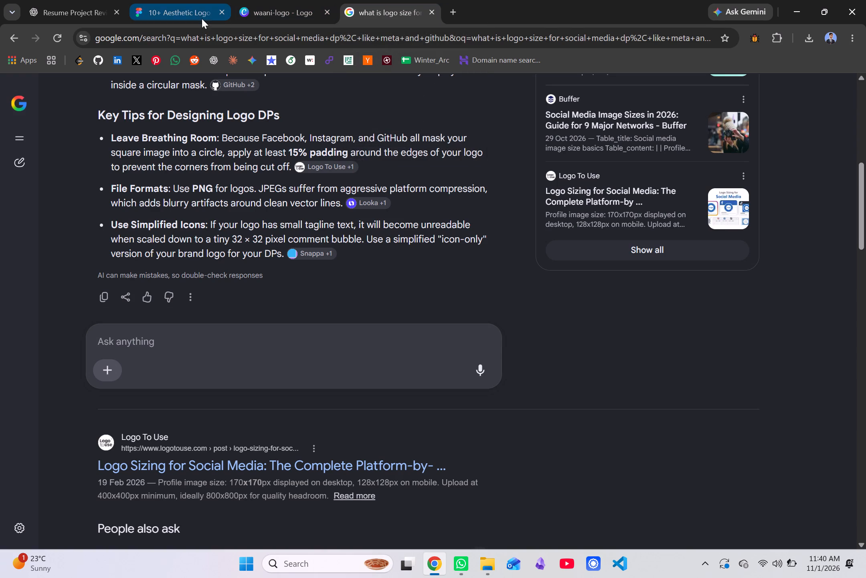
left_click(198, 14)
left_click(222, 15)
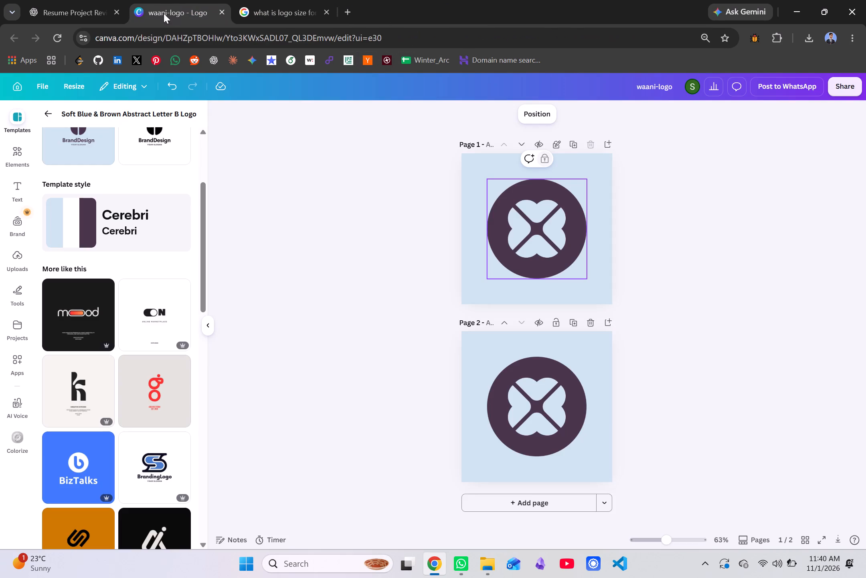
left_click(69, 12)
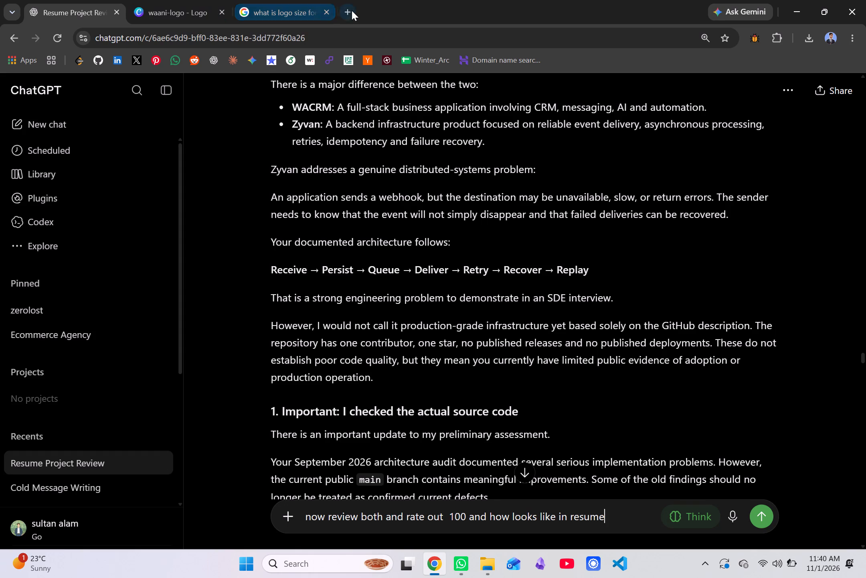
Open the waani-ai organization's settings on GitHub in a new browser tab.
left_click(352, 10)
left_click(101, 56)
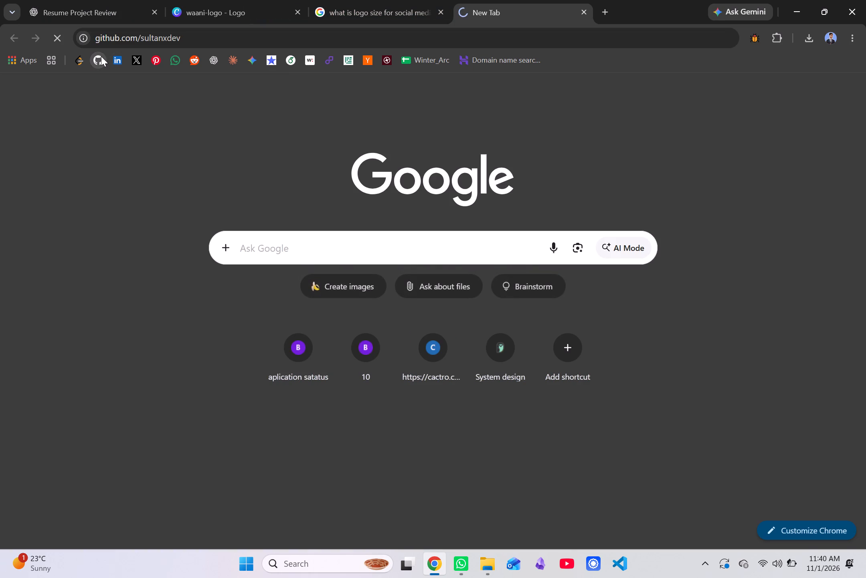
scroll(315, 248, "down", 1)
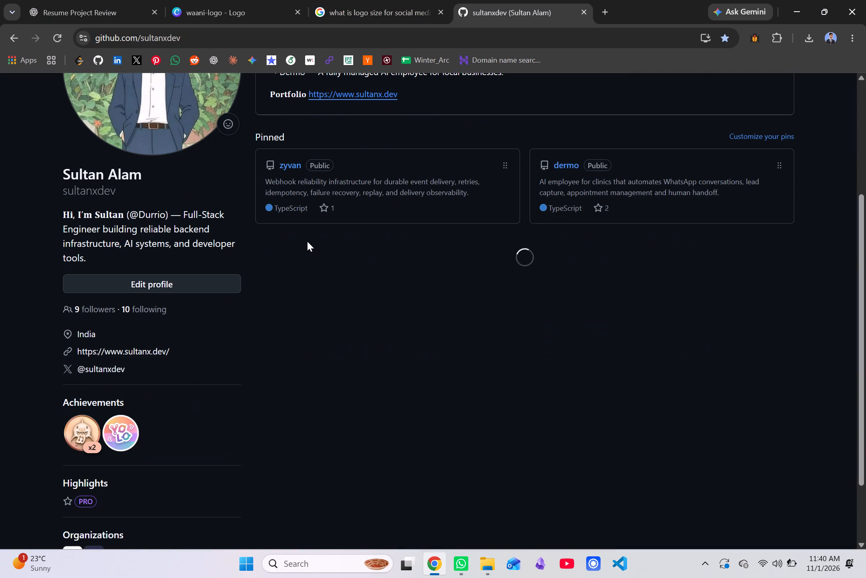
scroll(305, 238, "down", 1)
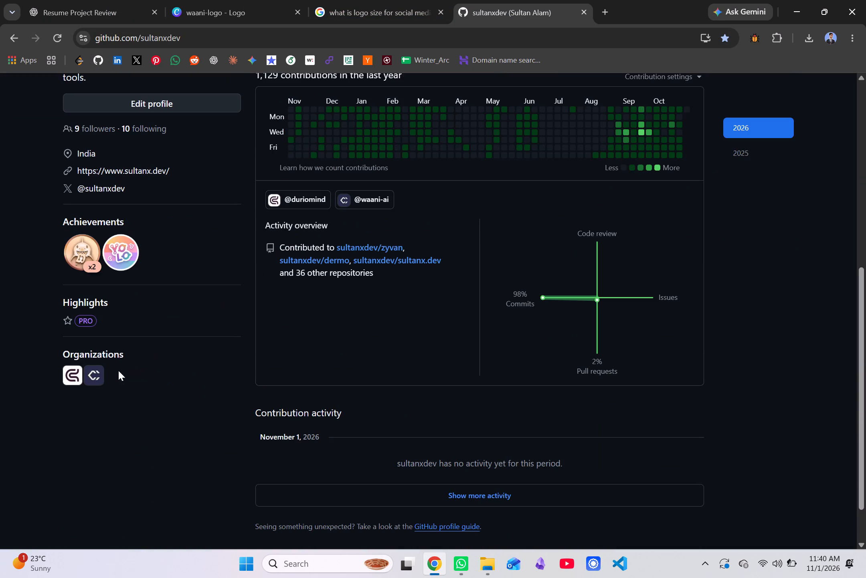
left_click(93, 377)
left_click(118, 297)
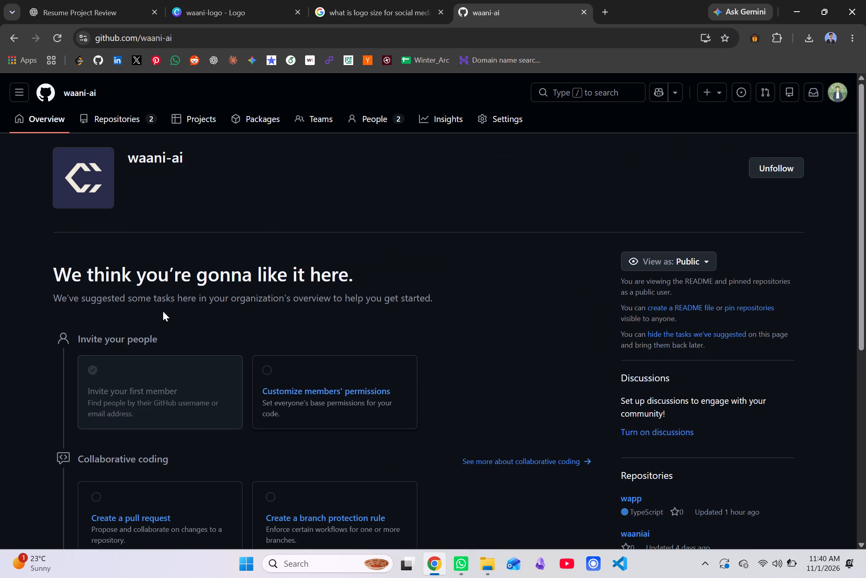
scroll(170, 313, "down", 1)
scroll(342, 370, "up", 2)
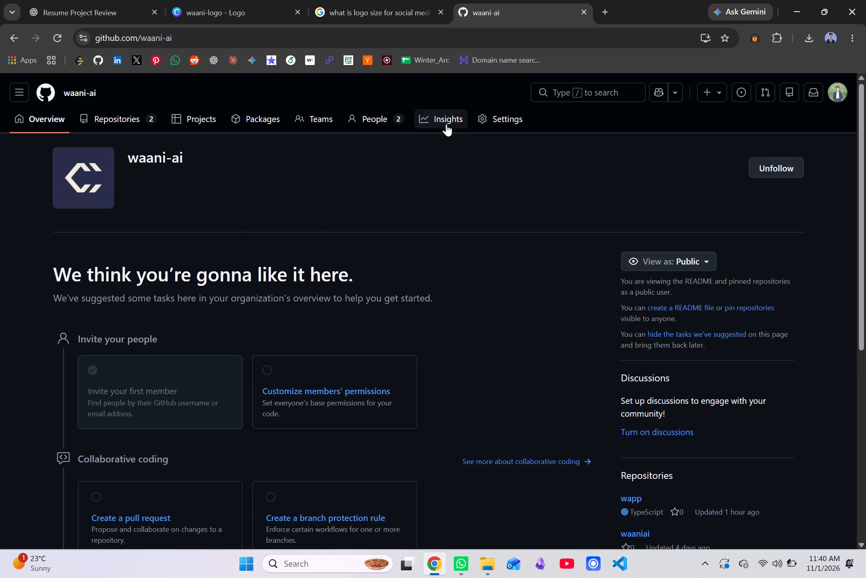
left_click(510, 119)
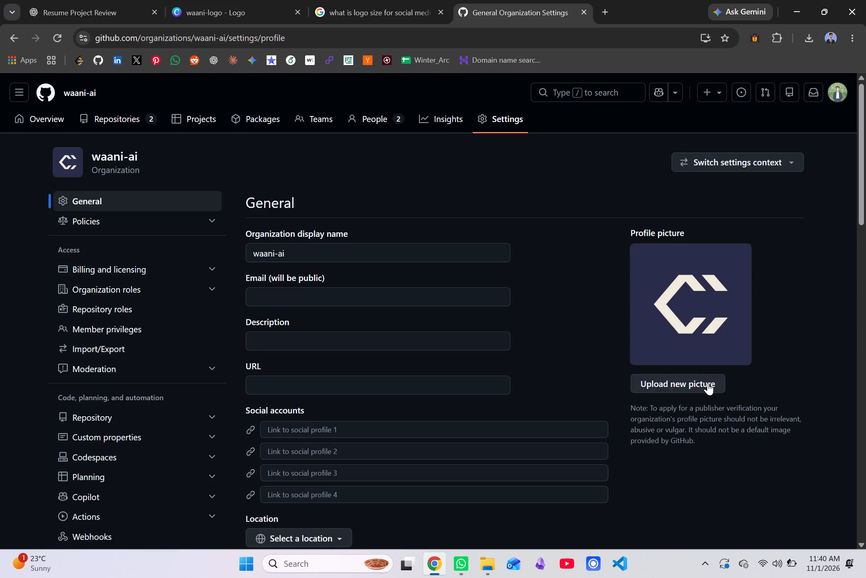
Set waai-logo.png from Company Projects as the waani-ai organization's profile picture, uncropped, and reload the settings page.
left_click(708, 383)
scroll(145, 120, "down", 1)
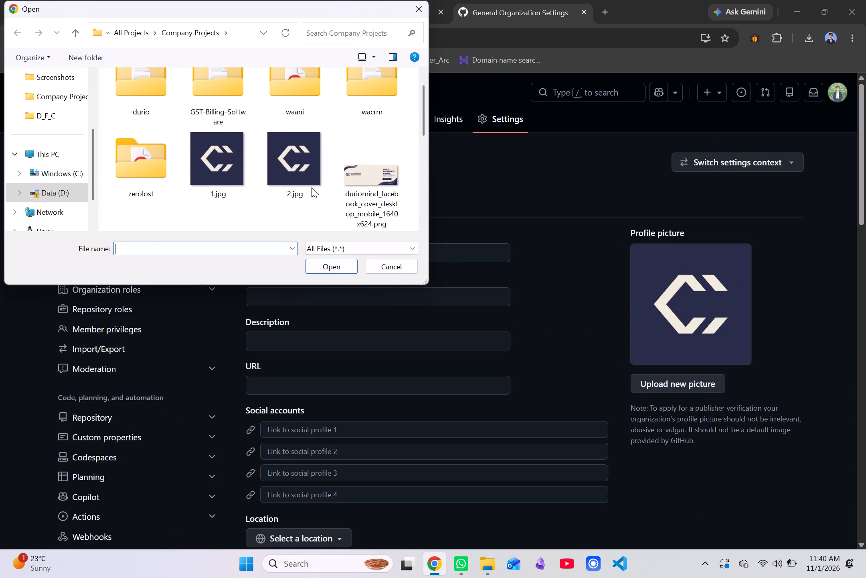
scroll(356, 206, "down", 2)
scroll(382, 216, "up", 1)
scroll(381, 217, "down", 2)
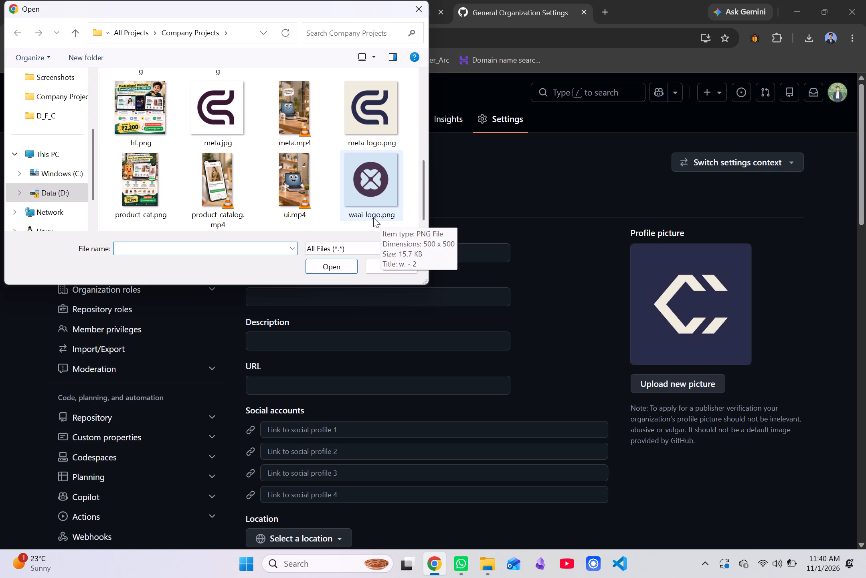
left_click(370, 185)
left_click(341, 269)
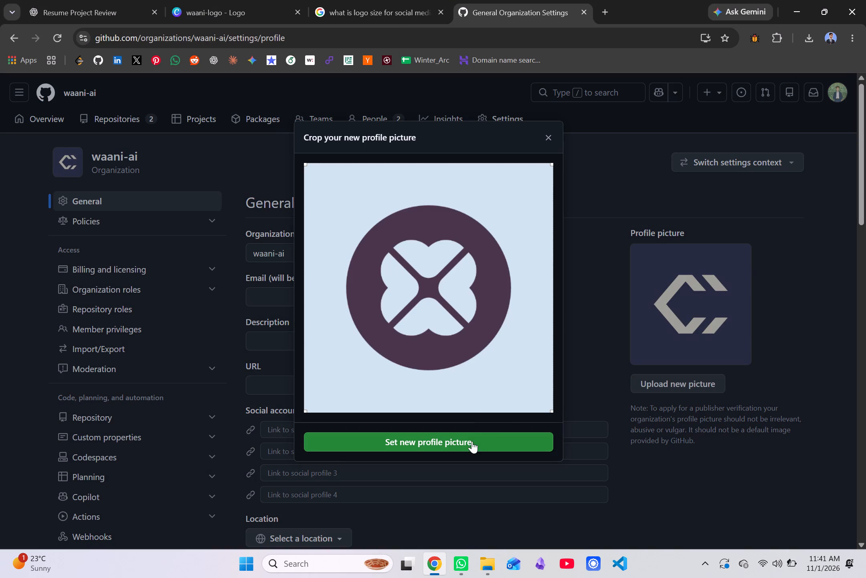
left_click(447, 444)
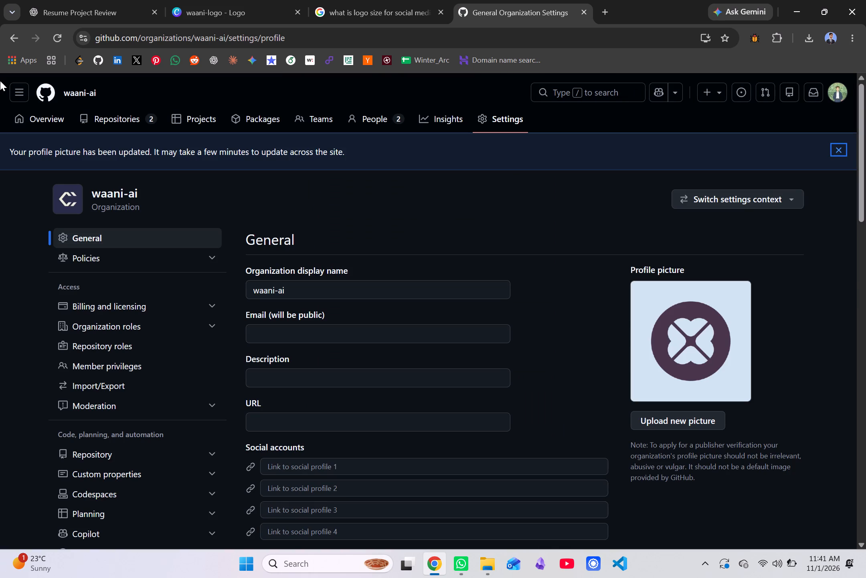